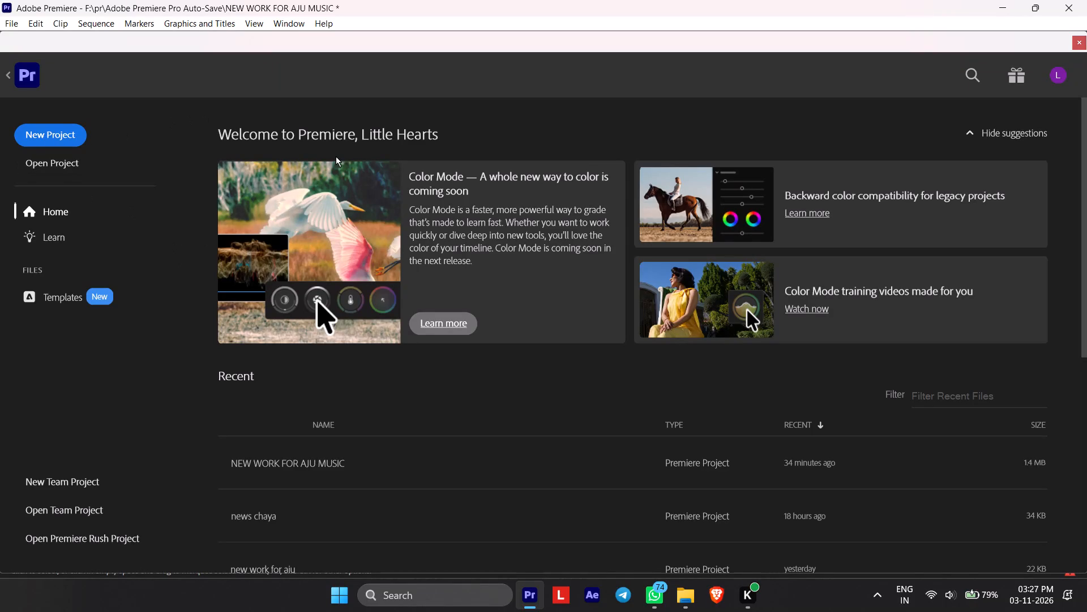
Open the recent project "new project for fitlife".
scroll(535, 407, "down", 6)
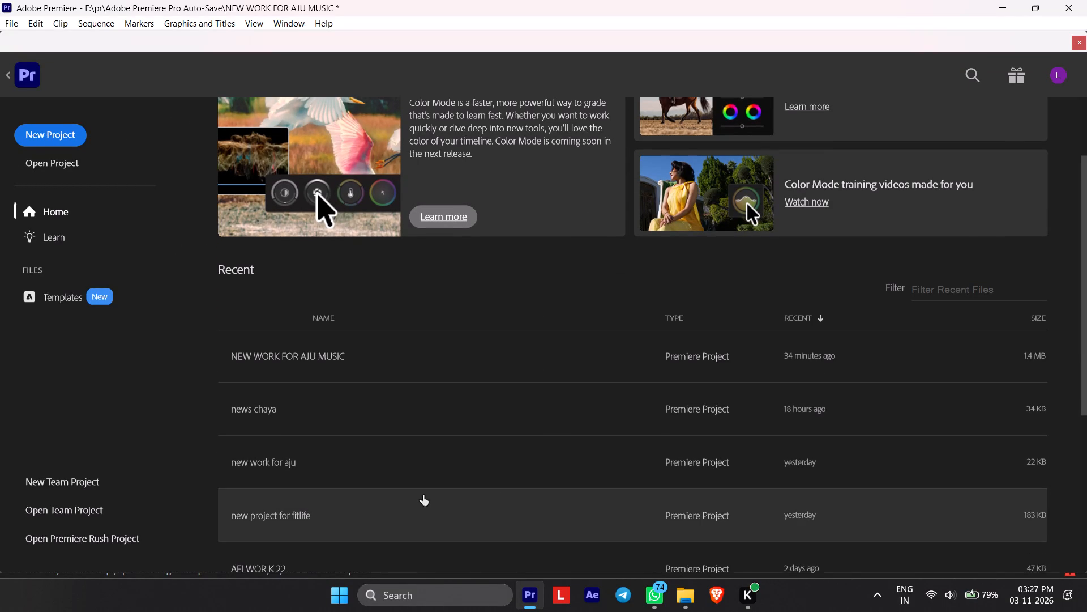
double_click(414, 495)
double_click(413, 495)
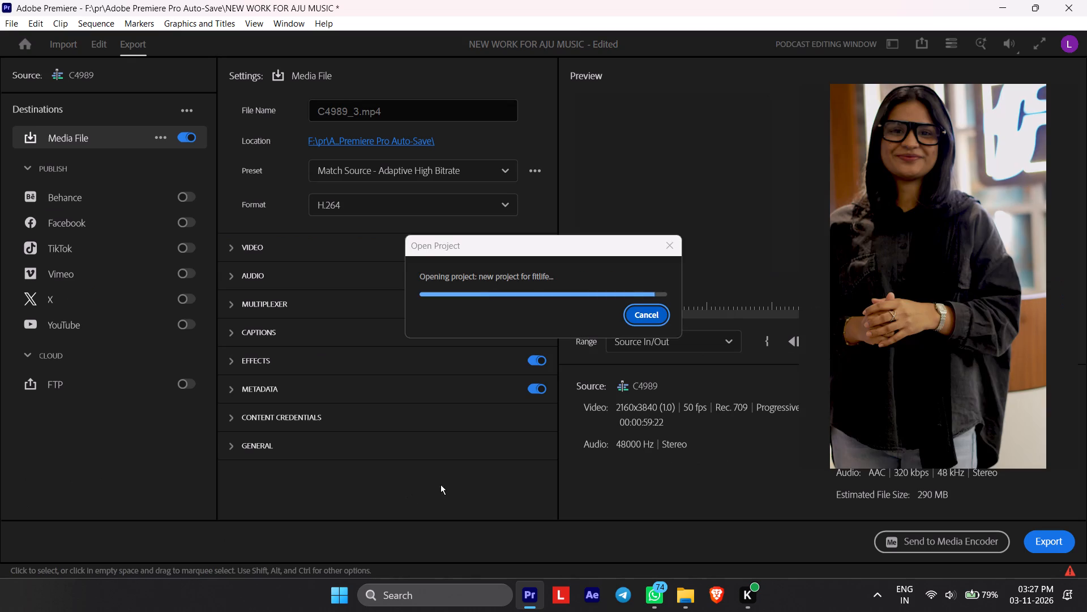
Look through the clip groups and nested sequences along the DSC01061 timeline, scrubbing between about 12 and 14 minutes.
scroll(565, 373, "down", 8, "alt")
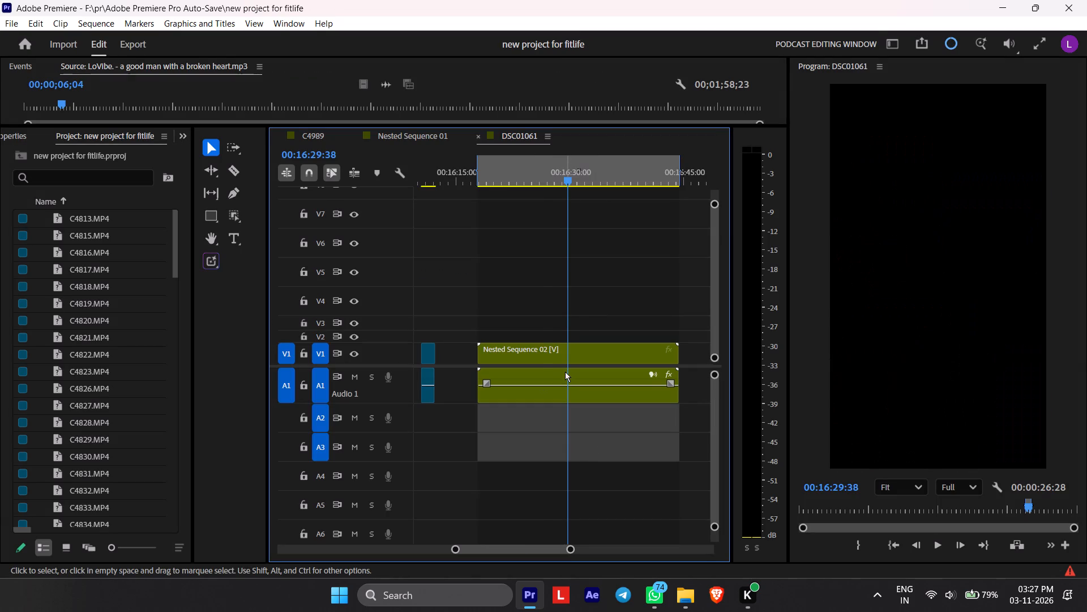
scroll(563, 427, "down", 15, "alt")
scroll(568, 338, "down", 4, "alt")
scroll(566, 338, "up", 6, "alt")
scroll(564, 338, "down", 3, "alt")
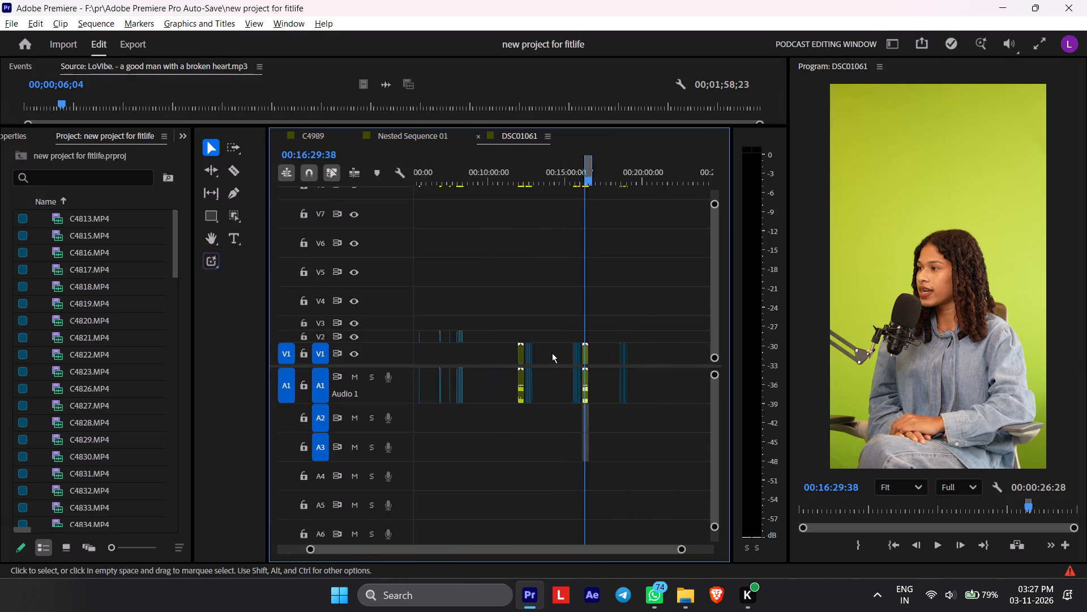
scroll(552, 353, "down", 7, "alt")
scroll(457, 365, "up", 7)
scroll(541, 349, "up", 19, "alt")
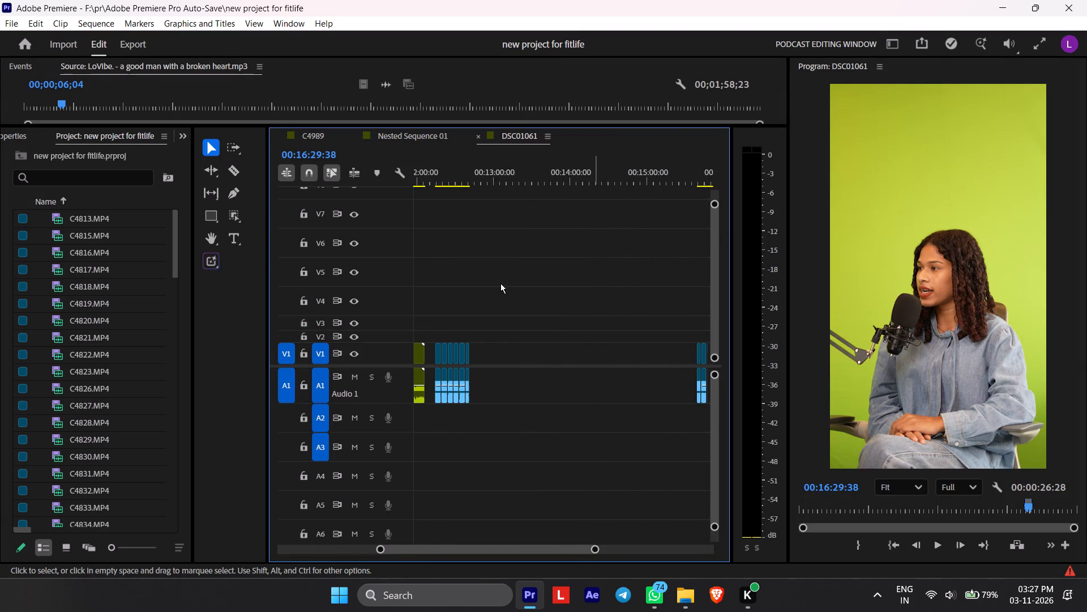
scroll(500, 278, "up", 4)
left_click_drag(516, 169, 512, 190)
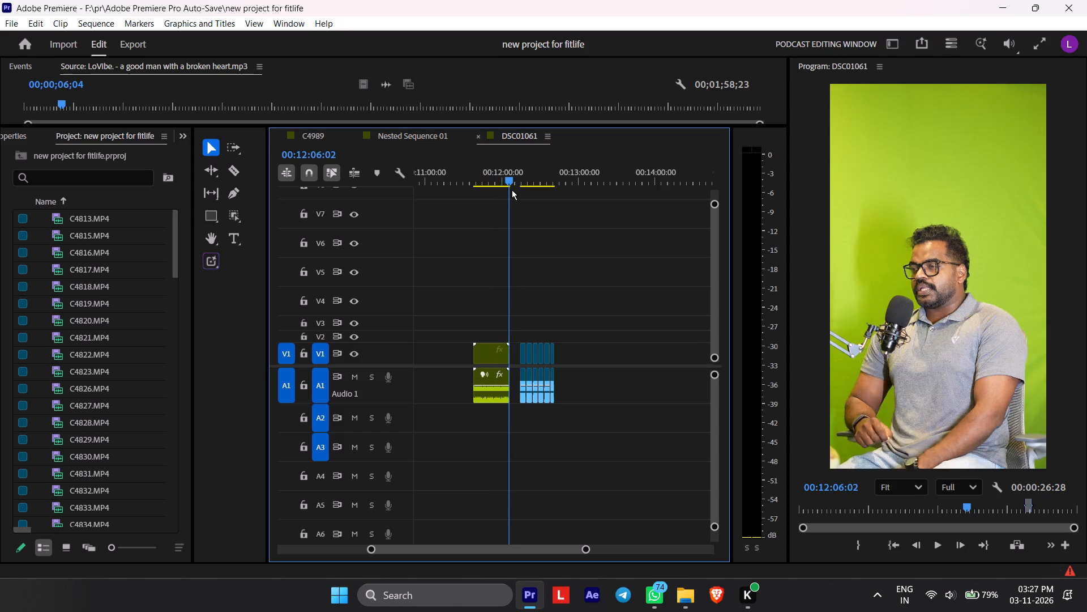
left_click_drag(512, 190, 646, 195)
scroll(654, 297, "down", 4)
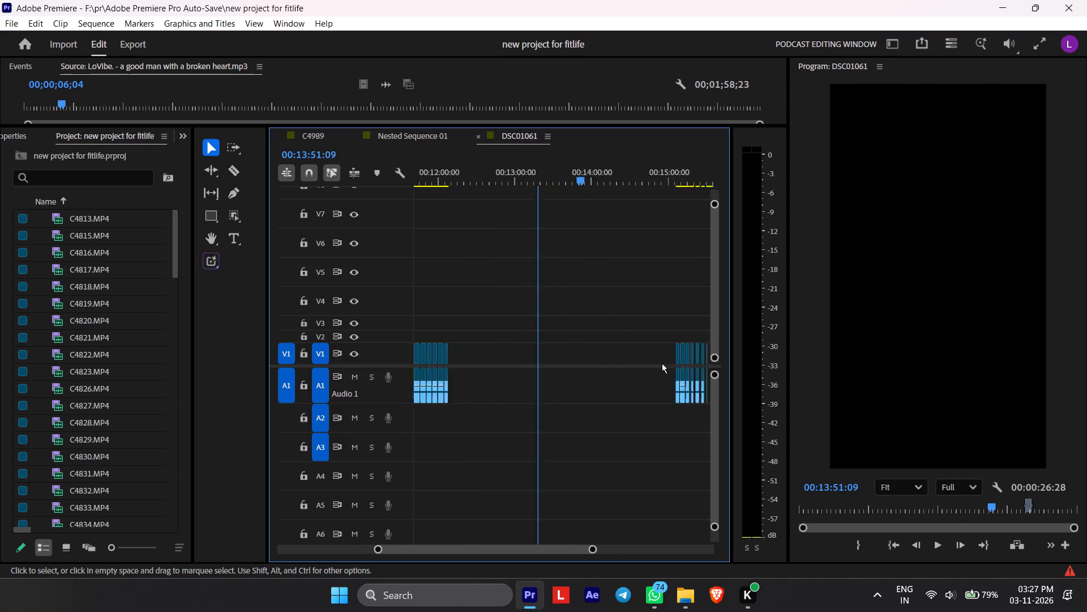
scroll(662, 363, "down", 9)
scroll(592, 246, "down", 18, "alt")
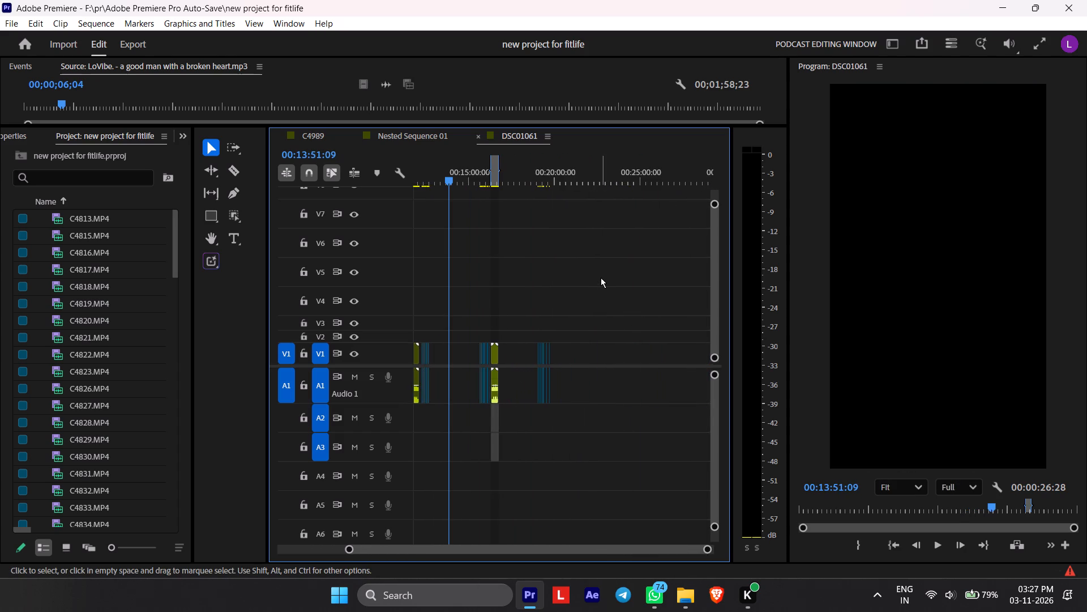
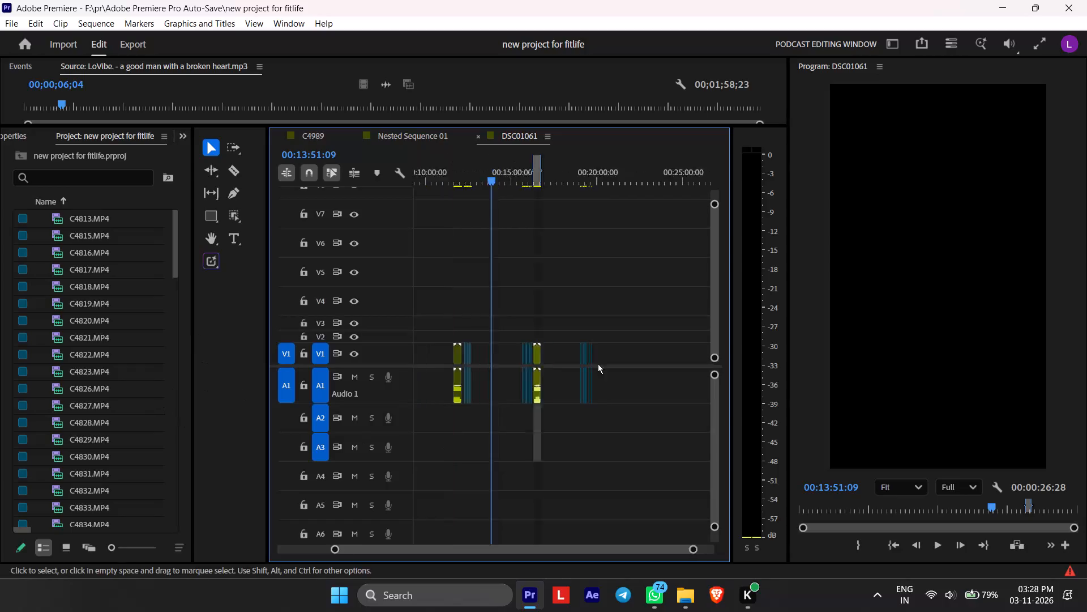
Delete the empty gap before the first clip on V2 so the DSC01061 sequence starts at 00:00:00:00.
scroll(598, 364, "up", 15)
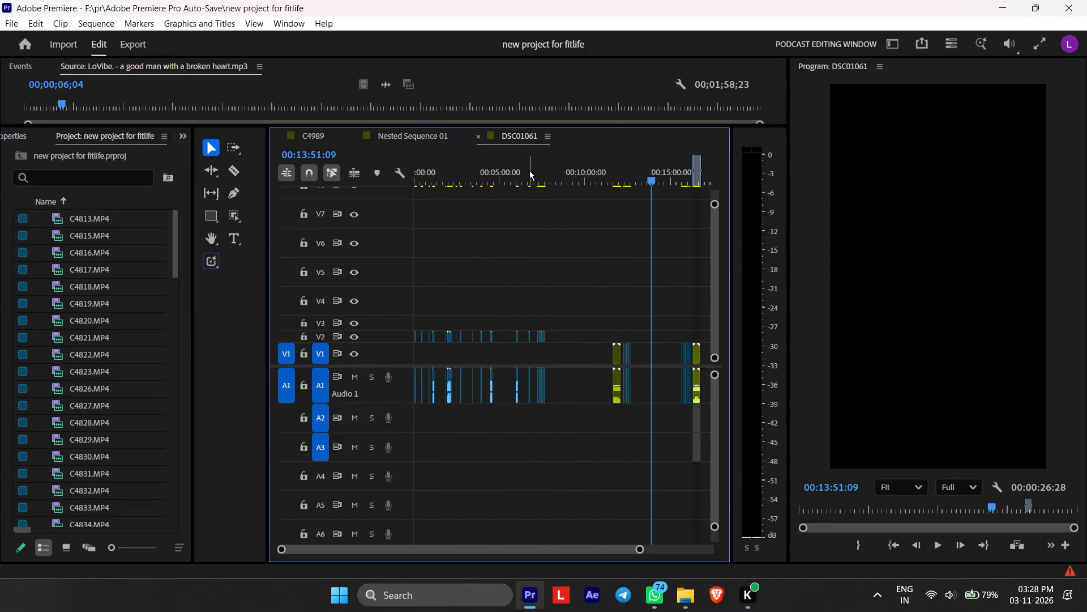
left_click_drag(529, 184, 435, 229)
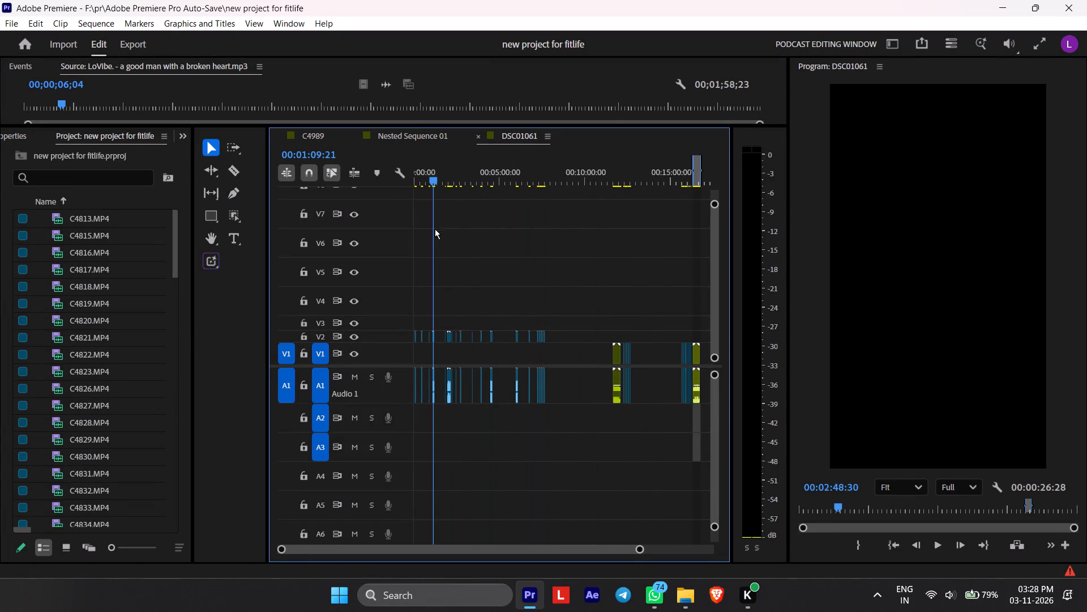
left_click_drag(435, 229, 435, 230)
scroll(426, 385, "up", 19, "alt")
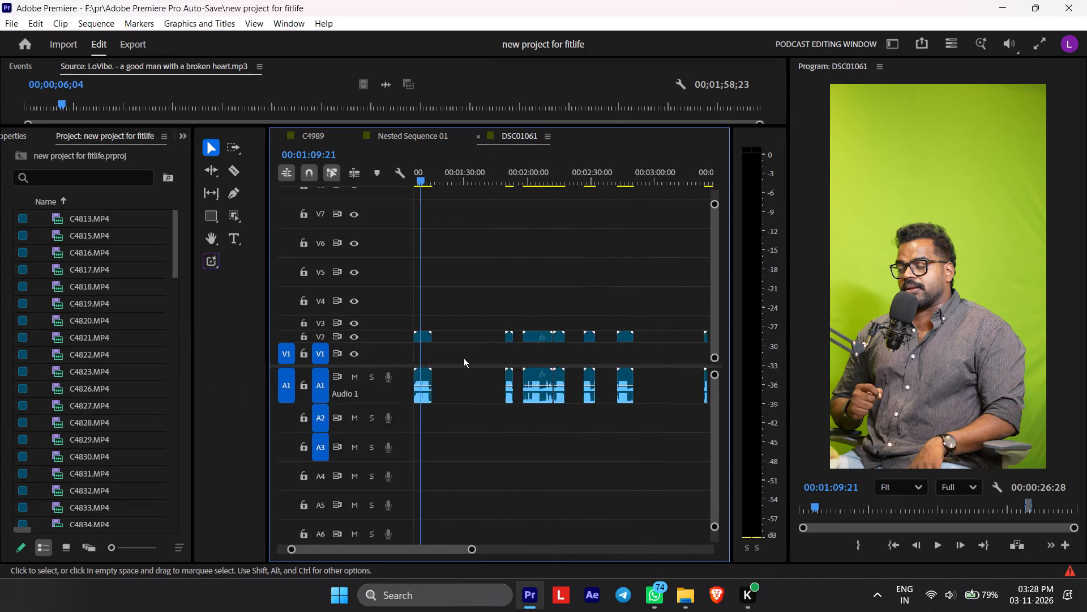
scroll(468, 358, "up", 14)
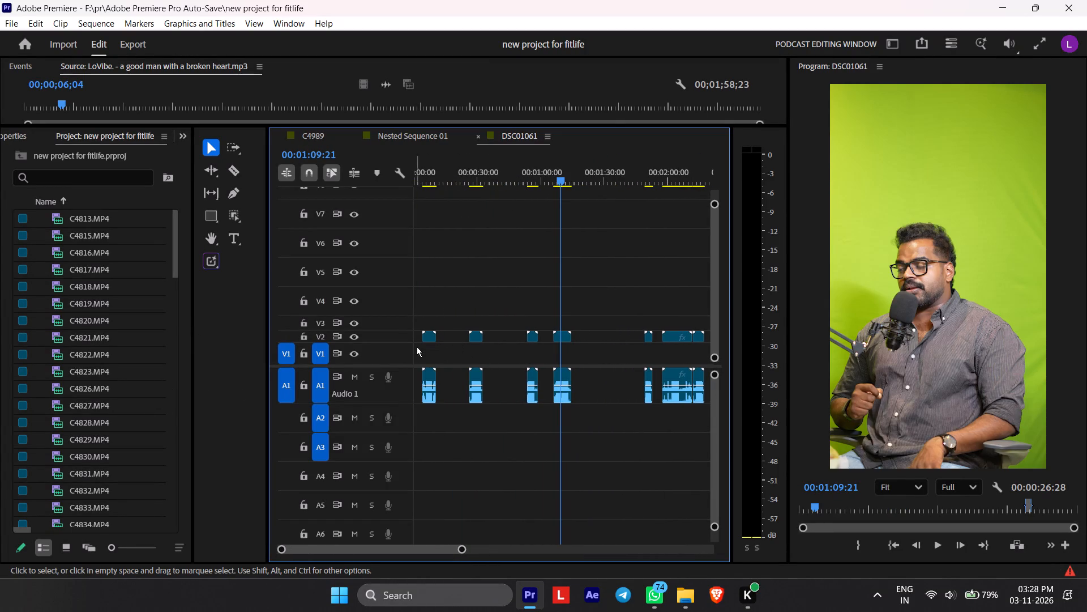
left_click(418, 341)
key("z")
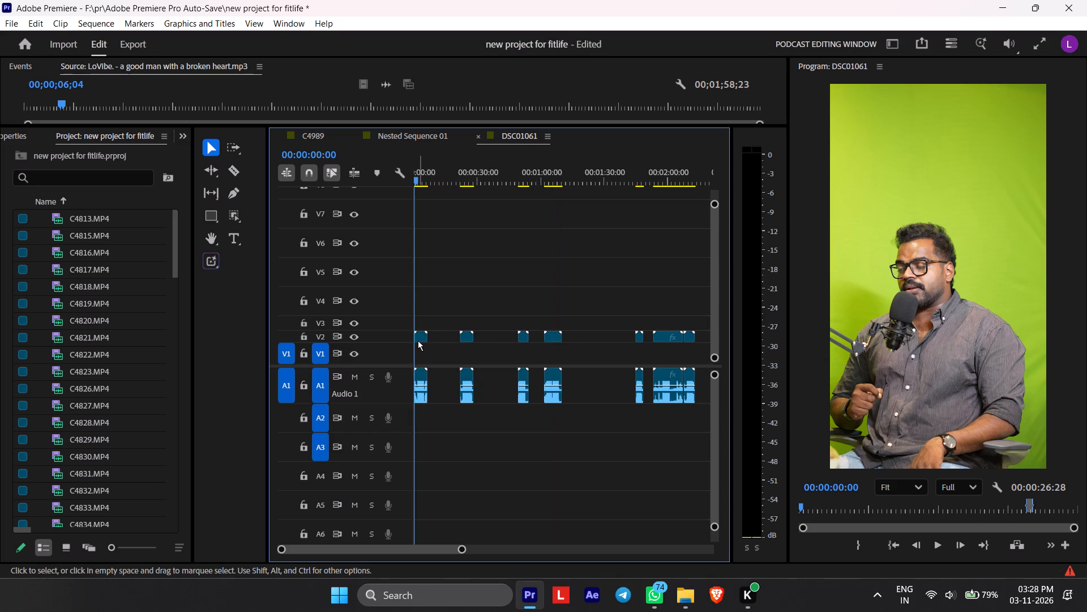
Play clip C4873.MP4 from the start of the sequence to review its speech and where it ends.
scroll(417, 353, "up", 20, "alt")
scroll(417, 353, "up", 1, "alt")
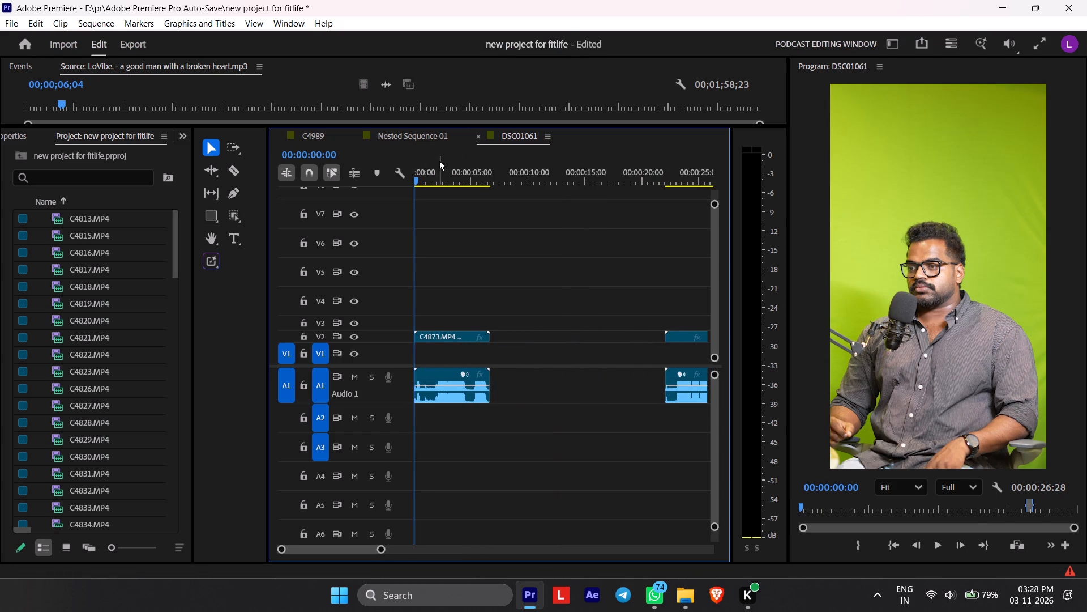
key("space")
scroll(472, 305, "up", 9, "alt")
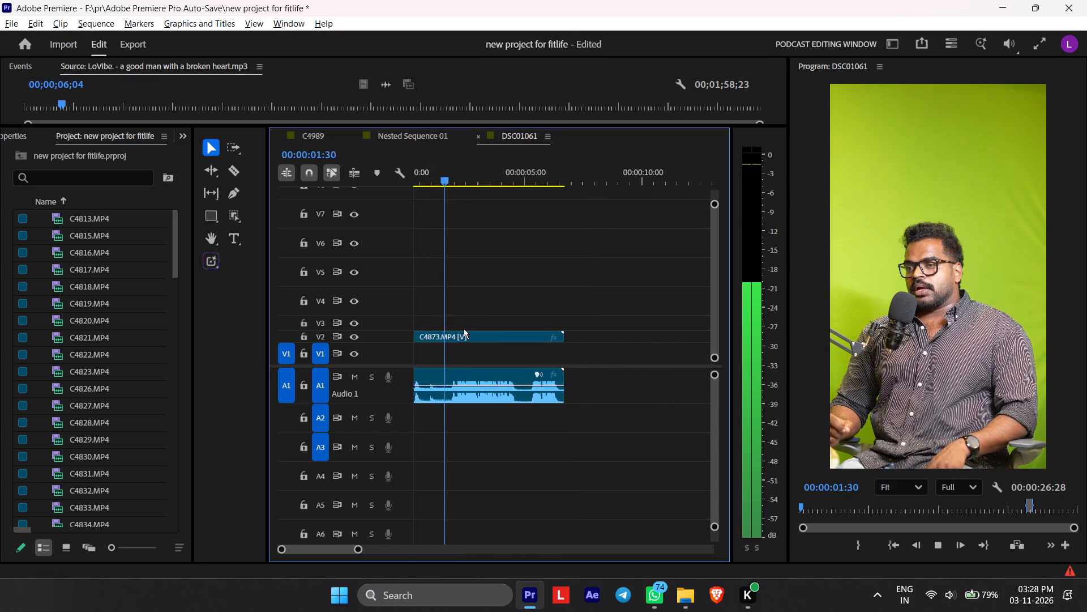
scroll(464, 329, "up", 2, "alt")
scroll(487, 324, "down", 9, "alt")
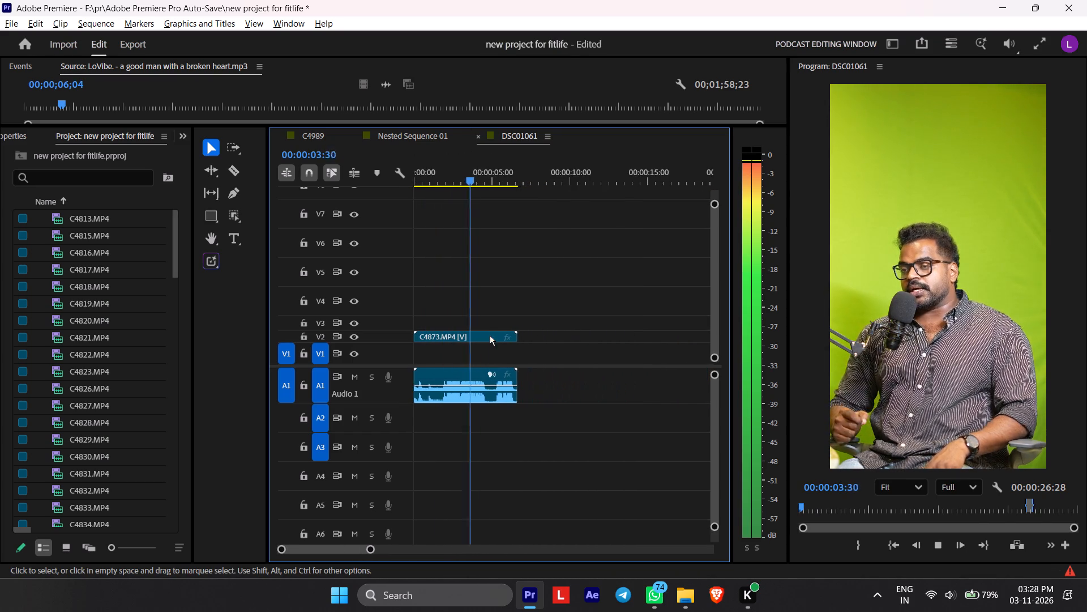
scroll(490, 335, "down", 9)
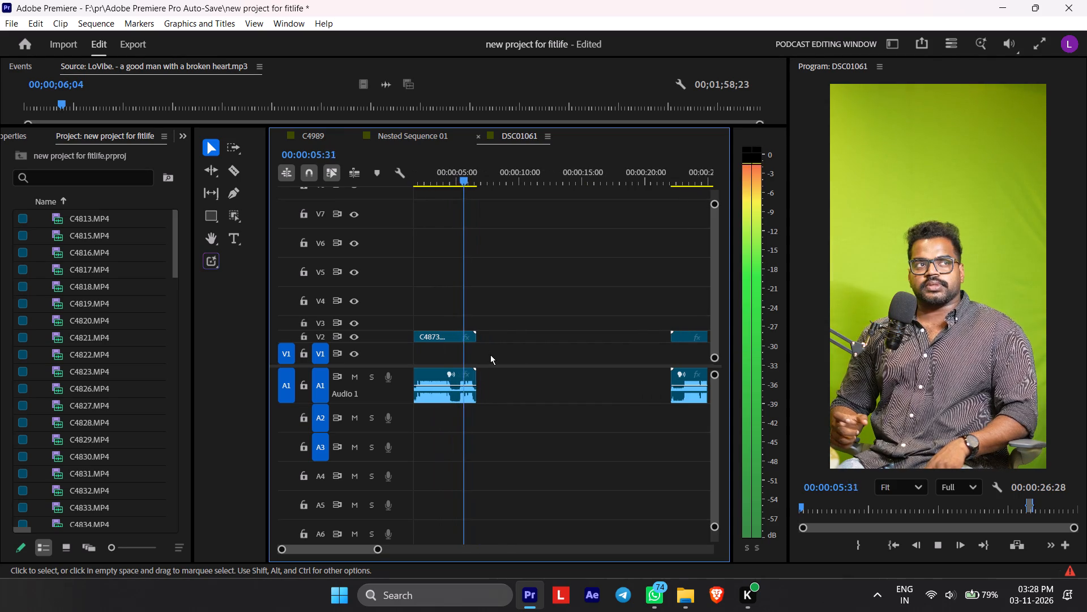
key("space")
Delete the empty gap on V2 after C4873.MP4 so that C4891.MP4 follows it directly.
left_click(492, 357)
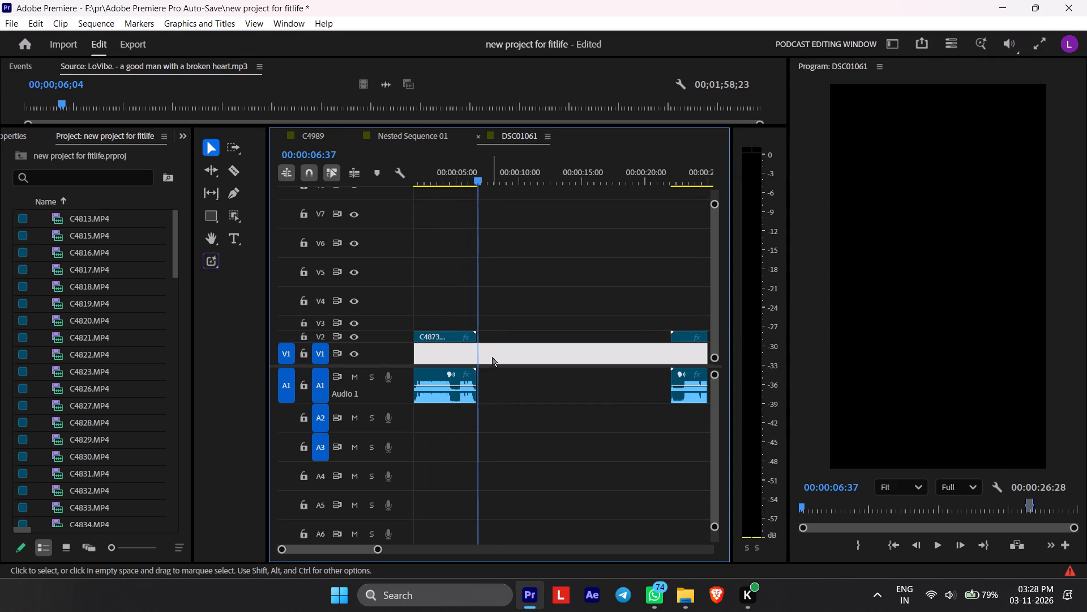
left_click(506, 333)
key("z")
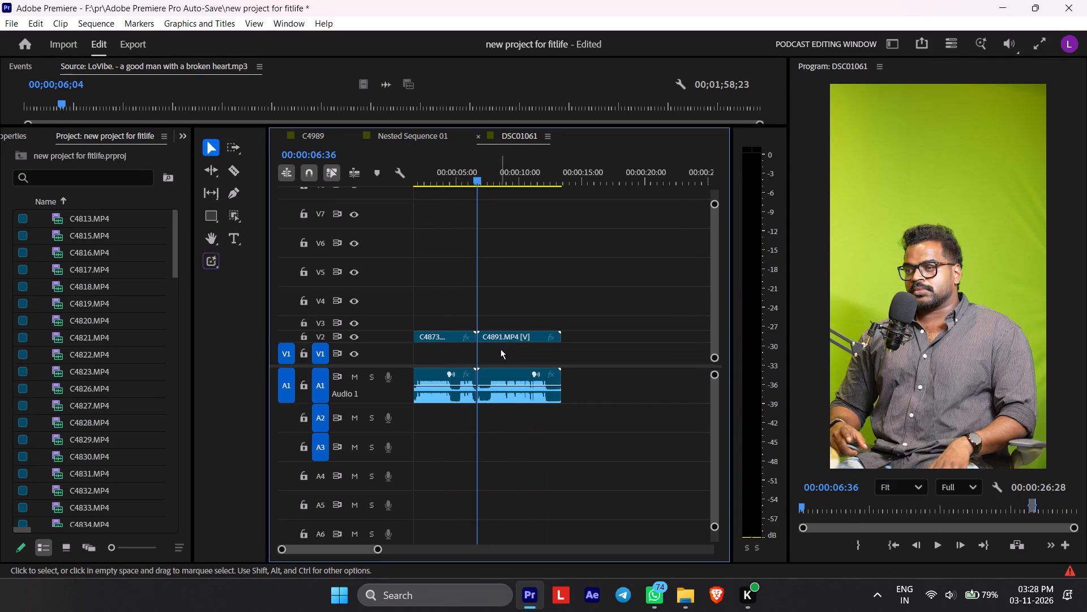
Play the opening of C4891.MP4 from the cut after C4873.MP4 to check where its speech begins.
key("space")
scroll(482, 380, "up", 5, "alt")
key("space")
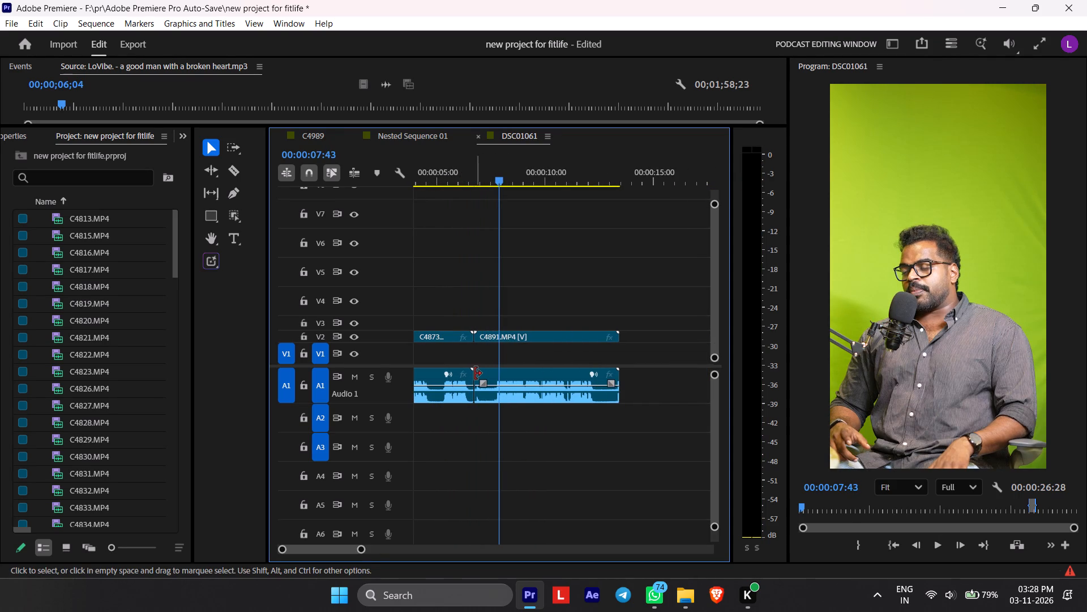
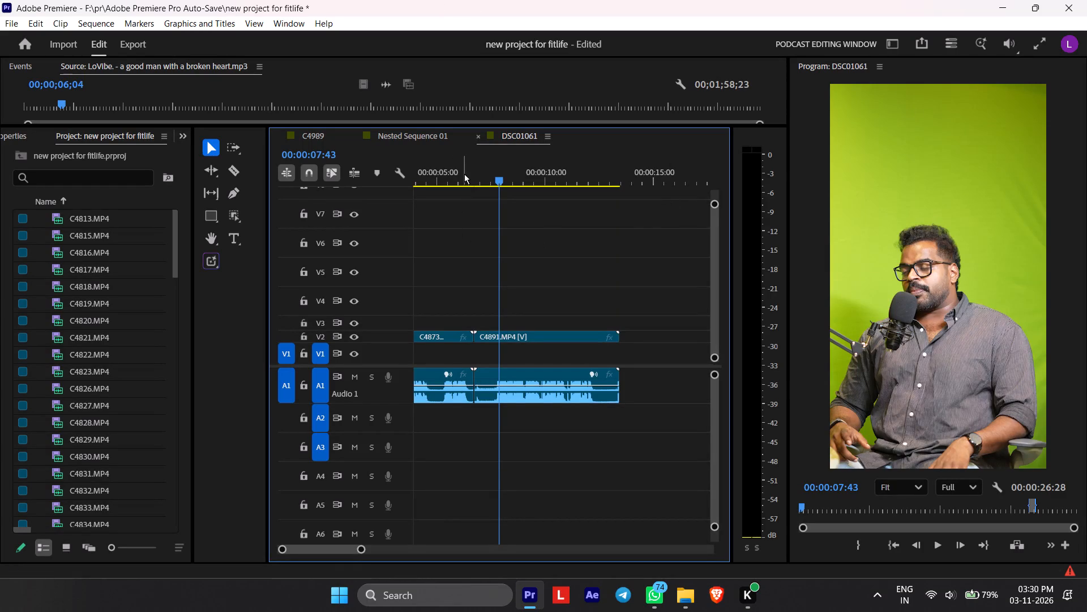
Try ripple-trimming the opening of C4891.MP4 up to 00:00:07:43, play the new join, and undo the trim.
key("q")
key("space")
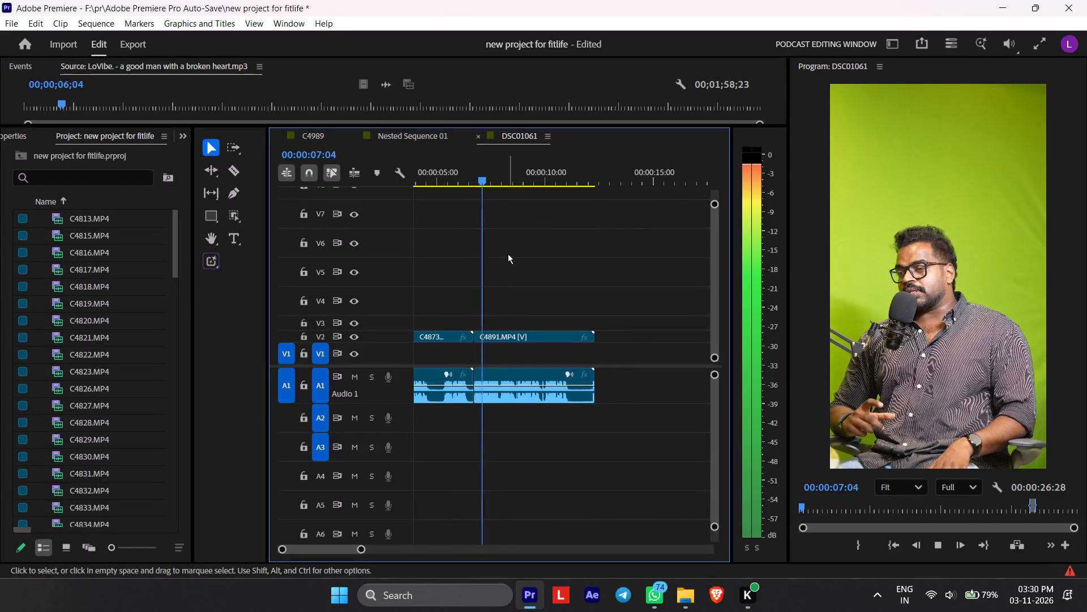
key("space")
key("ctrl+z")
Play C4891.MP4 from its opening to the end of its speech and ripple-trim its tail at about 00:00:12:18.
left_click_drag(509, 173, 481, 192)
key("space")
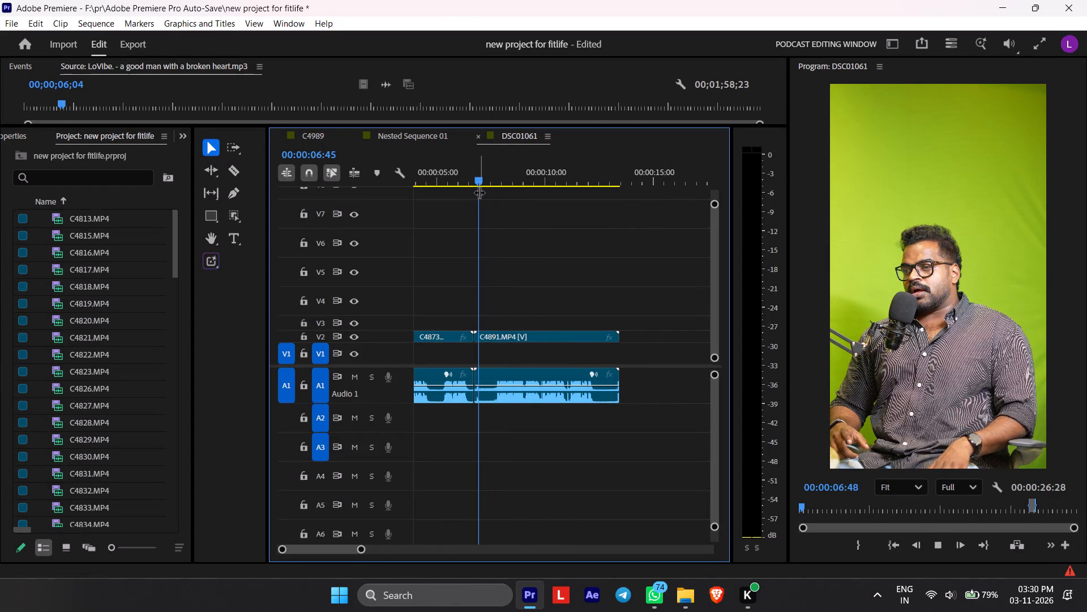
key("space")
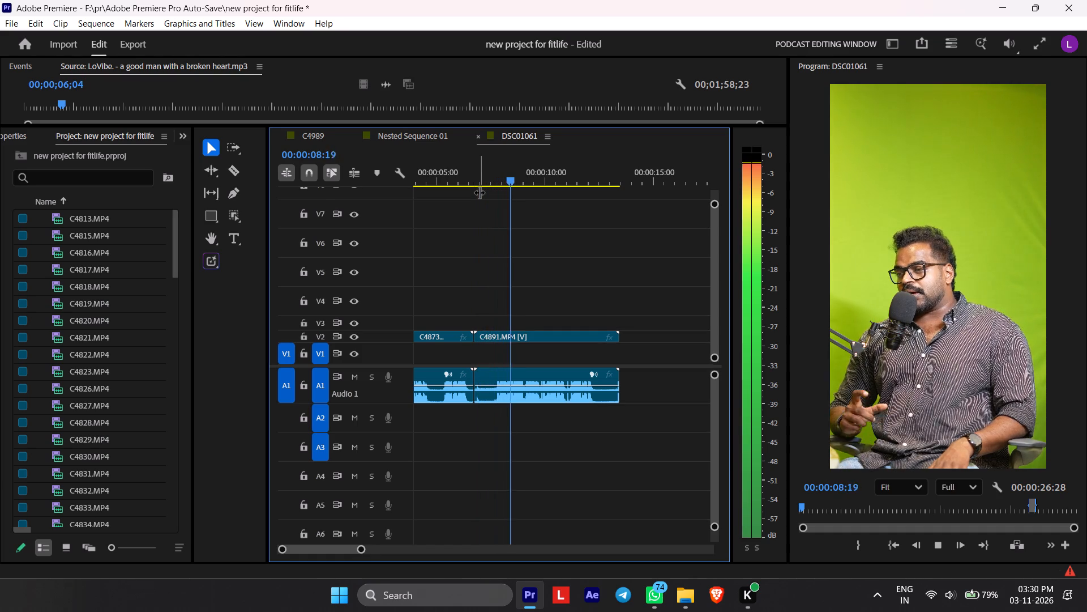
scroll(590, 379, "up", 1, "alt")
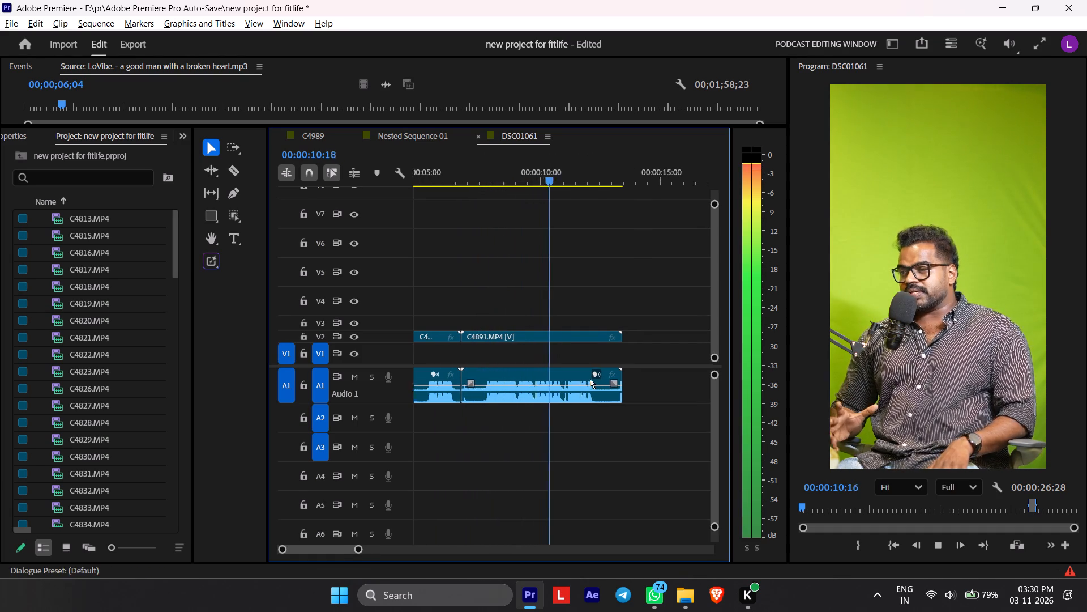
scroll(590, 379, "up", 2, "alt")
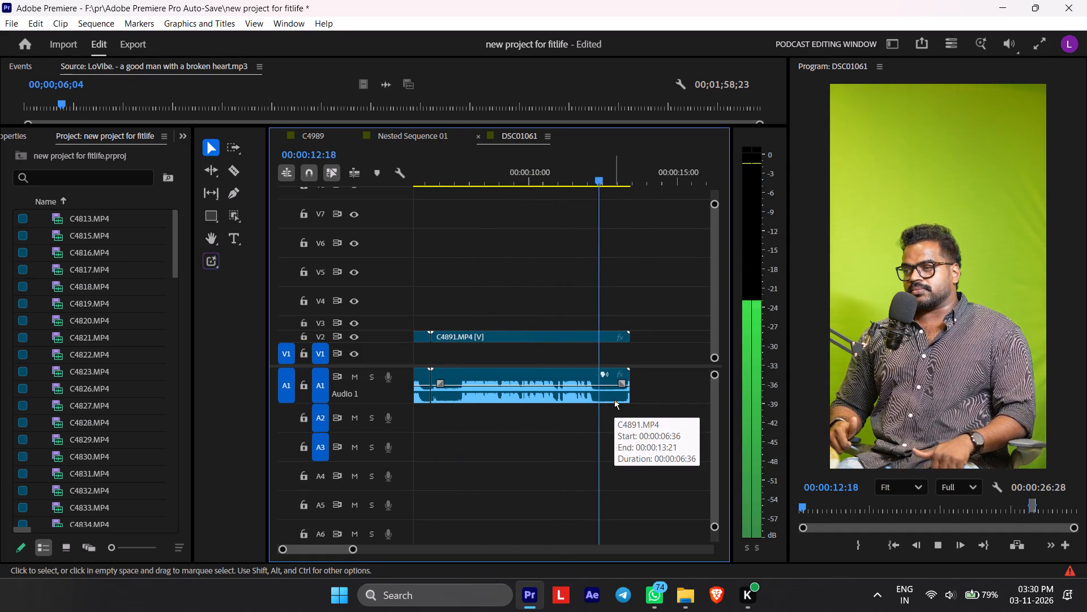
key("space")
key("space")
left_click_drag(600, 158, 600, 168)
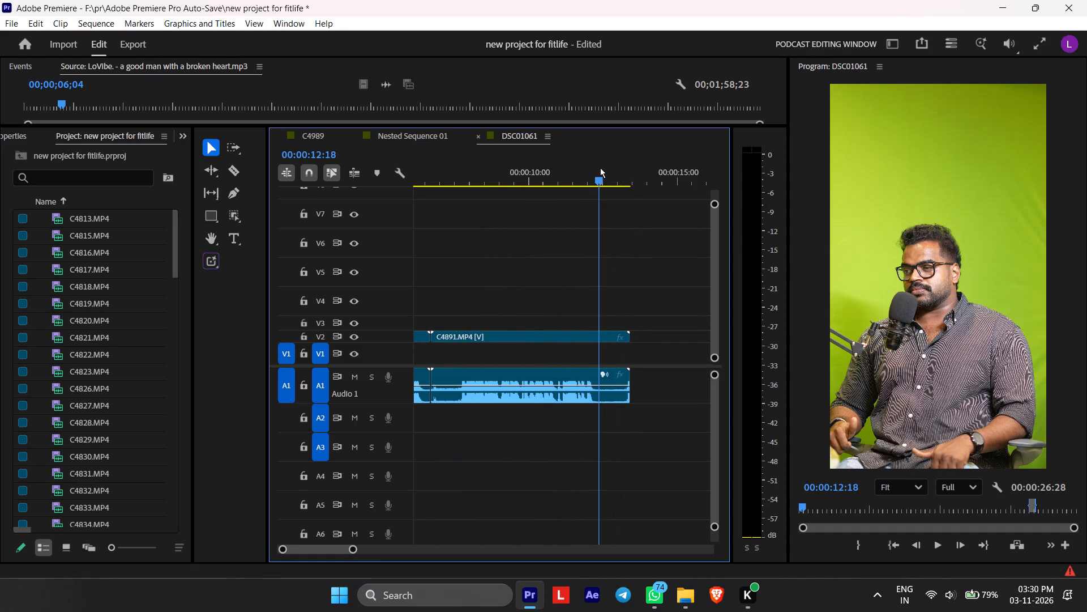
left_click_drag(600, 168, 600, 180)
key("w")
Return to the start of the sequence and ripple-trim the opening of C4873.MP4 up to where its speech begins.
left_click_drag(600, 180, 523, 229)
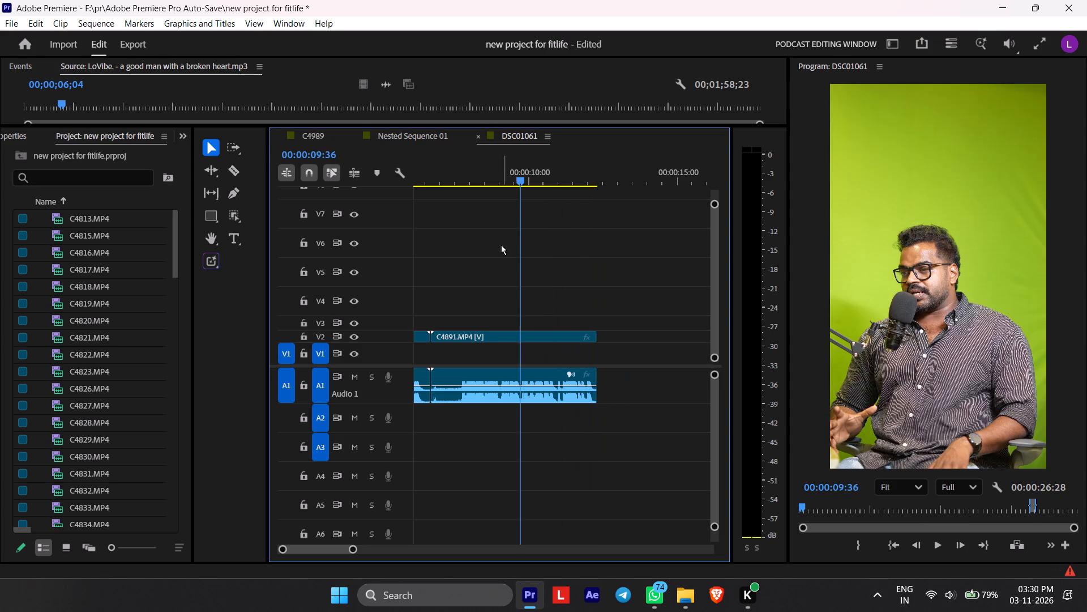
scroll(484, 287, "up", 10)
left_click_drag(501, 165, 460, 207)
left_click(456, 210)
left_click_drag(467, 184, 423, 202)
key("space")
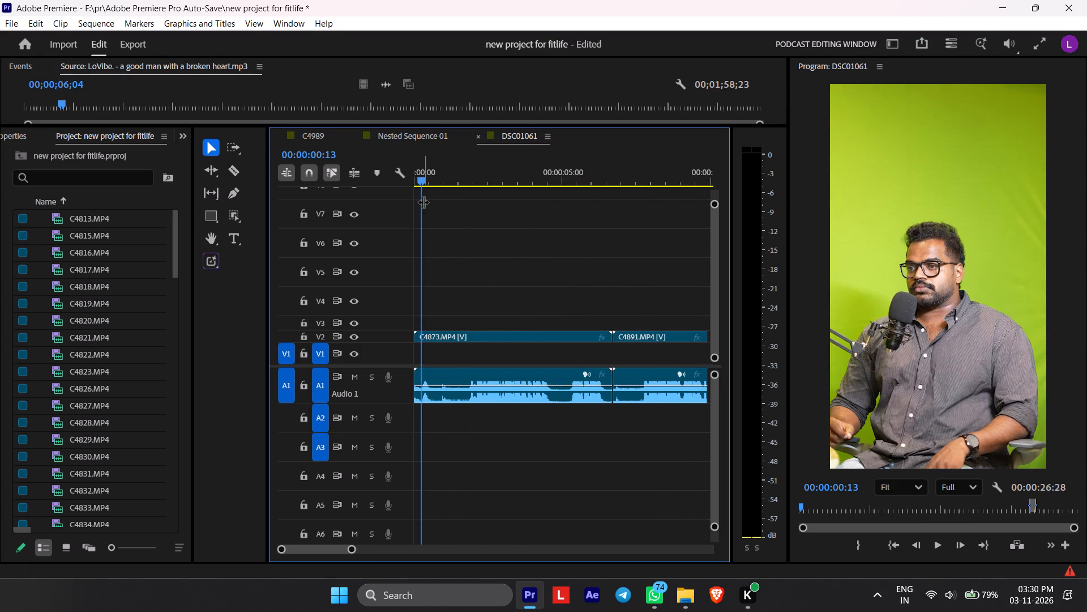
key("space")
type("Q")
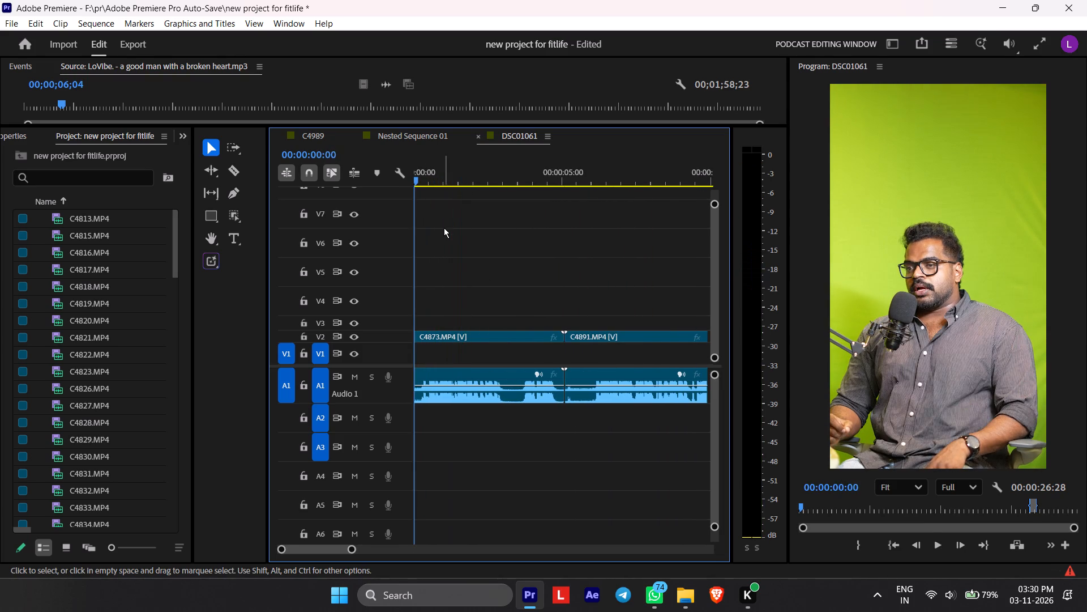
Play the new opening briefly and move C4873.MP4 from V2 down to V1, keeping its start time.
key("space")
key("space")
left_click_drag(440, 335, 440, 359)
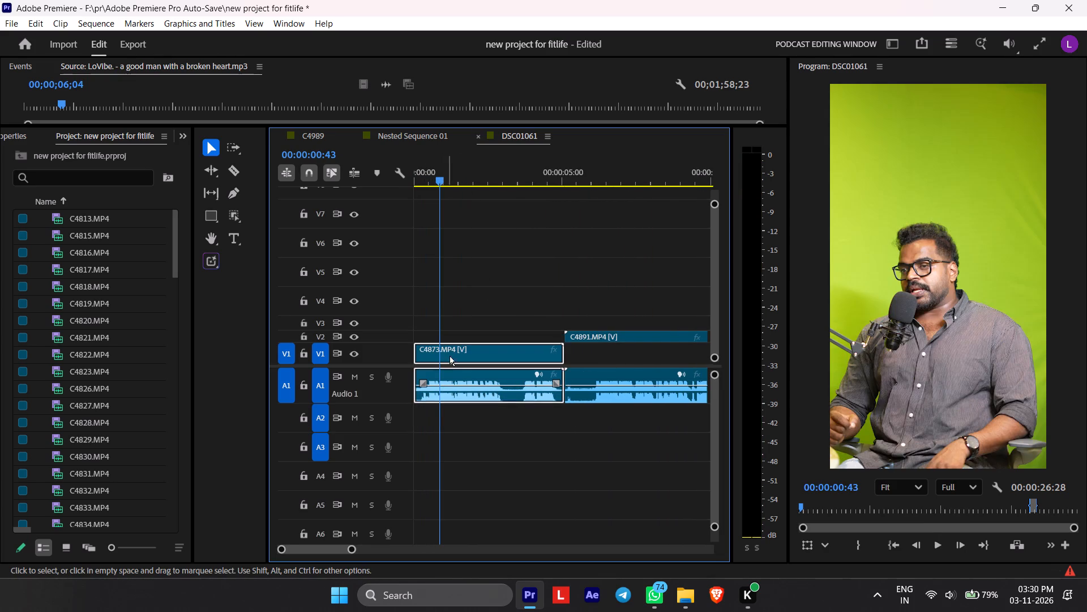
Replay the start of C4873.MP4 and ripple-trim the few remaining frames before its first word.
key("space")
key("space")
scroll(448, 364, "up", 14)
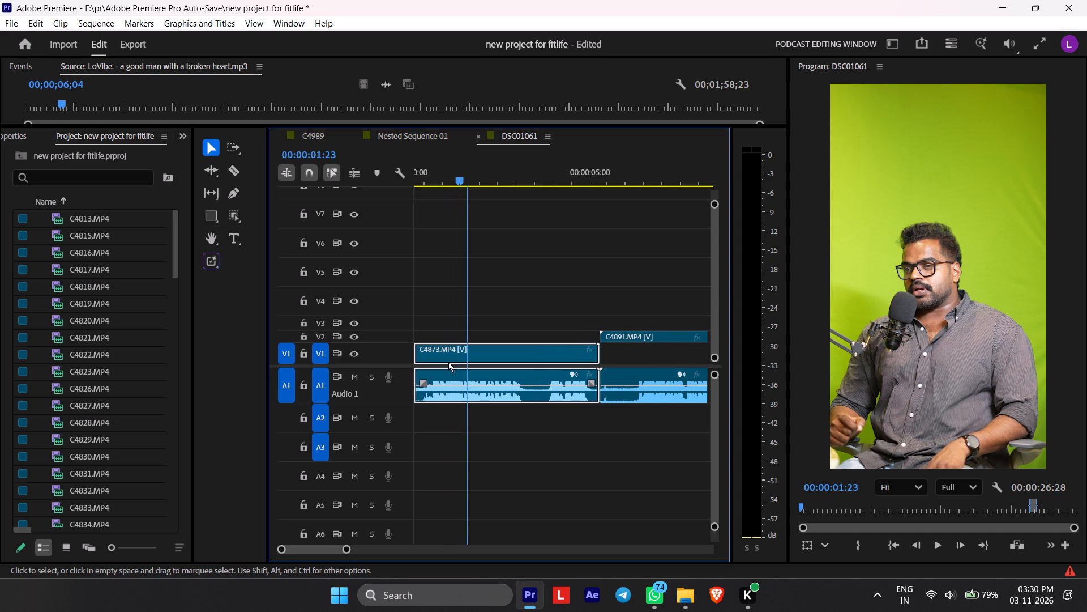
scroll(448, 362, "up", 13)
left_click_drag(455, 176, 399, 214)
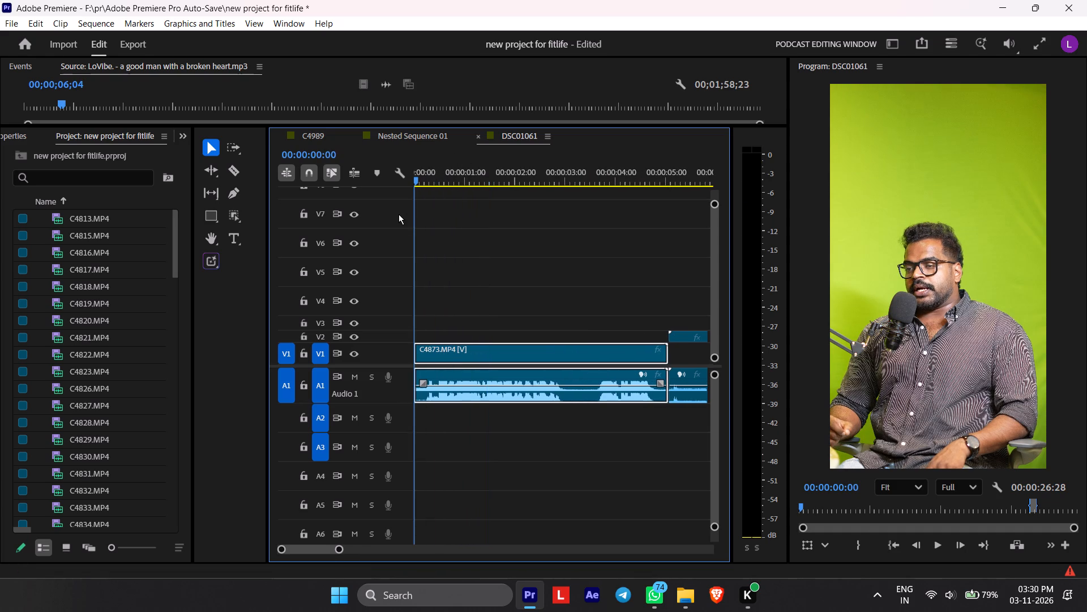
key("space")
key("space")
scroll(439, 328, "up", 12, "alt")
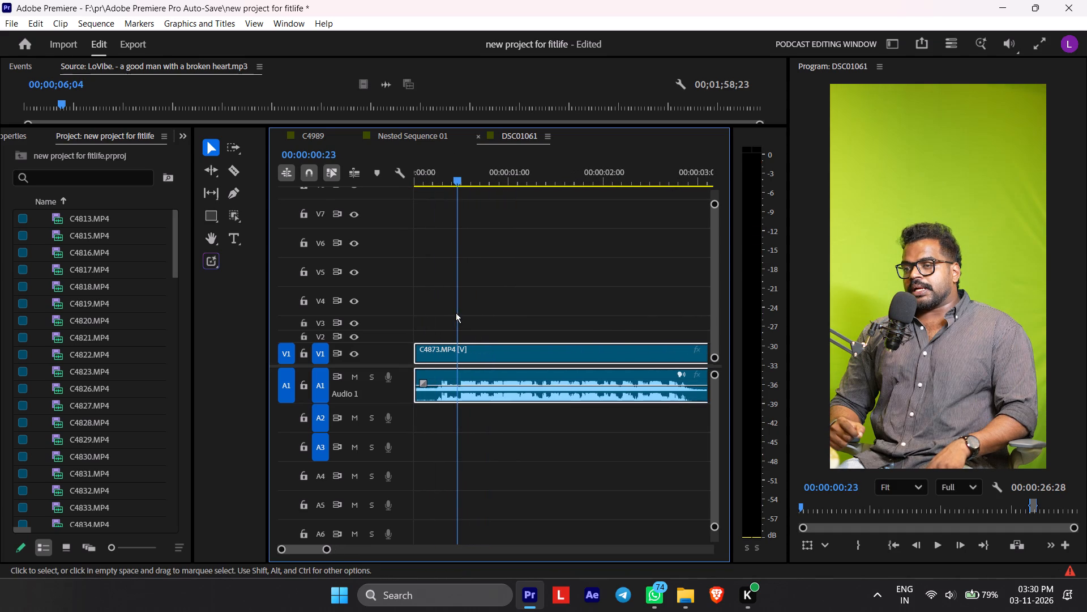
left_click_drag(453, 179, 417, 224)
key("q")
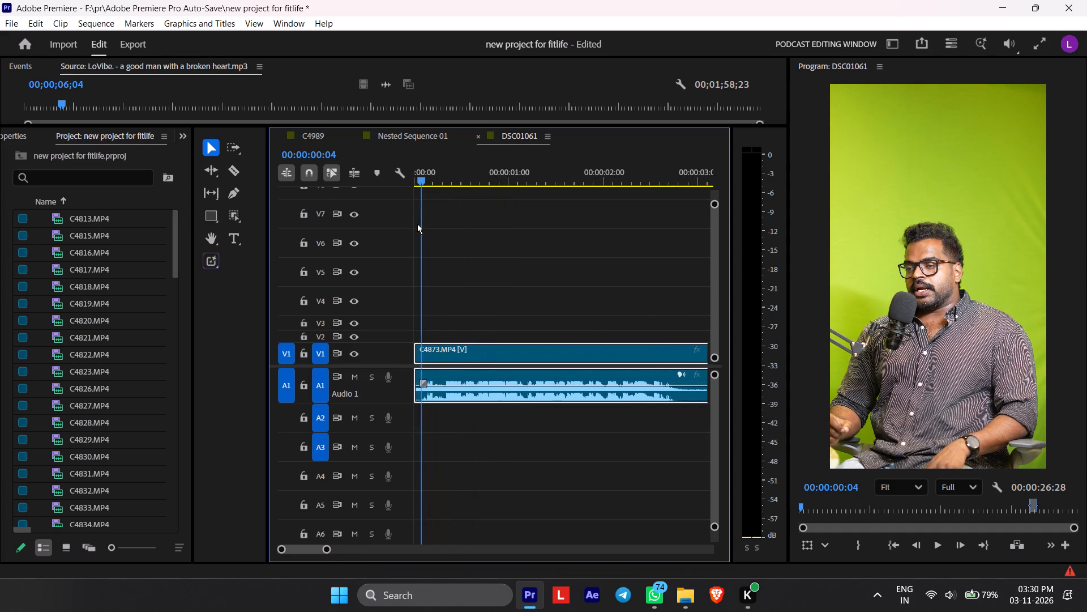
key("q")
Play C4873.MP4 to its pause, split it at 00:00:02:33, and ripple-trim the silence after the split.
left_click_drag(417, 224, 393, 236)
key("space")
scroll(536, 260, "down", 8, "alt")
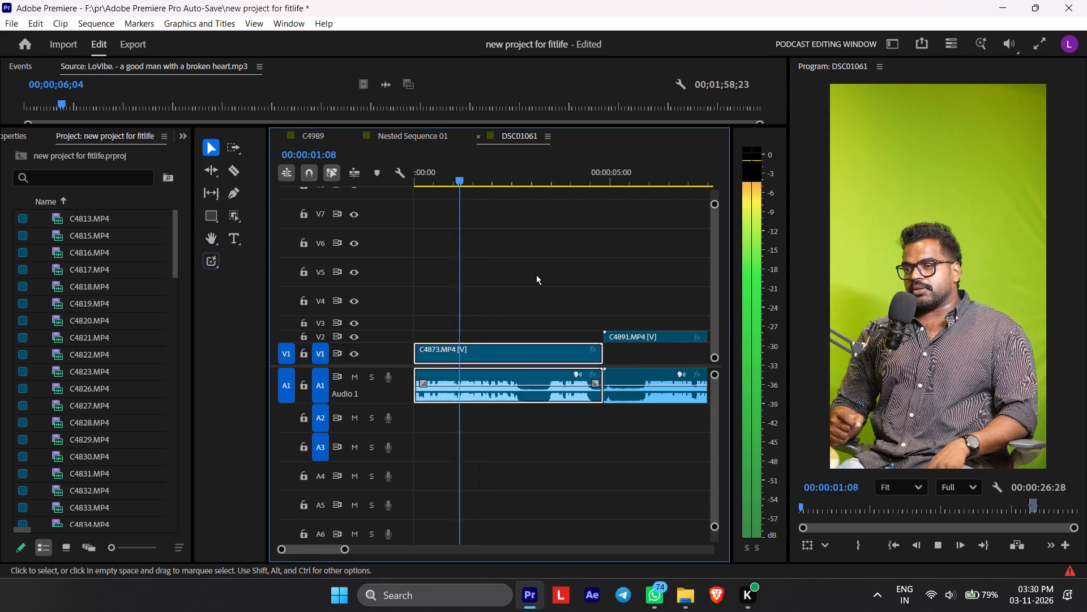
scroll(553, 303, "up", 5, "alt")
key("space")
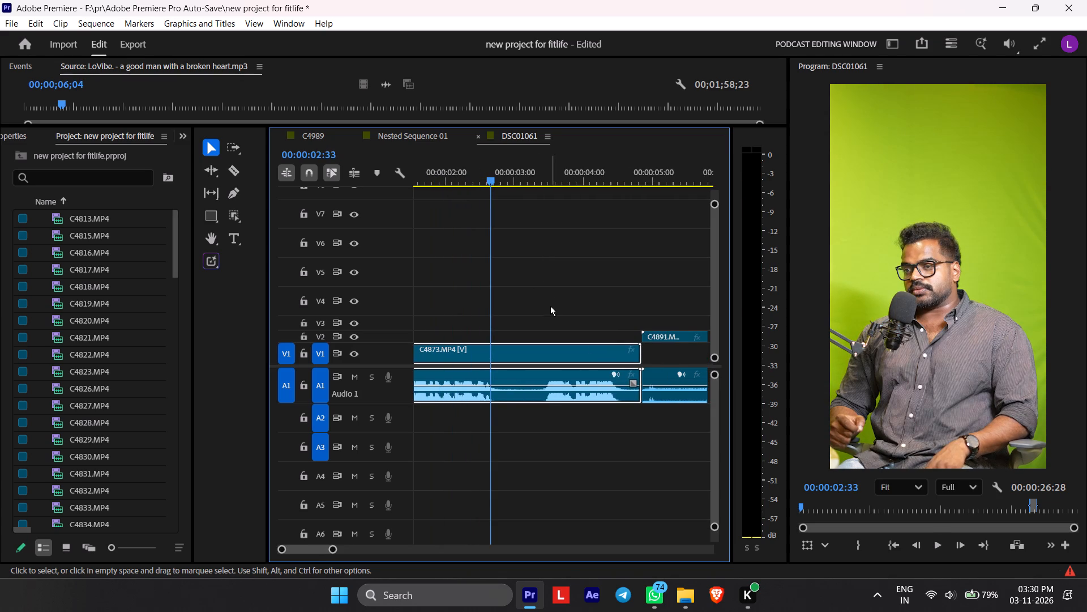
type("X")
key("space")
key("space")
type("Q")
key("space")
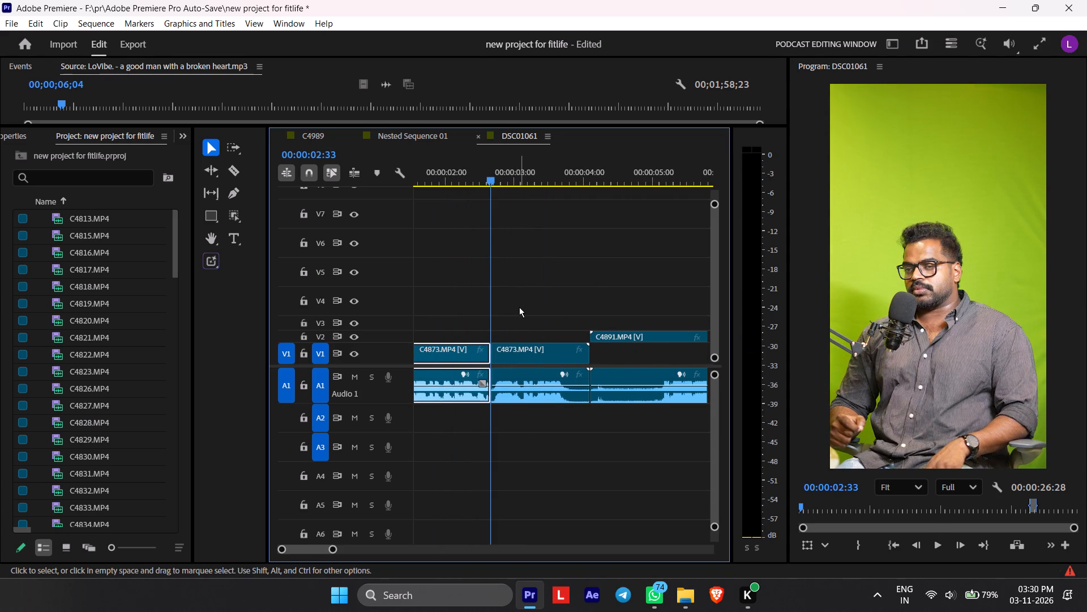
Play across the split at 00:00:02:33 and ripple-delete the second part of C4873.MP4.
left_click(473, 173)
key("space")
key("space")
left_click(536, 367)
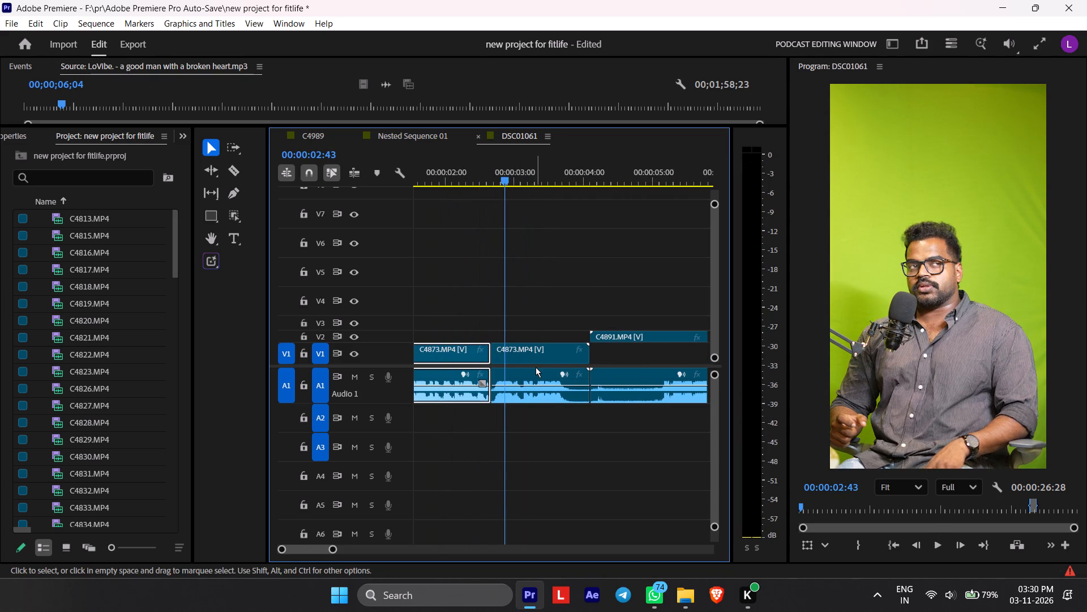
left_click(536, 360)
type("Z")
Move C4891.MP4 from V2 down to V1, directly after C4873.MP4.
key("space")
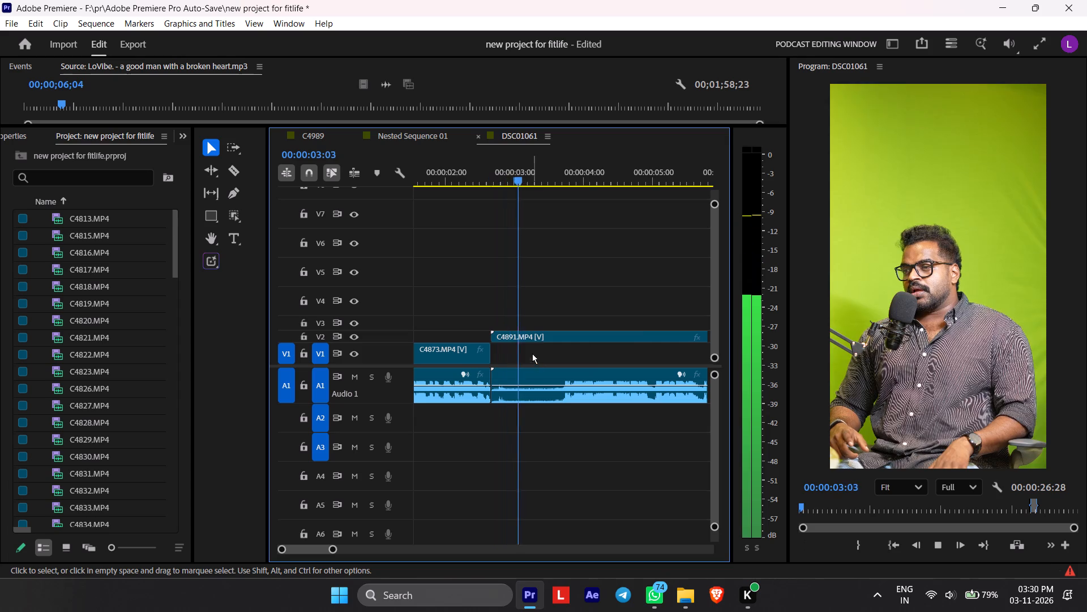
key("space")
left_click_drag(536, 339, 536, 365)
Play the opening of C4891.MP4 and ripple-trim its silence up to where the speech begins.
key("space")
key("space")
type("Q")
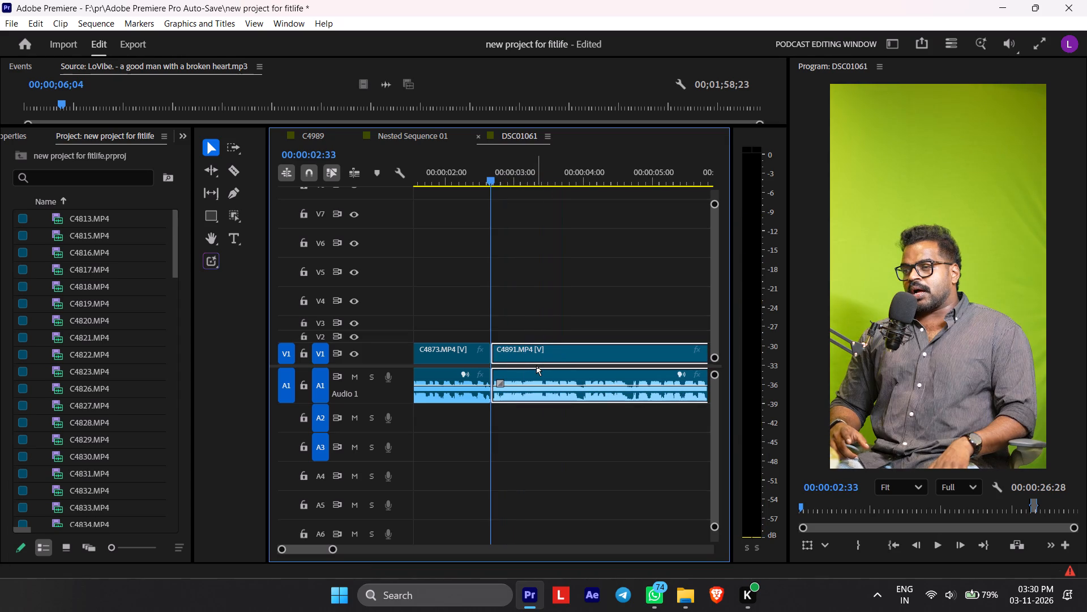
Play C4891.MP4 through to its end and delete the empty gap after it so C4874.MP4 follows at 00:00:07:12.
key("space")
scroll(557, 355, "down", 5, "alt")
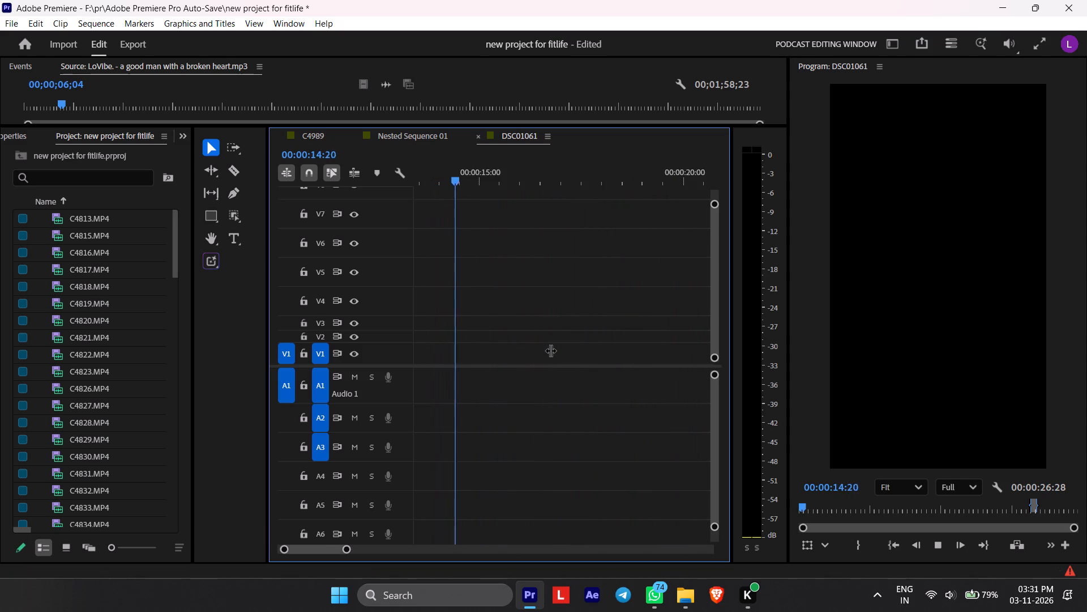
key("space")
scroll(587, 369, "down", 16, "alt")
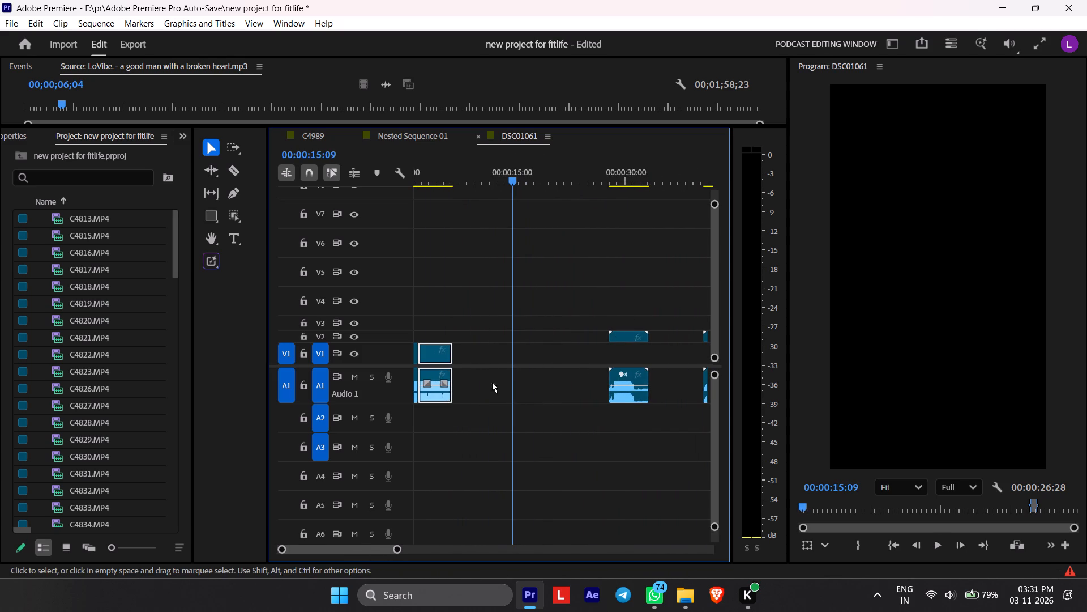
left_click(505, 372)
left_click(517, 359)
left_click(529, 330)
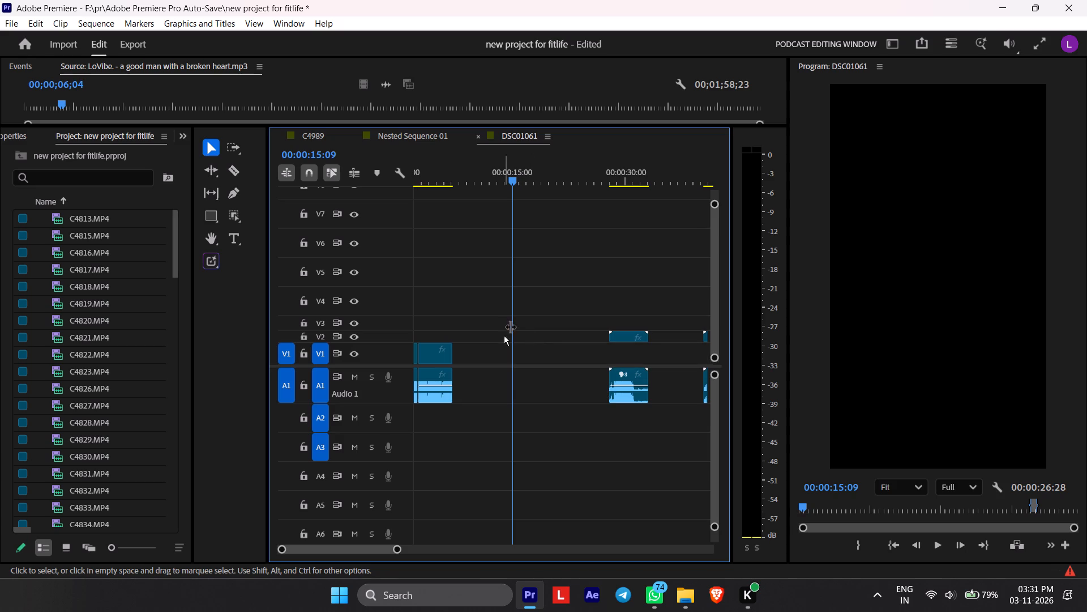
left_click(553, 326)
left_click(551, 333)
key("z")
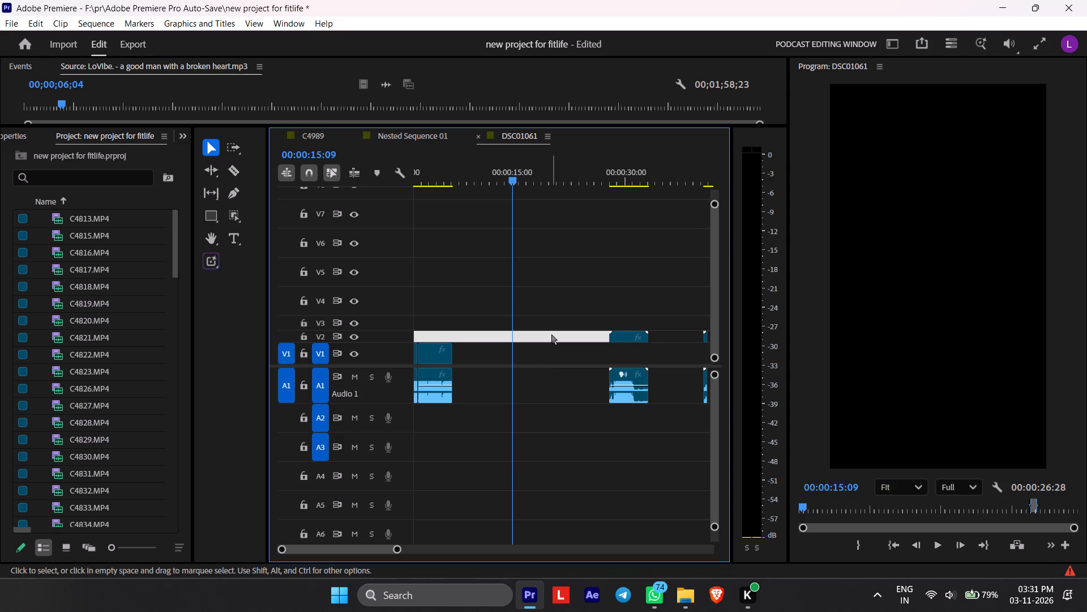
key("z")
left_click(540, 355)
key("z")
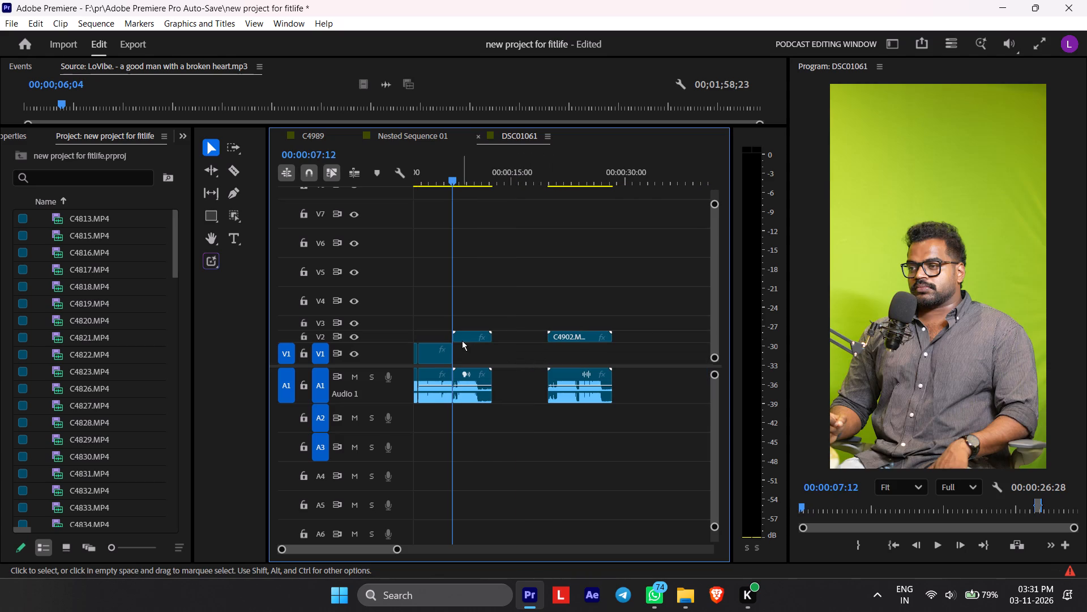
Move C4874.MP4 and C4902.MP4 from V2 down to V1, keeping their start times.
left_click_drag(468, 338, 468, 354)
left_click_drag(568, 338, 566, 367)
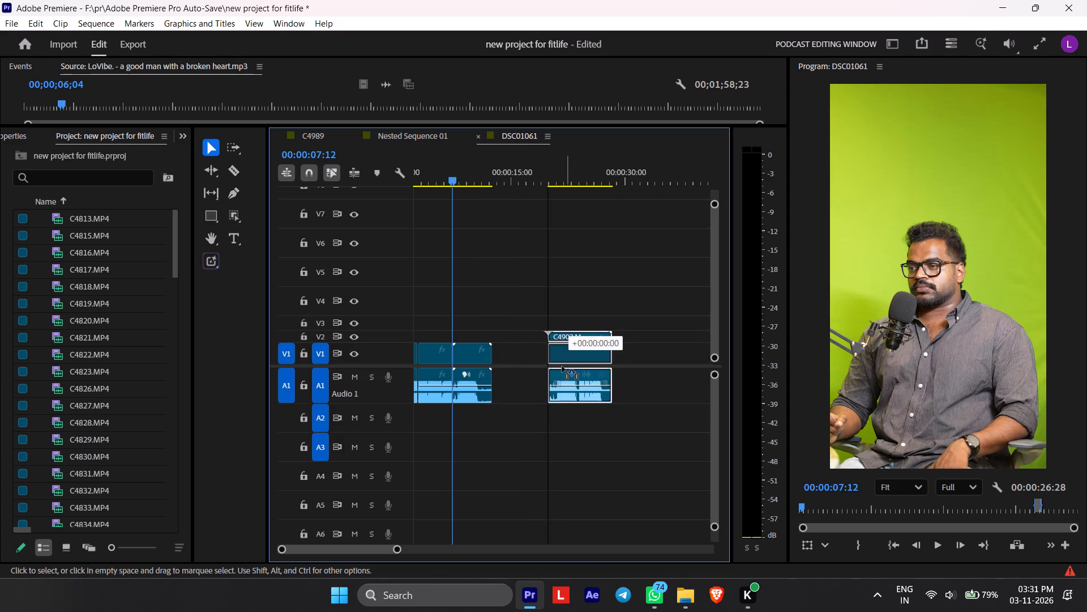
Play the opening of C4874.MP4 and ripple-trim it in two passes, the second up to about 00:00:07:26.
scroll(456, 365, "up", 11, "alt")
key("space")
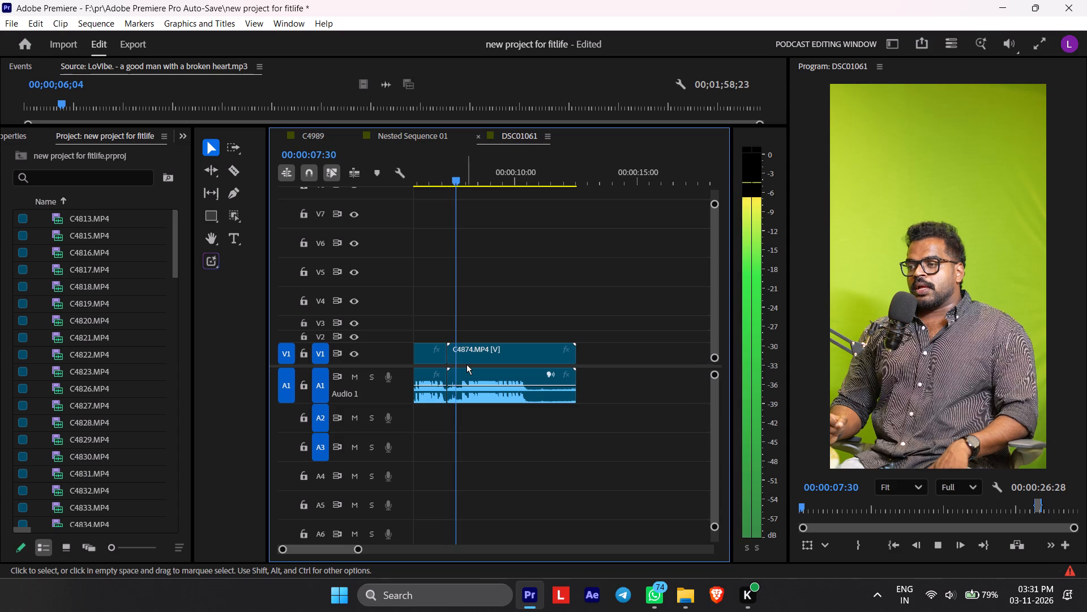
key("space")
type("Q")
scroll(444, 384, "up", 10, "alt")
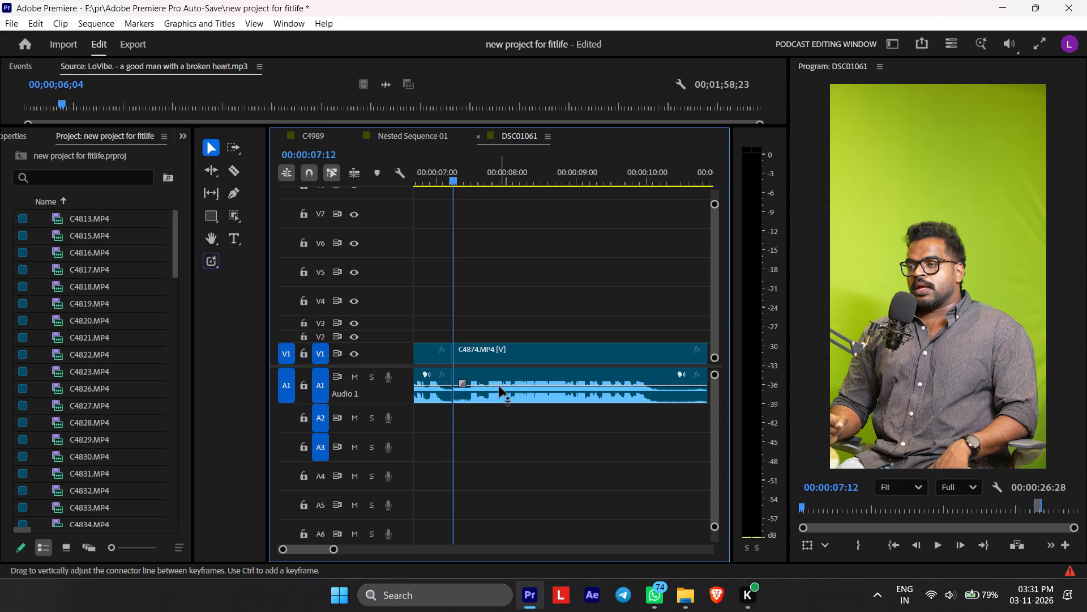
key("space")
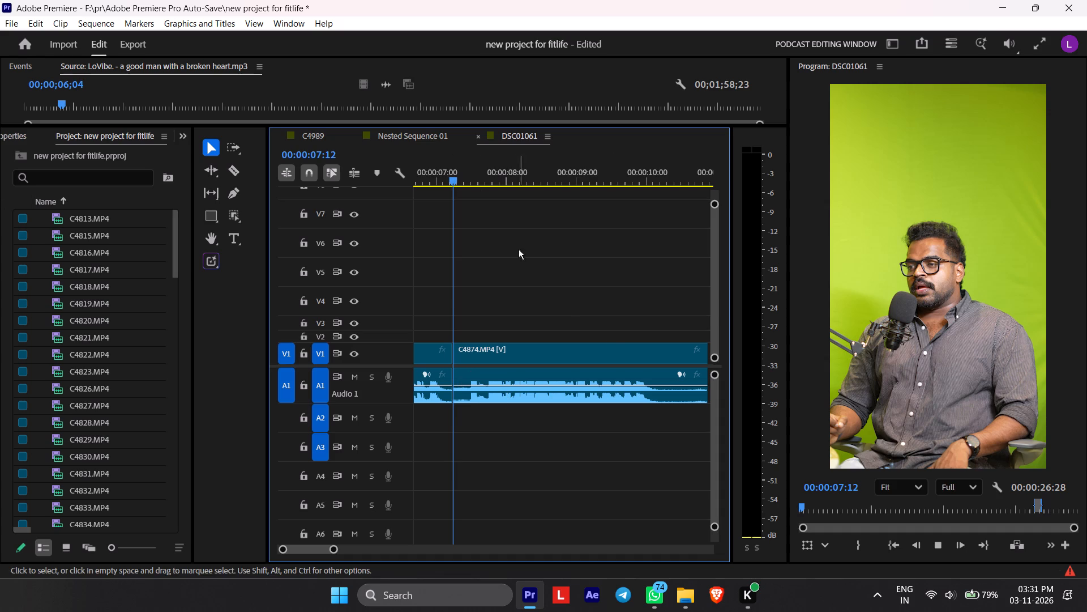
key("space")
left_click_drag(489, 185, 473, 190)
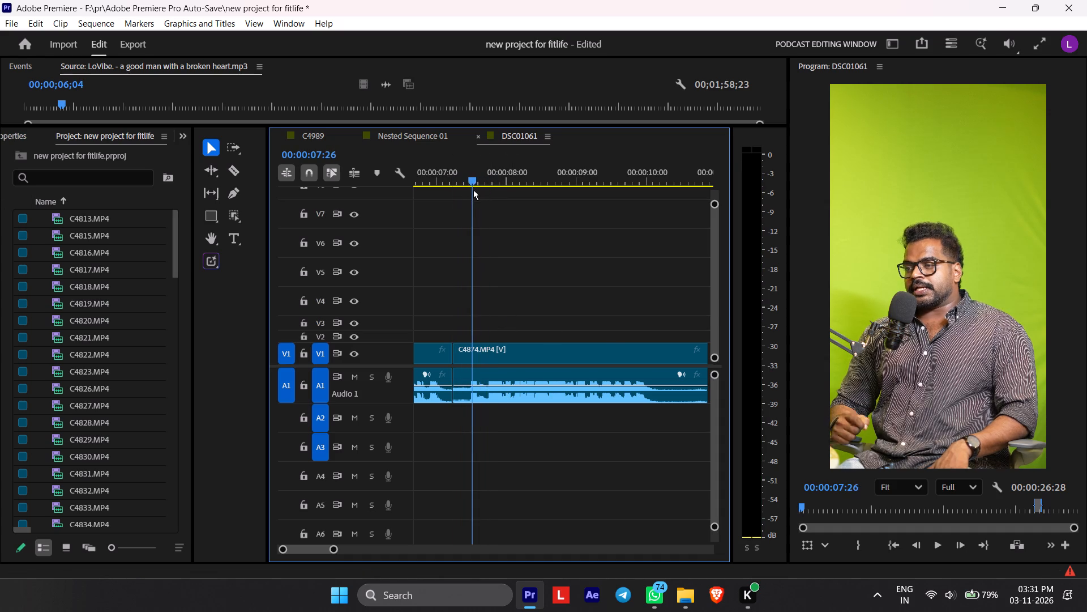
left_click_drag(473, 190, 435, 197)
key("q")
Play the join between C4891.MP4 and C4874.MP4 and ripple-trim the leftover tail of C4891.MP4.
key("space")
key("space")
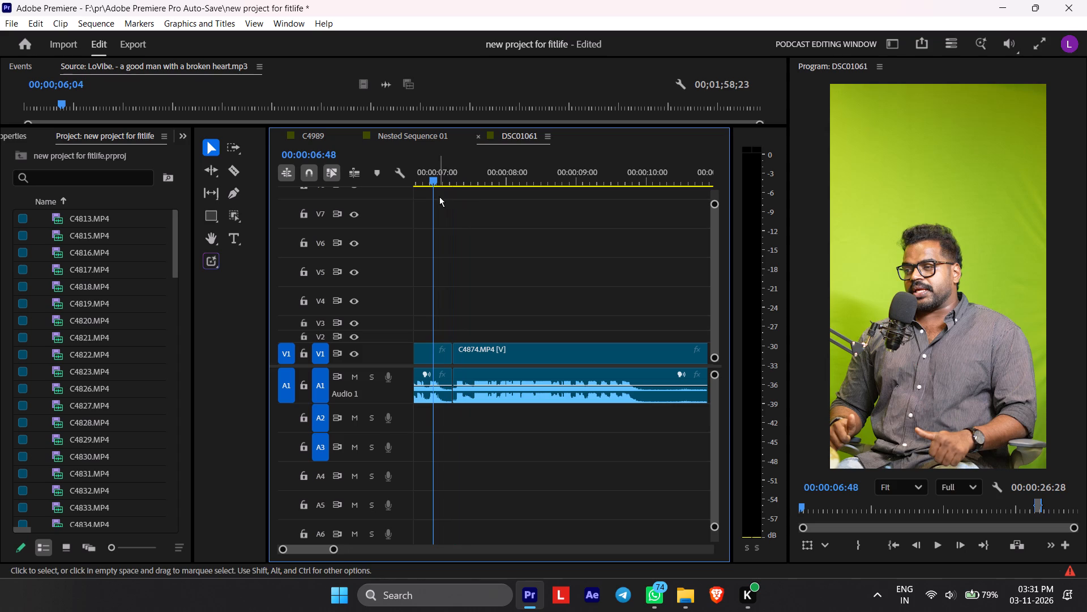
left_click_drag(447, 161, 429, 172)
key("w")
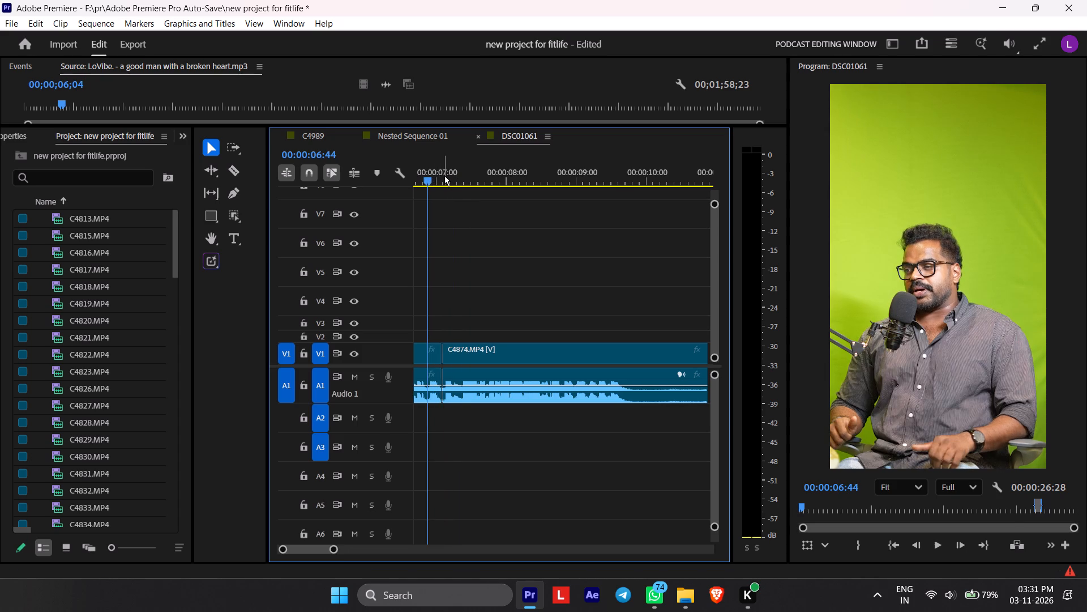
Play C4874.MP4 to the end of its speech and ripple-trim its tail at 00:00:09:38.
key("space")
scroll(449, 183, "down", 2)
scroll(517, 214, "down", 3)
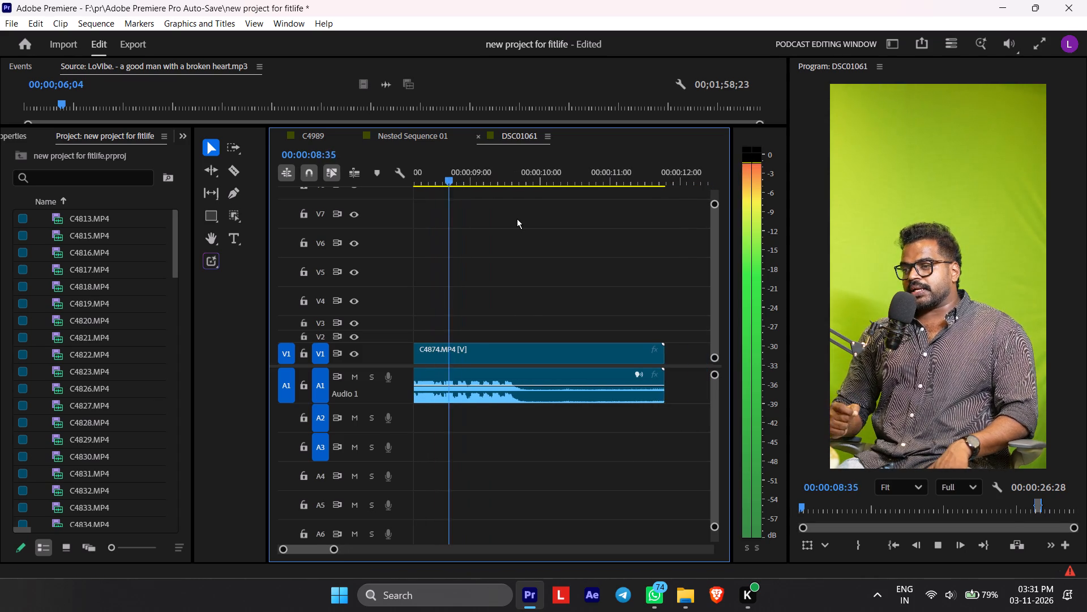
key("space")
type("W")
Delete the empty gap after C4874.MP4 so that C4902.MP4 follows it directly on V1.
scroll(571, 251, "down", 6, "alt")
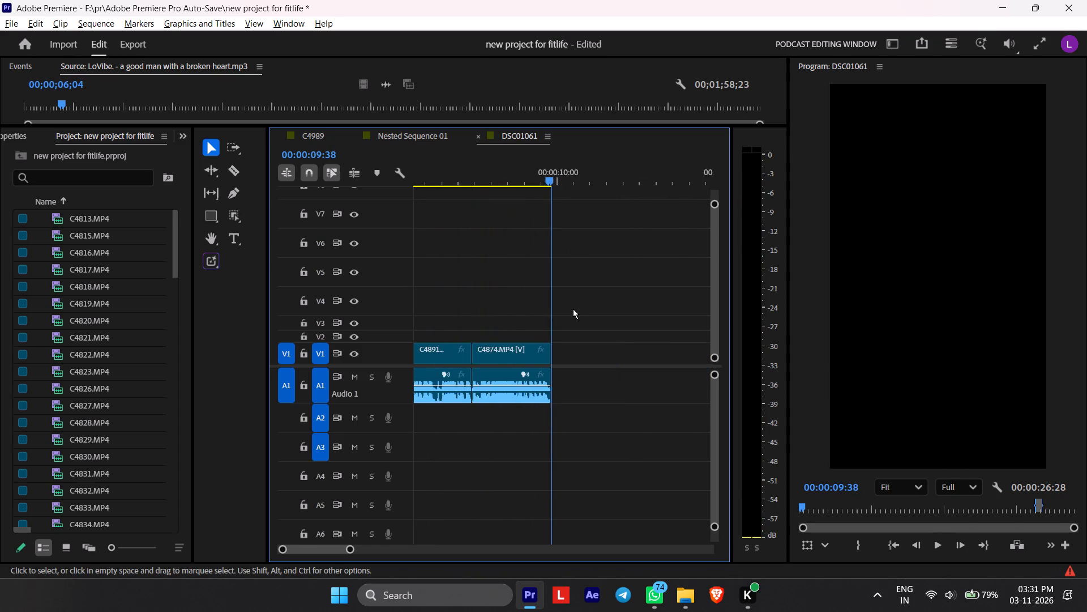
scroll(573, 309, "down", 10, "alt")
left_click(581, 356)
type("Z")
Play the opening of C4902.MP4 and ripple-trim the silence at its start in two passes.
key("space")
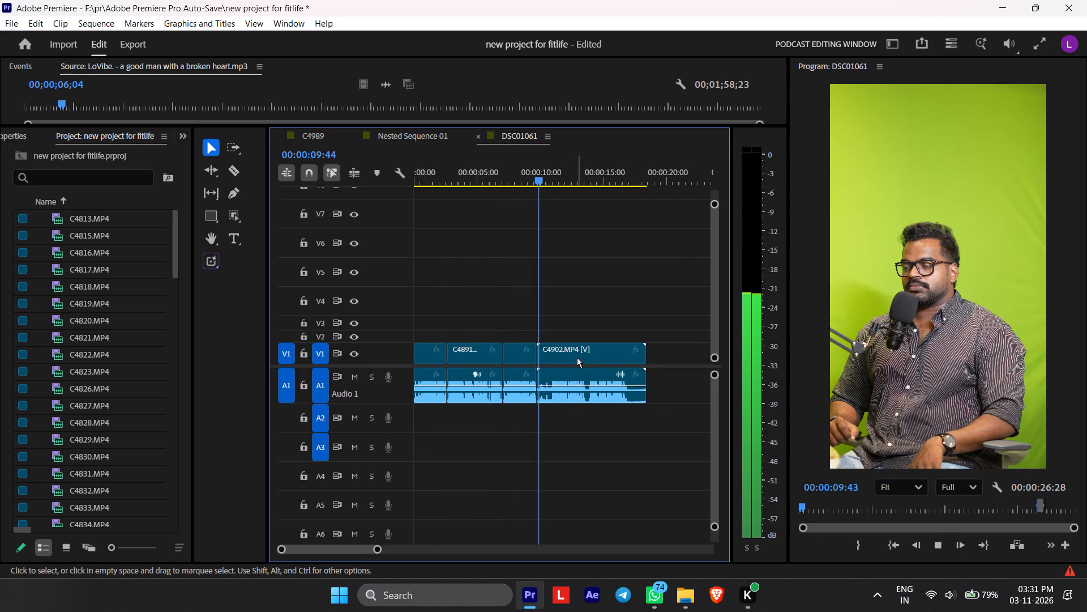
scroll(574, 359, "up", 11, "alt")
key("space")
type("Q Q")
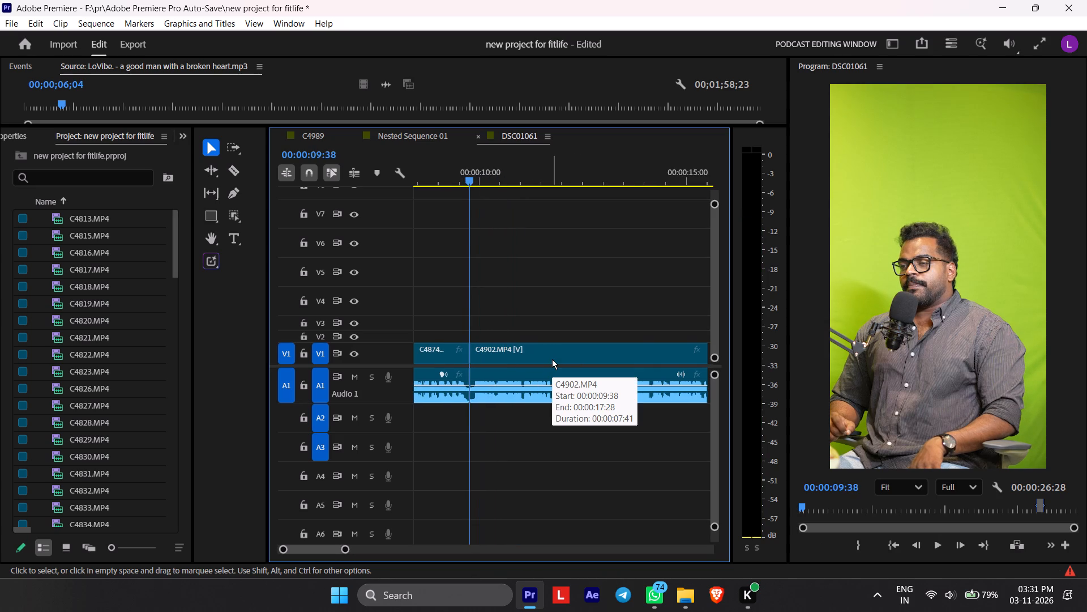
key("space")
key("space")
scroll(501, 361, "up", 16, "alt")
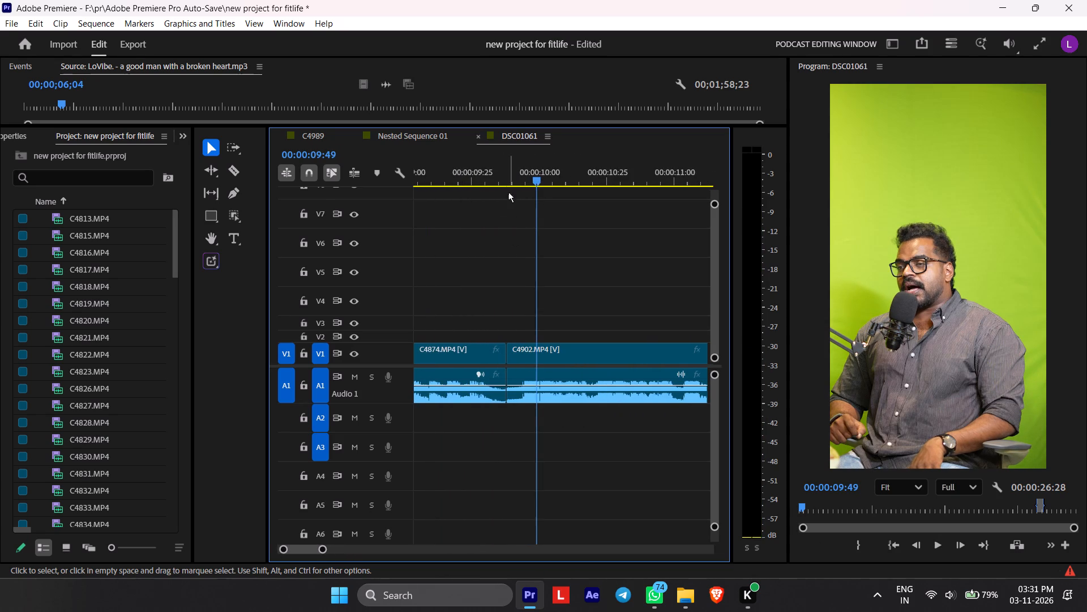
left_click_drag(516, 167, 494, 198)
key("q")
Play C4902.MP4 through to the end of its speech and ripple-trim its tail at 00:00:15:33.
key("space")
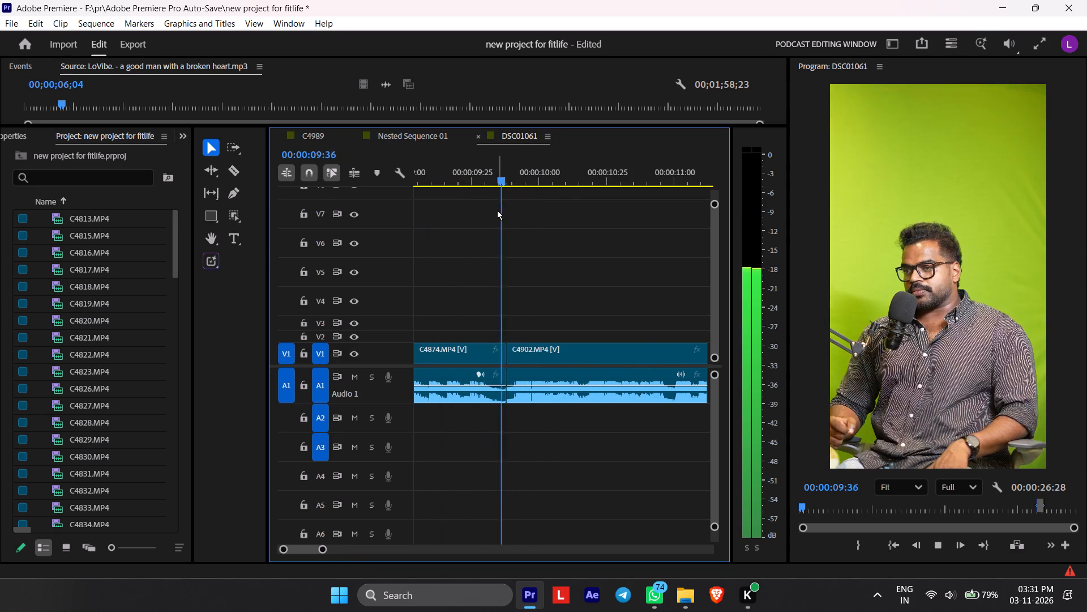
scroll(576, 278, "down", 14, "alt")
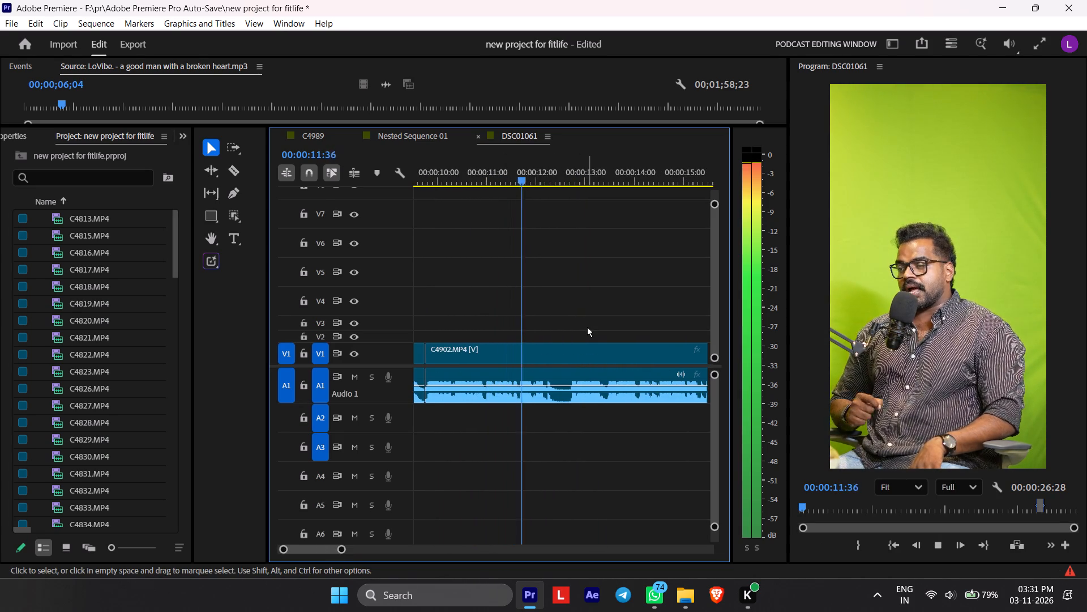
scroll(587, 327, "down", 4)
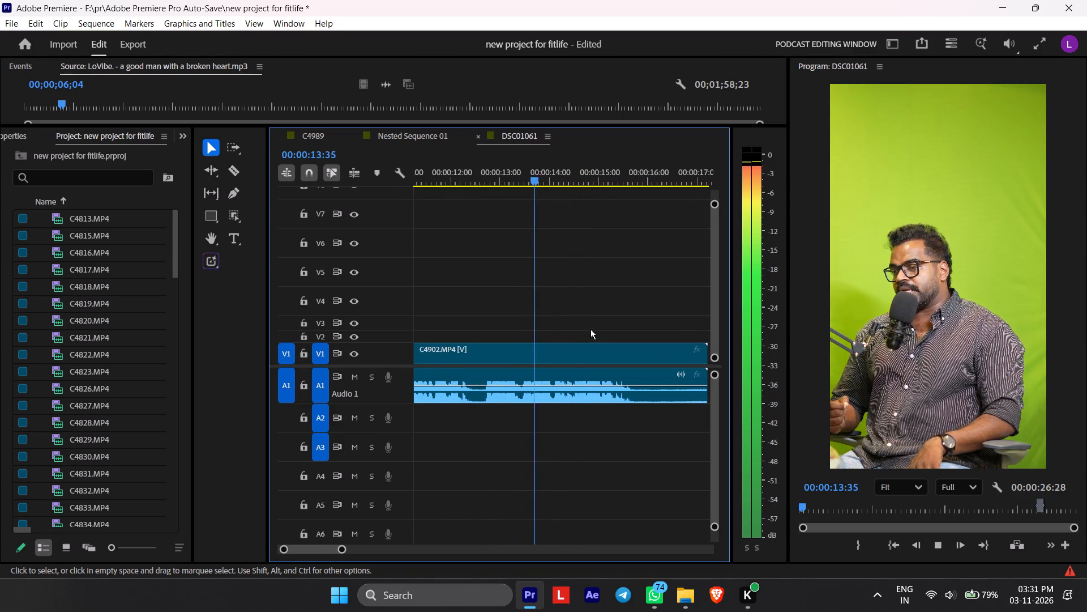
scroll(590, 329, "down", 5)
key("space")
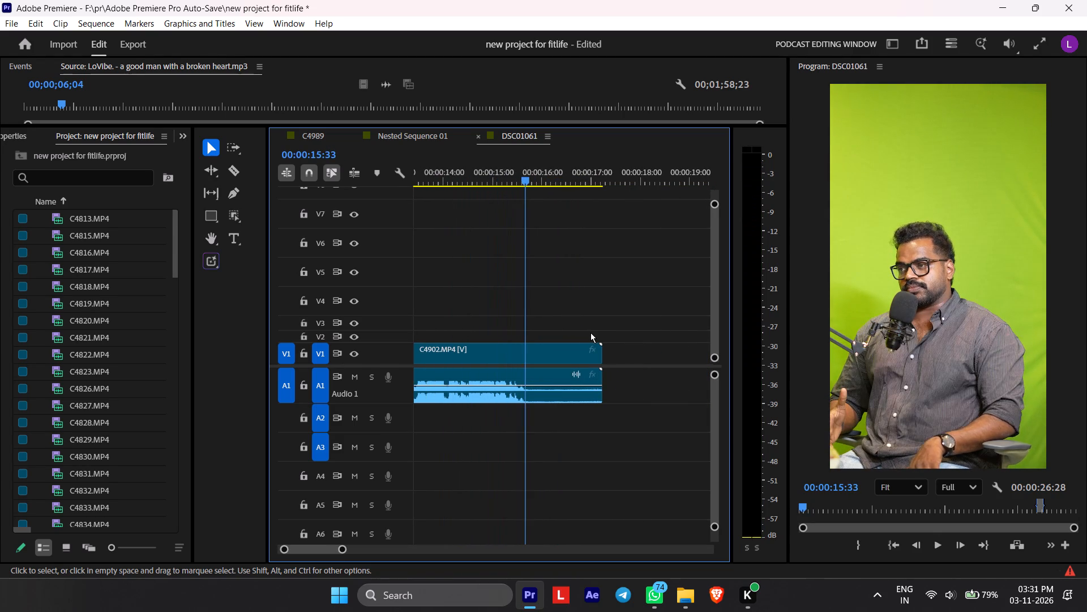
type("W")
Check the mid-clip pause in C4902.MP4 around 00:00:12:23 and replay from there past the clip's end.
scroll(590, 331, "up", 7)
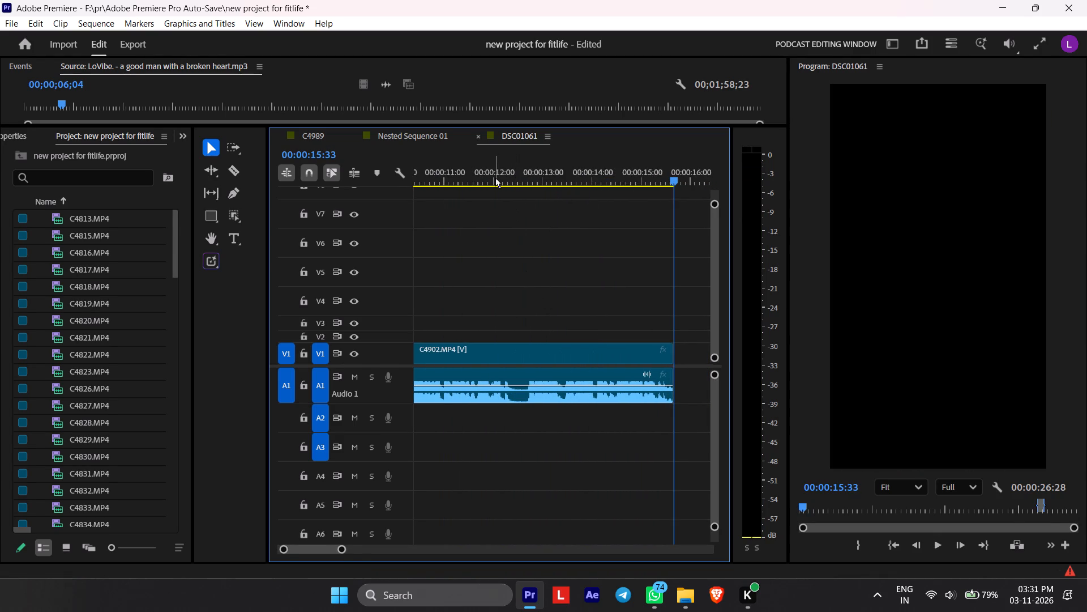
left_click_drag(520, 179, 516, 182)
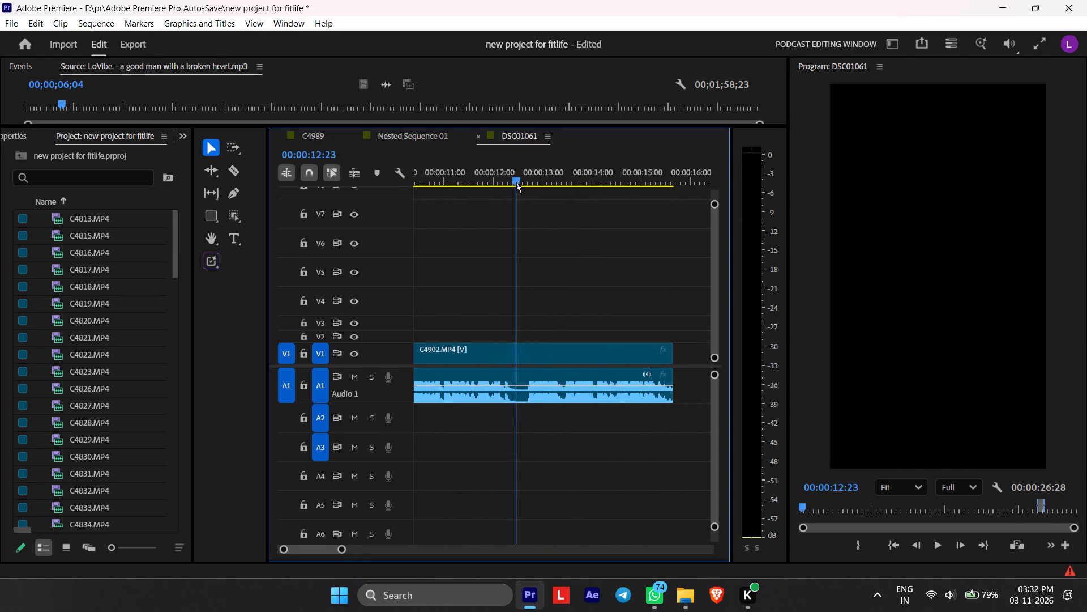
left_click_drag(516, 182, 491, 193)
key("space")
key("space")
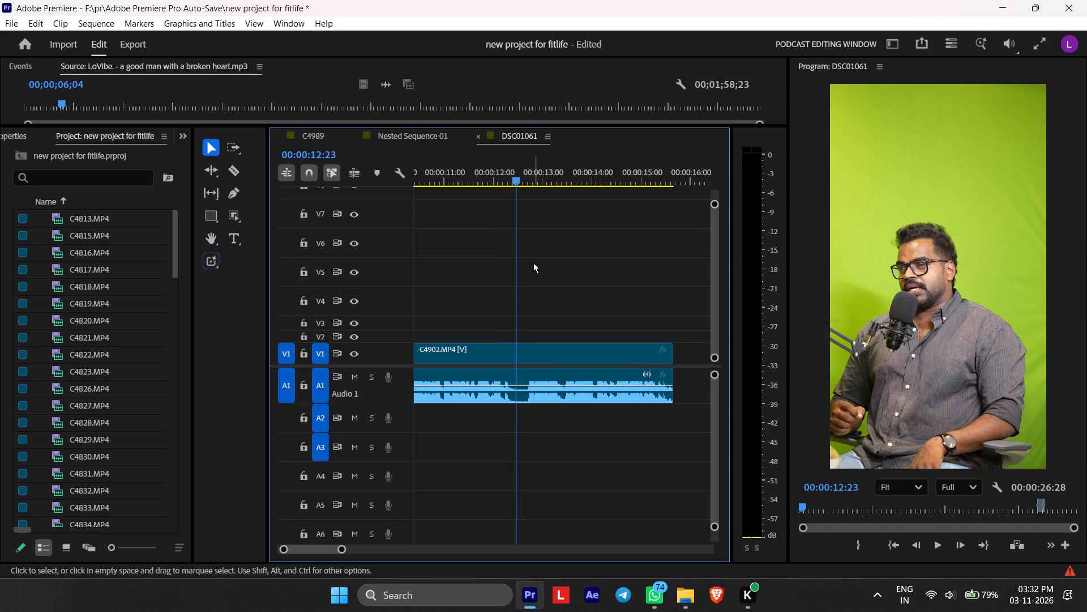
key("space")
scroll(579, 291, "down", 9, "alt")
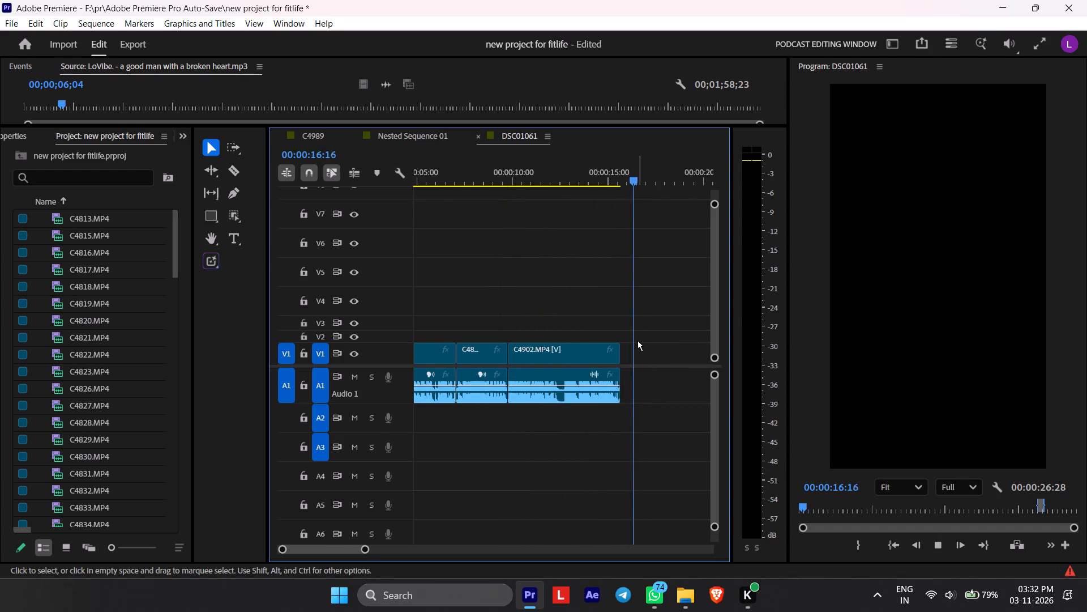
Delete the empty gap after C4902.MP4 so that C4868.MP4 follows it directly.
left_click(637, 341)
key("space")
left_click(644, 362)
key("z")
Move C4868.MP4 down from V2 to V1, directly after C4902.MP4.
key("space")
scroll(653, 379, "up", 10, "alt")
key("space")
left_click(621, 345)
left_click_drag(621, 338, 621, 361)
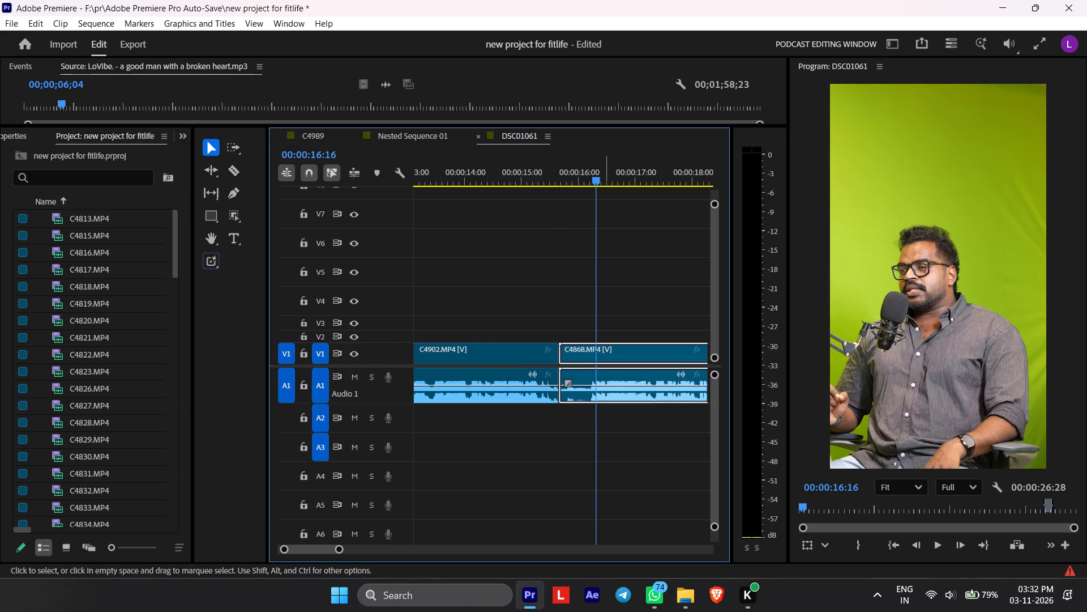
Play the join between C4902.MP4 and C4868.MP4 and ripple-trim the silent opening of C4868.MP4 up to 00:00:16:08.
left_click(555, 187)
left_click(551, 183)
key("space")
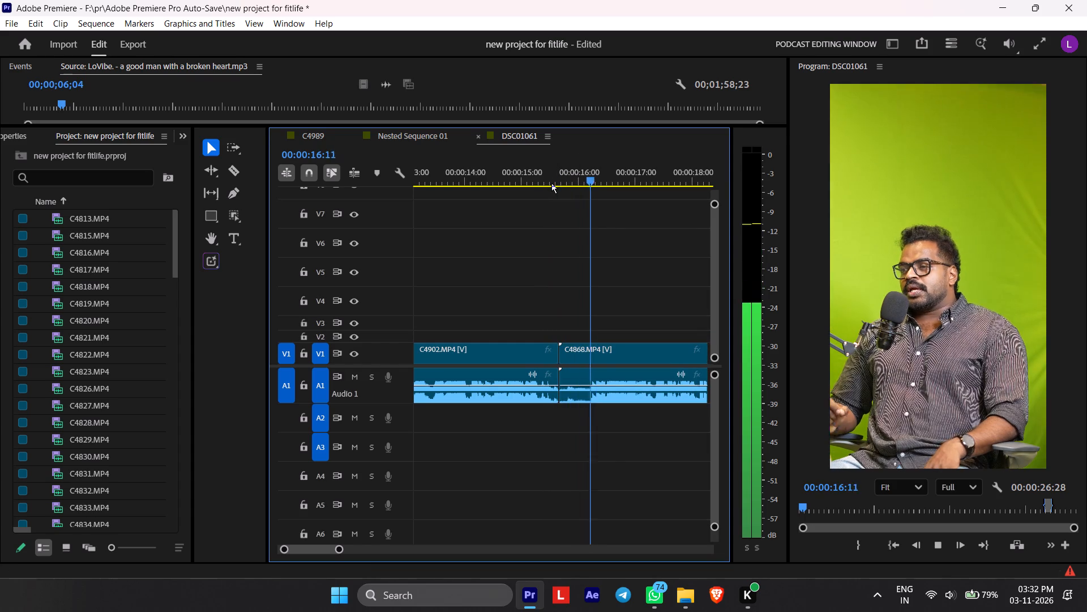
key("space")
left_click_drag(599, 161, 589, 169)
type("Q")
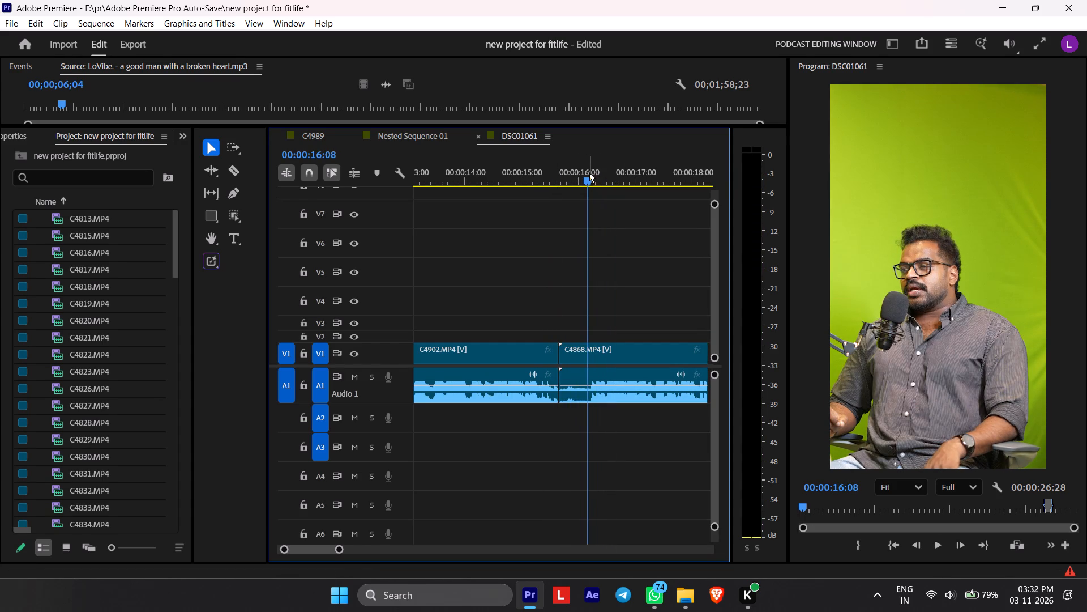
Play C4868.MP4 to the end of its speech and ripple-trim its tail at 00:00:18:07.
key("space")
scroll(641, 330, "down", 6)
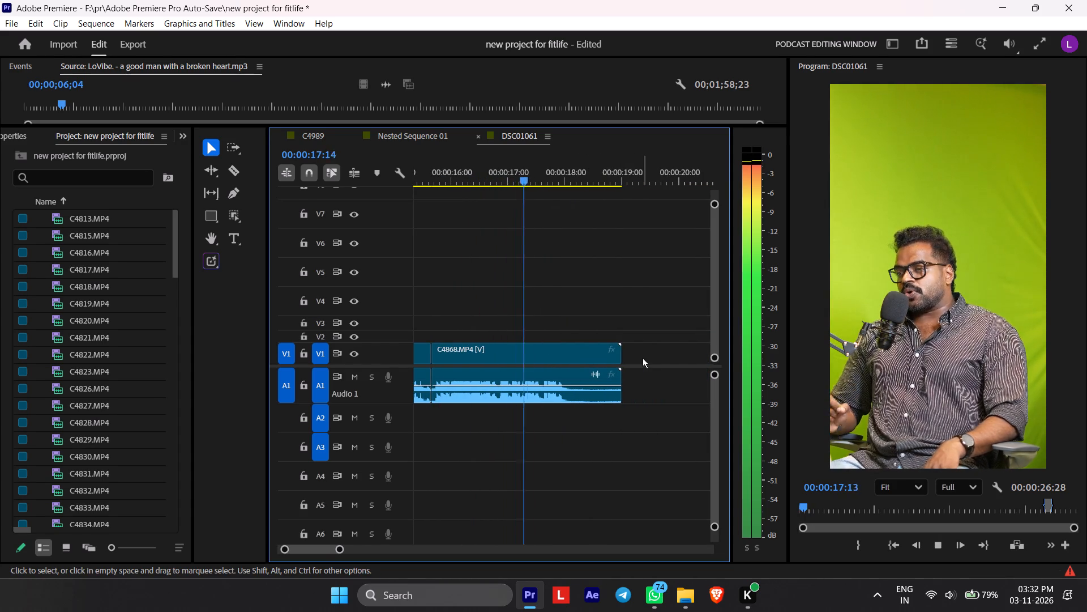
key("space")
type("W")
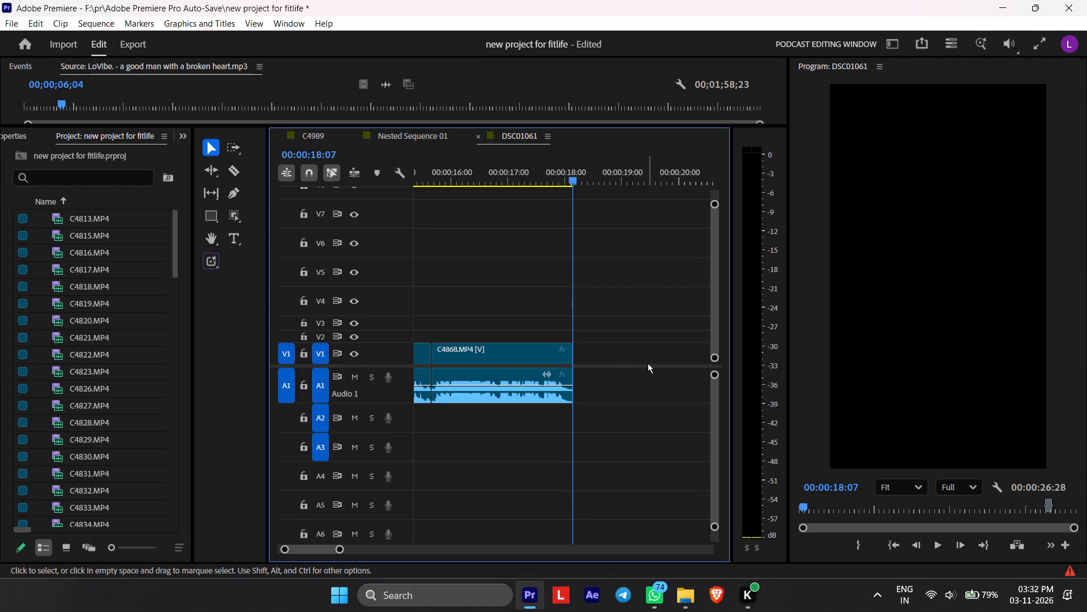
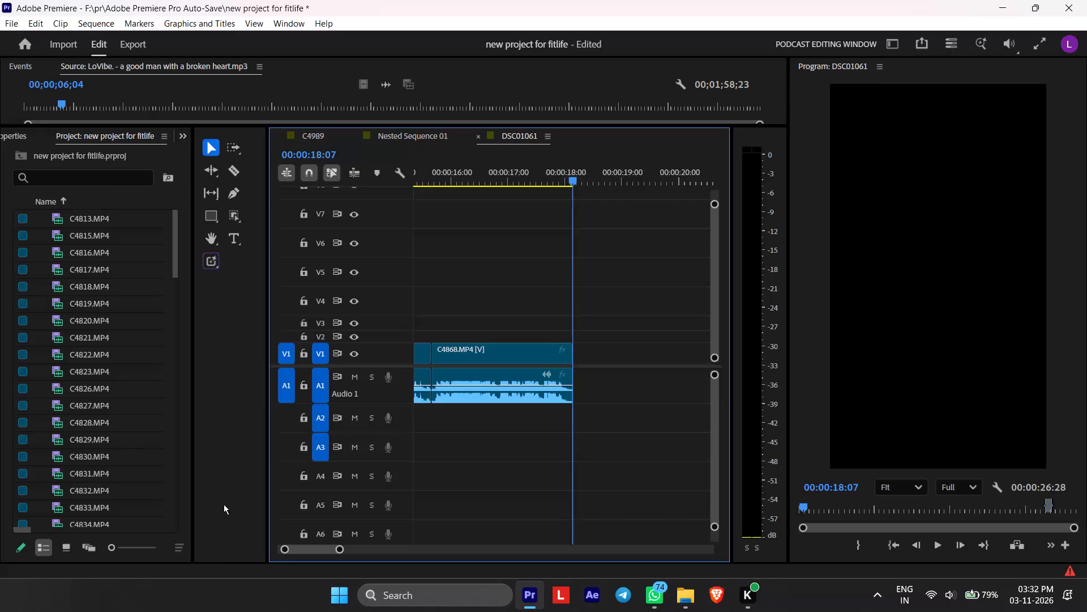
Play back the join between C4902.MP4 and C4868.MP4, then recheck the trimmed ending of C4868.MP4.
left_click(474, 143)
left_click_drag(460, 180, 448, 180)
left_click_drag(441, 180, 418, 183)
key("space")
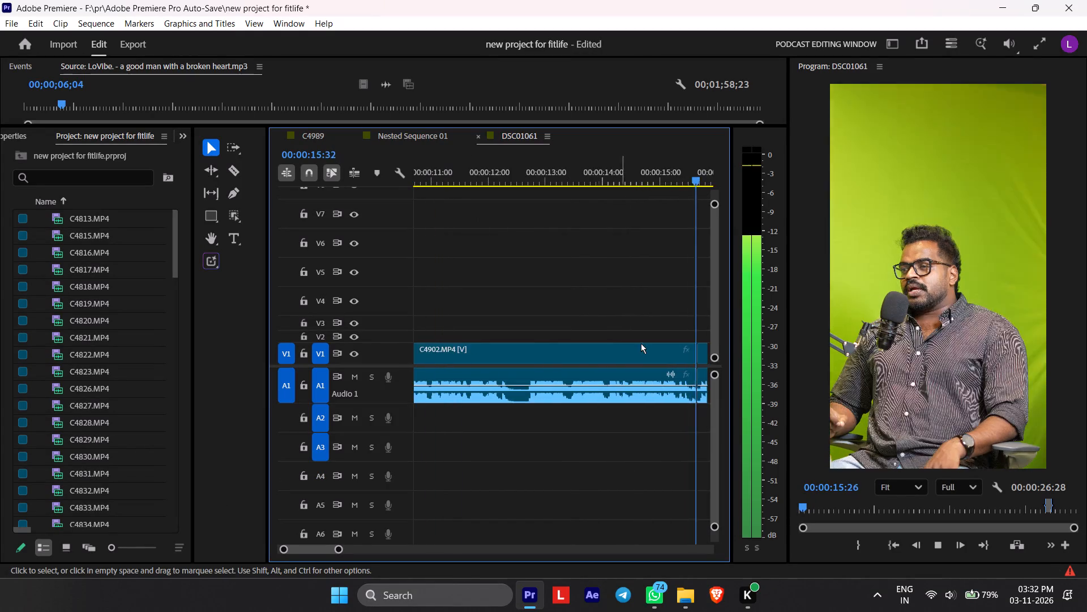
scroll(571, 386, "down", 2)
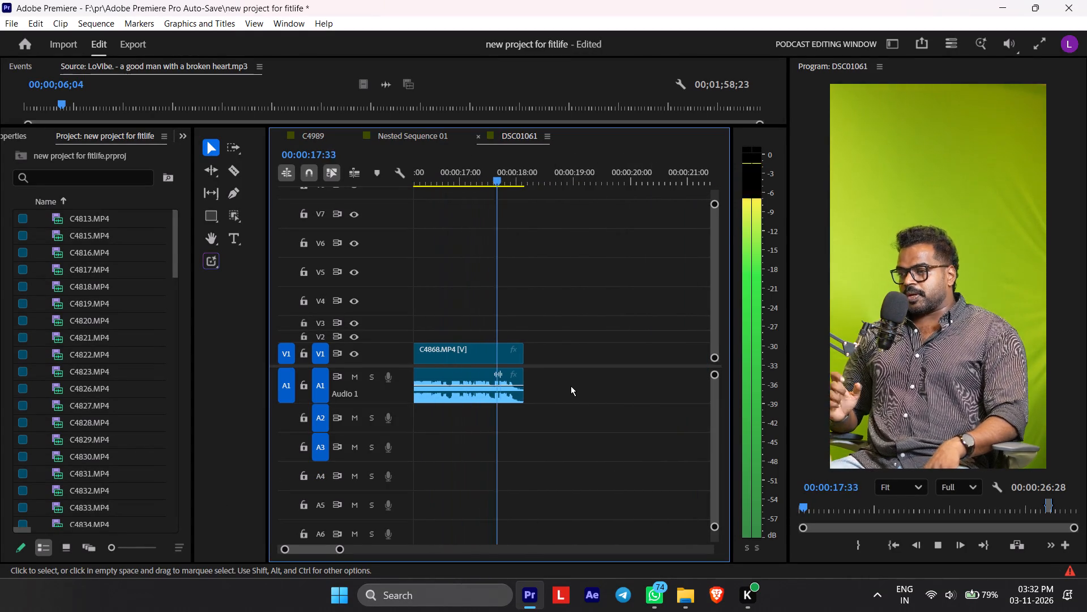
key("space")
left_click_drag(511, 189, 500, 187)
left_click_drag(493, 177, 482, 177)
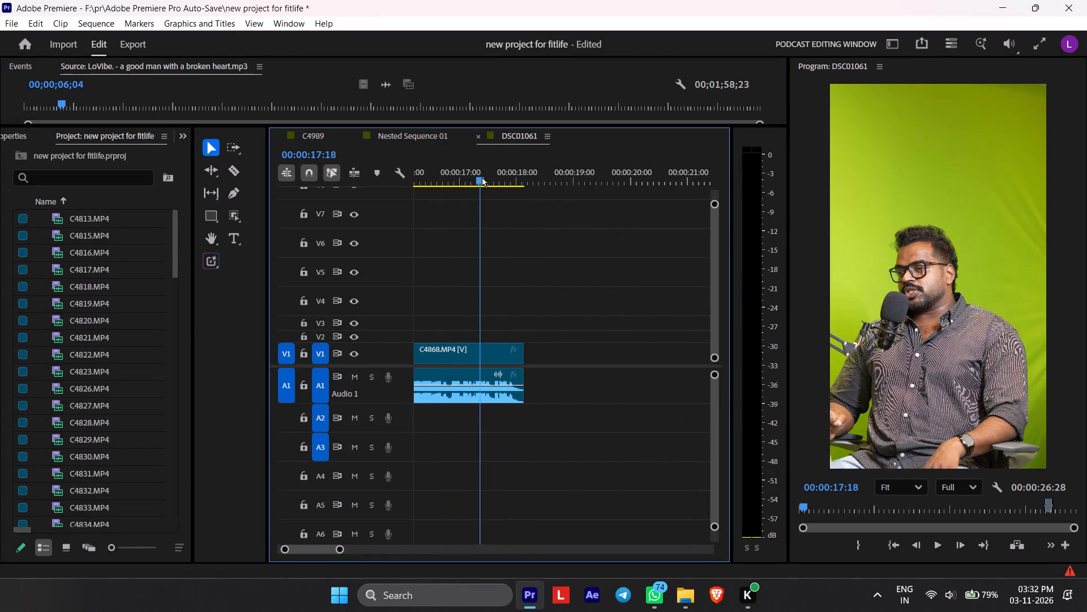
left_click_drag(482, 177, 443, 184)
key("space")
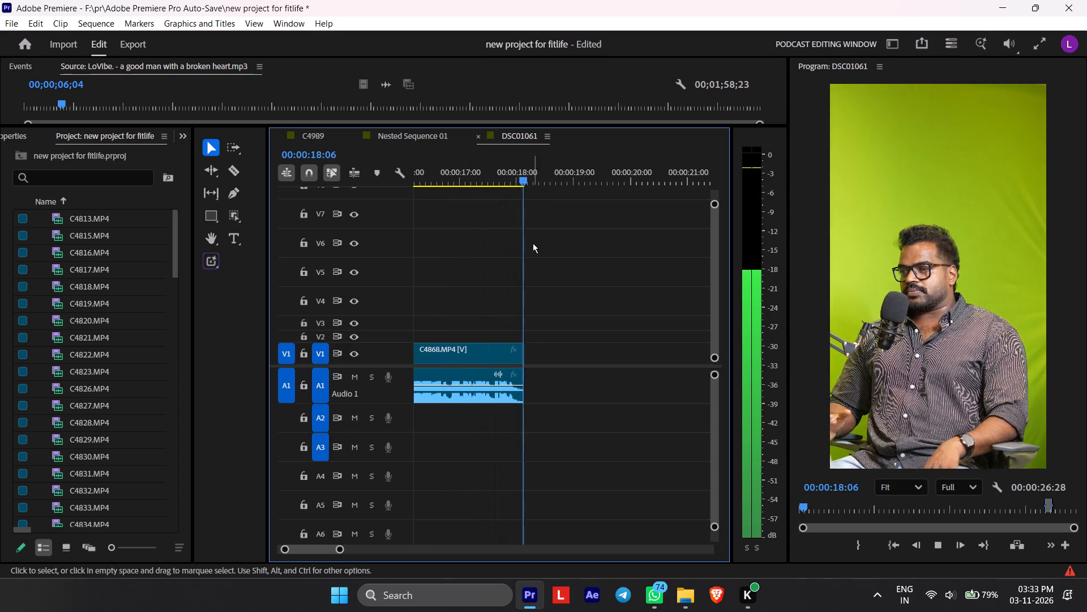
key("space")
Delete the empty gap after C4868.MP4 so that C4872.MP4 follows it directly.
left_click(574, 341)
left_click(574, 347)
key("z")
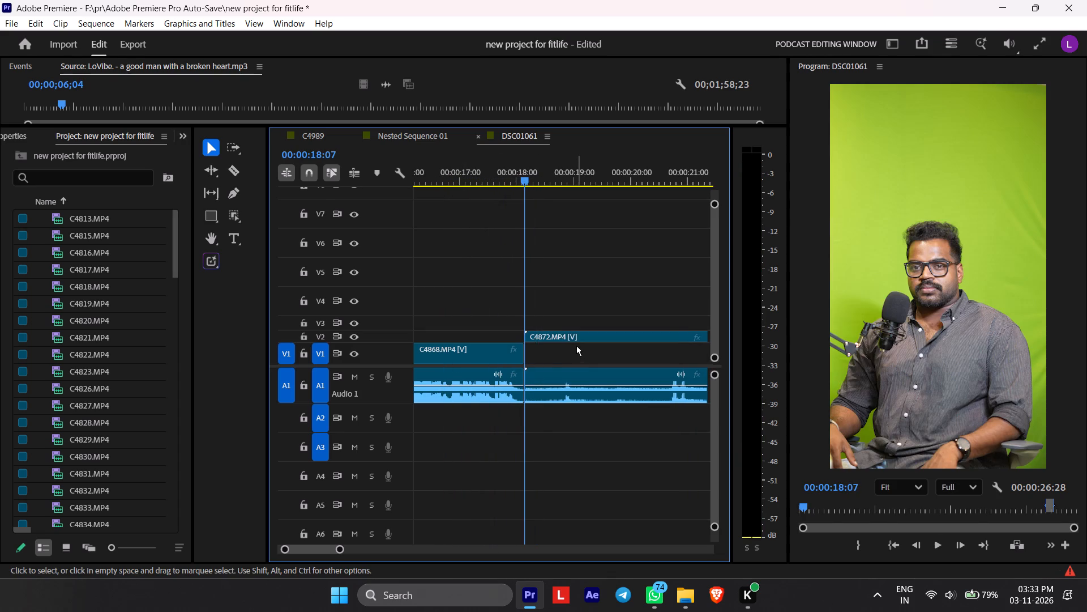
Move C4872.MP4 down from V2 to V1, directly after C4868.MP4.
left_click(576, 344)
left_click_drag(577, 337, 577, 353)
Play C4872.MP4 and ripple-trim its silent opening in successive passes so its speech starts at 00:00:18:07.
key("space")
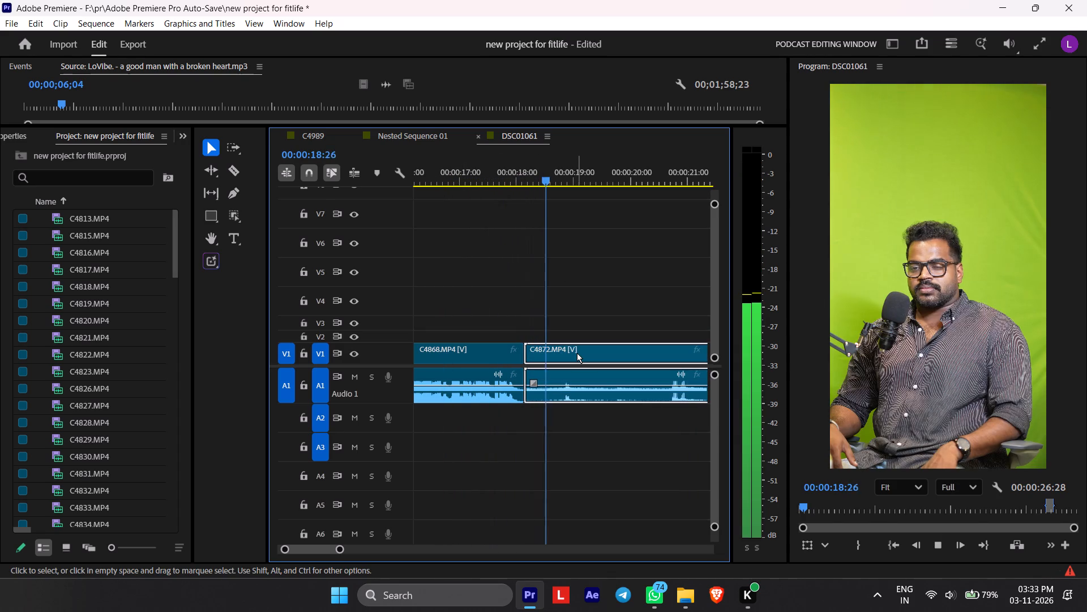
scroll(577, 353, "down", 5)
key("space")
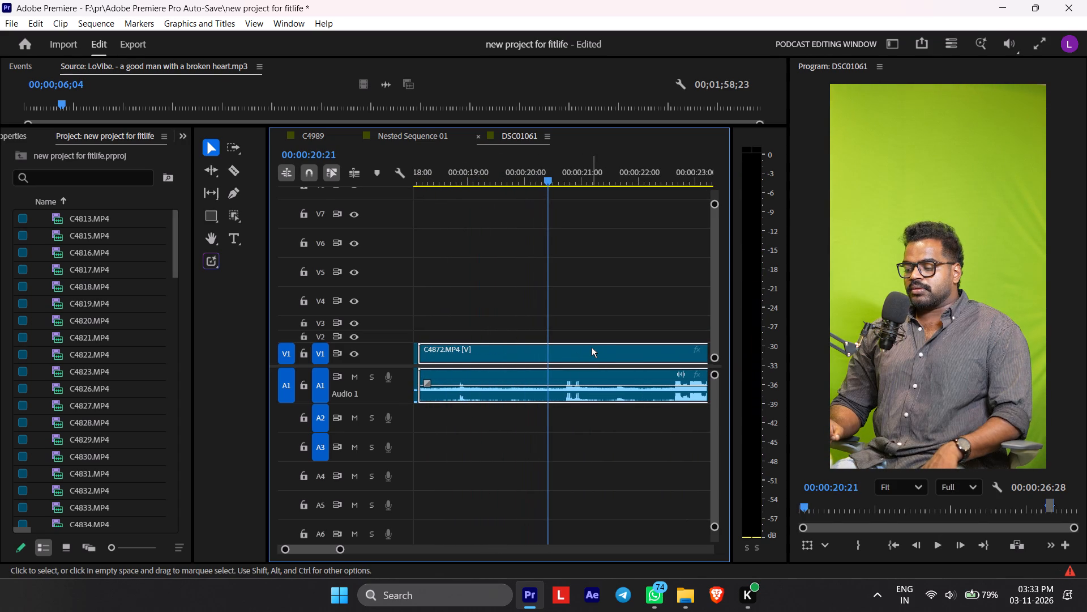
type("Q")
key("space")
scroll(592, 347, "down", 2)
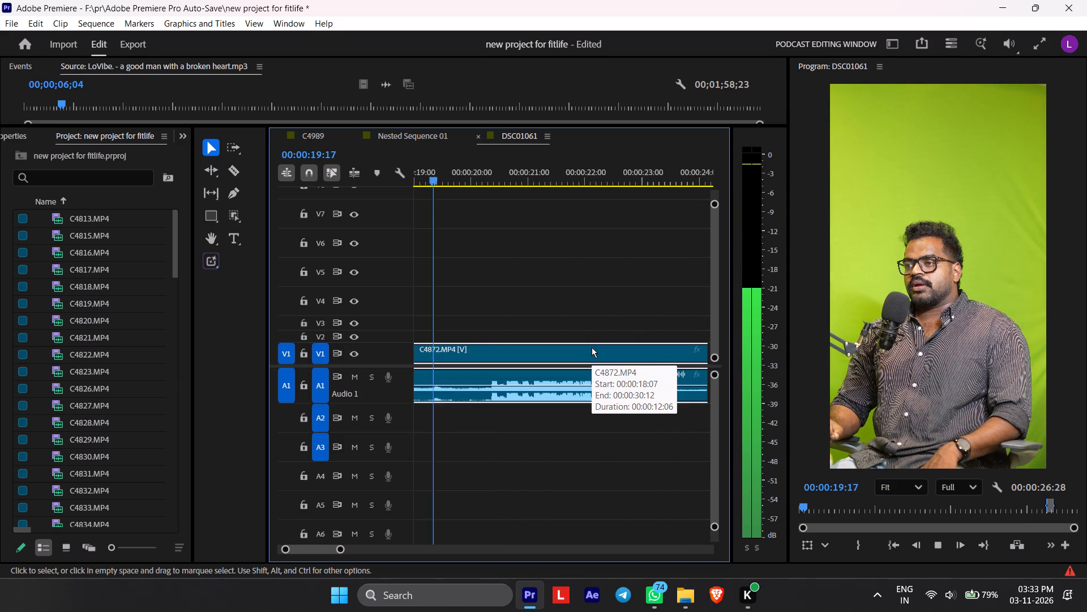
key("space")
type("Q")
key("space")
key("space")
type("Q")
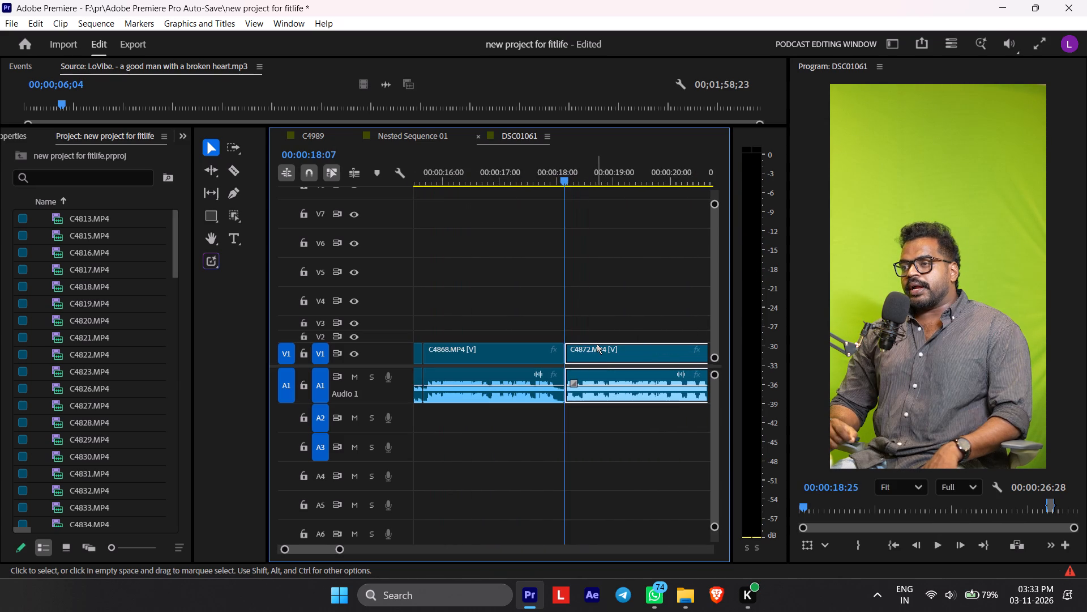
Play C4872.MP4 to the end of its spoken phrase and cut the clip at 00:00:21:23.
key("space")
scroll(597, 344, "down", 7)
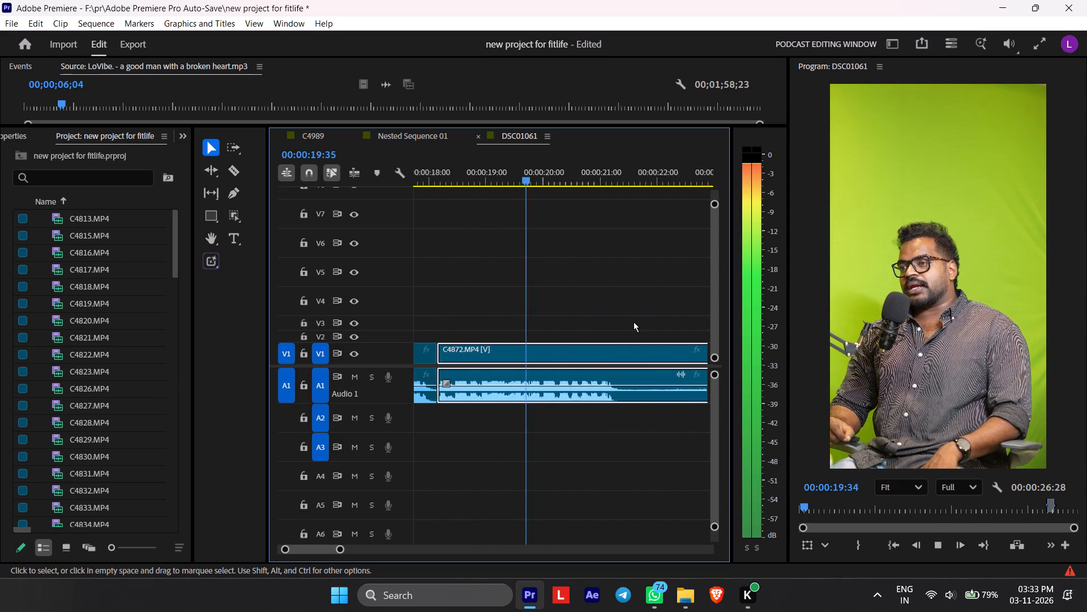
scroll(634, 322, "down", 7)
scroll(630, 329, "down", 12, "alt")
key("space")
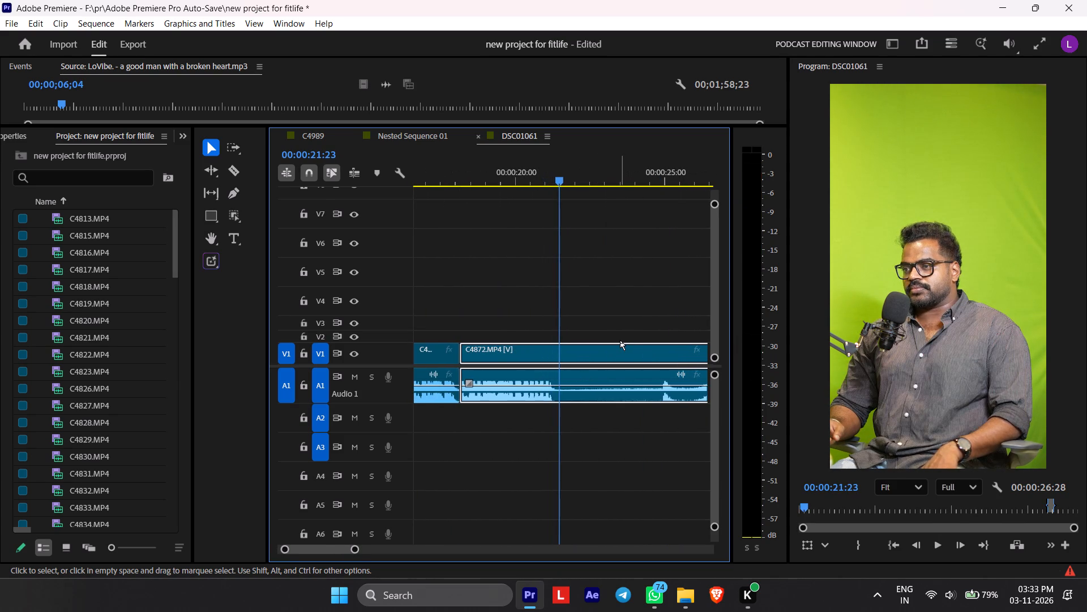
type("X")
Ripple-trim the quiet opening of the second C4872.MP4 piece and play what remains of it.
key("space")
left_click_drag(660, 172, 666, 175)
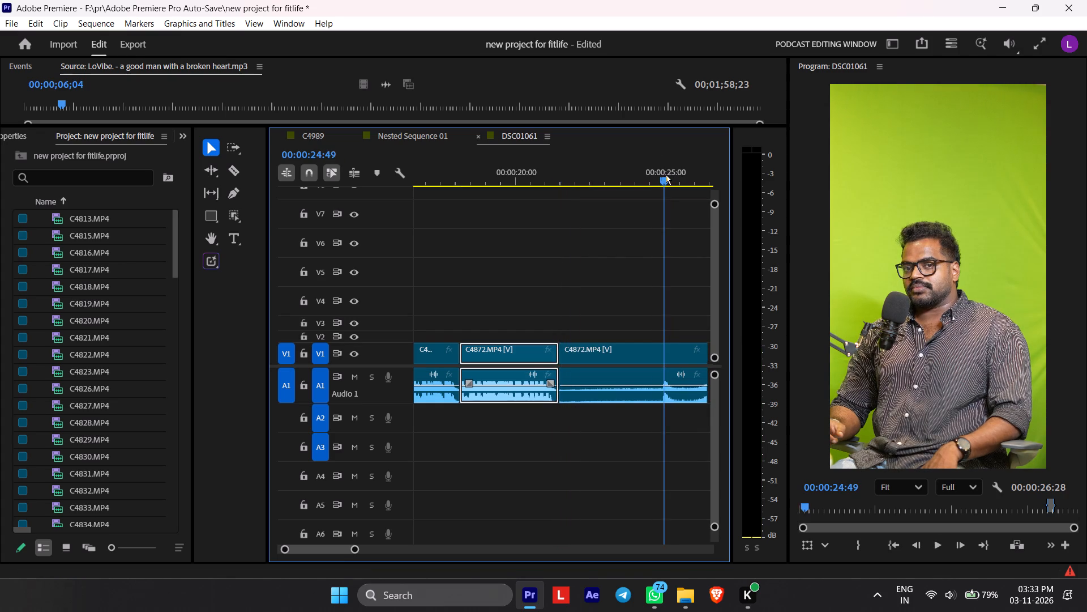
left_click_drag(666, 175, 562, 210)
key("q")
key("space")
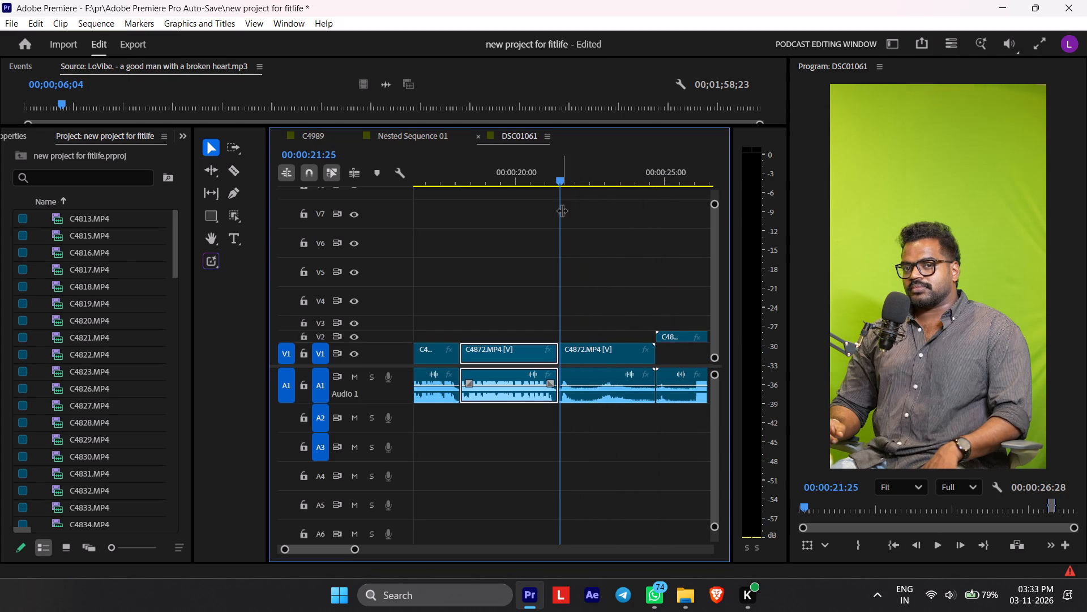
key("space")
Ripple-delete the second C4872.MP4 piece after the cut at 00:00:21:23.
left_click(590, 377)
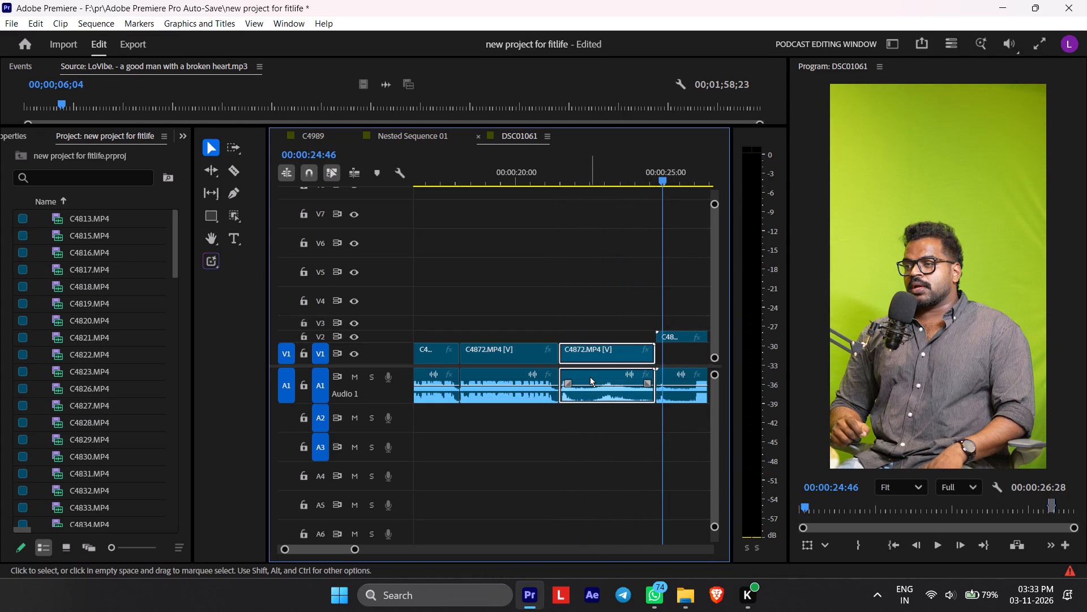
type("Z")
Move C4878.MP4 down from V2 to V1, directly after C4872.MP4.
key("space")
key("space")
left_click_drag(614, 335, 617, 358)
Play the start of C4878.MP4 and ripple-trim its silent opening up to the first words.
key("space")
key("space")
type("Q")
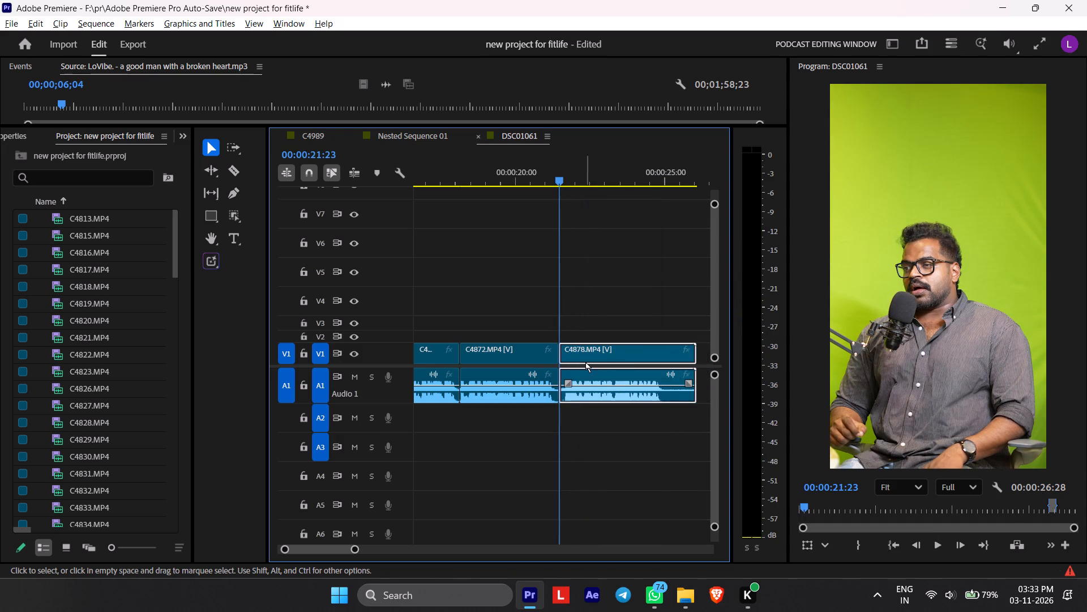
scroll(585, 362, "up", 10, "alt")
key("space")
key("space")
left_click_drag(529, 179, 539, 182)
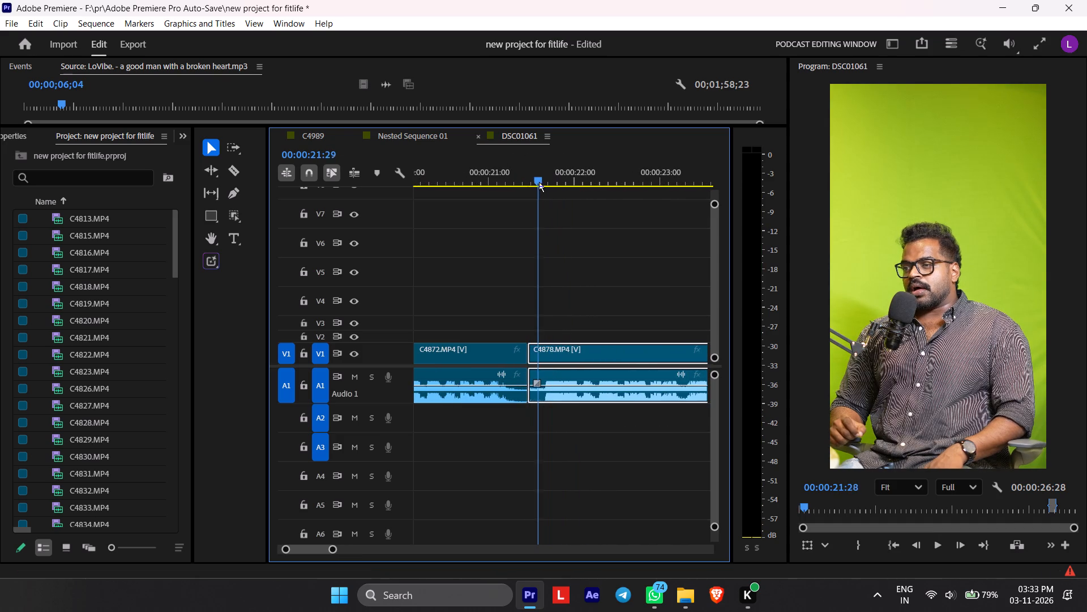
left_click_drag(539, 182, 482, 197)
key("q")
Play the end of C4872.MP4 and ripple-trim its silent tail just before C4878.MP4.
key("space")
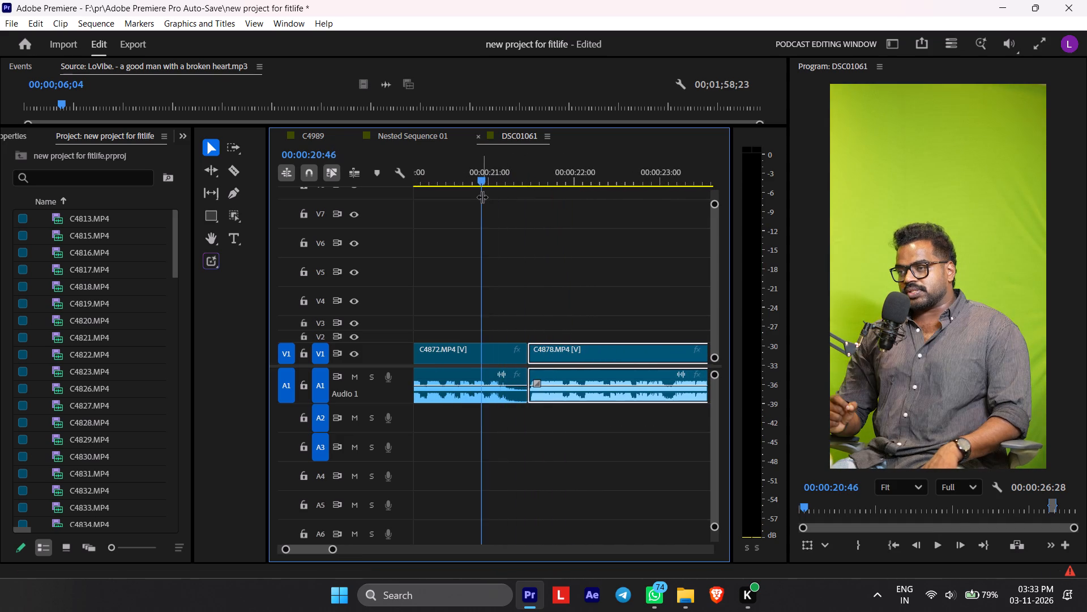
key("space")
type("W")
Play C4878.MP4 to the end of its speech and ripple-trim its tail at 00:00:24:35.
key("space")
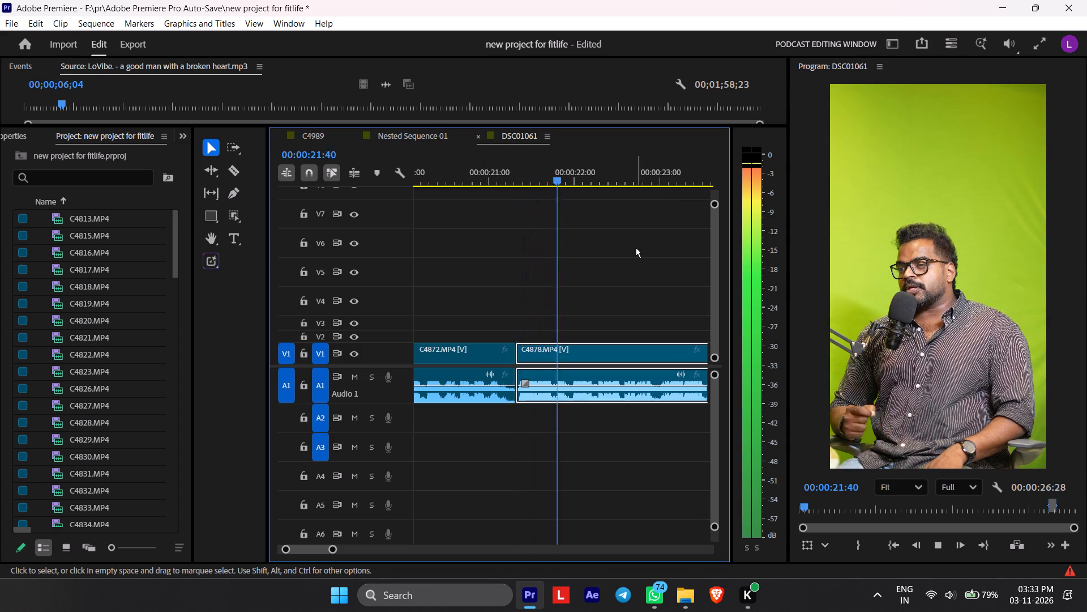
scroll(636, 253, "down", 16, "alt")
scroll(636, 296, "up", 6, "alt")
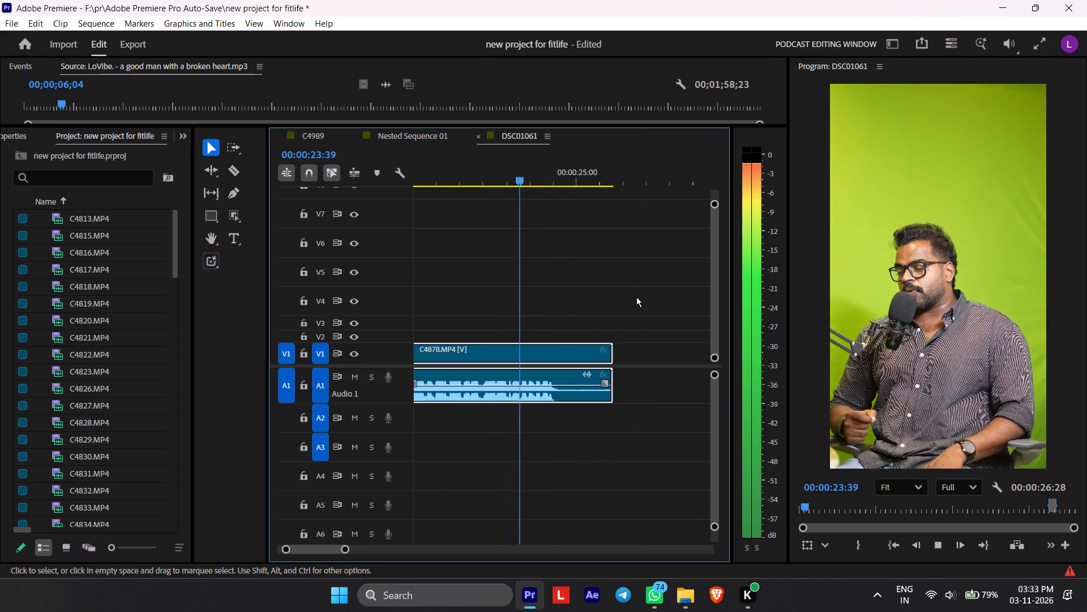
key("space")
key("space")
key("space")
type("W")
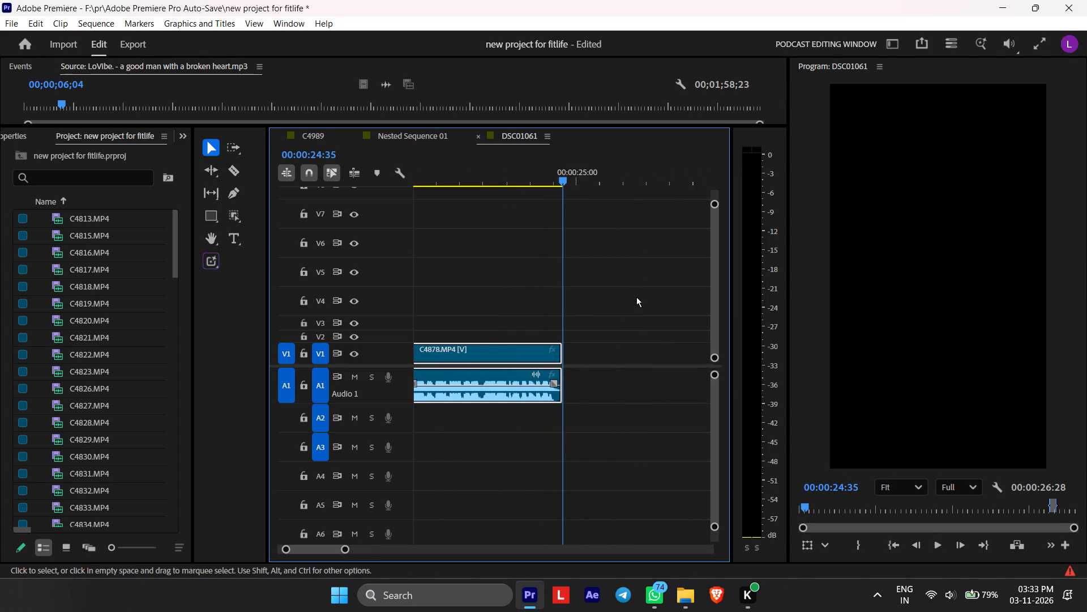
scroll(636, 297, "down", 3, "alt")
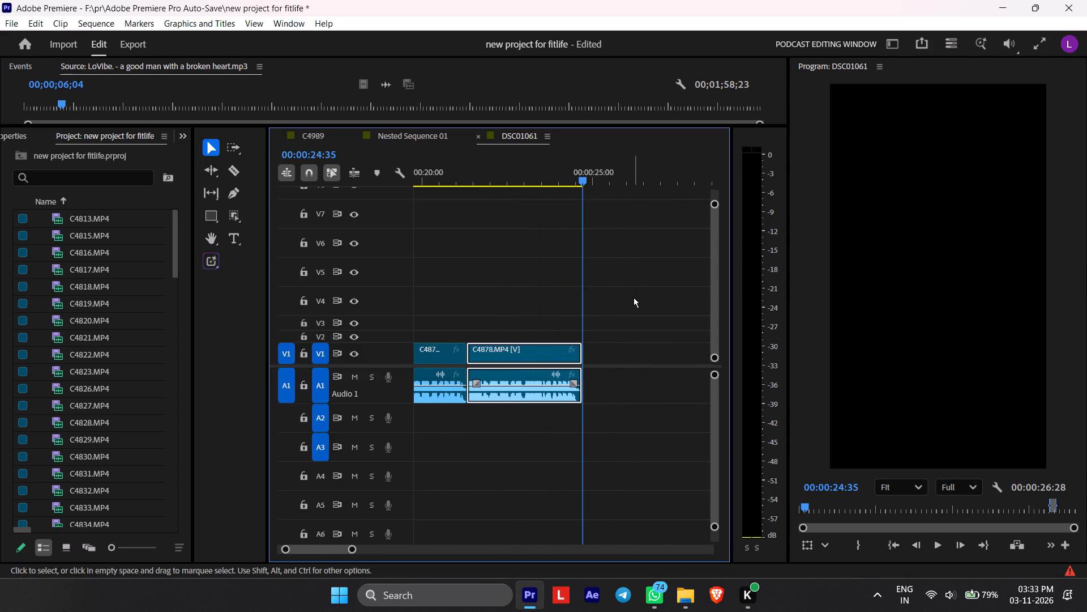
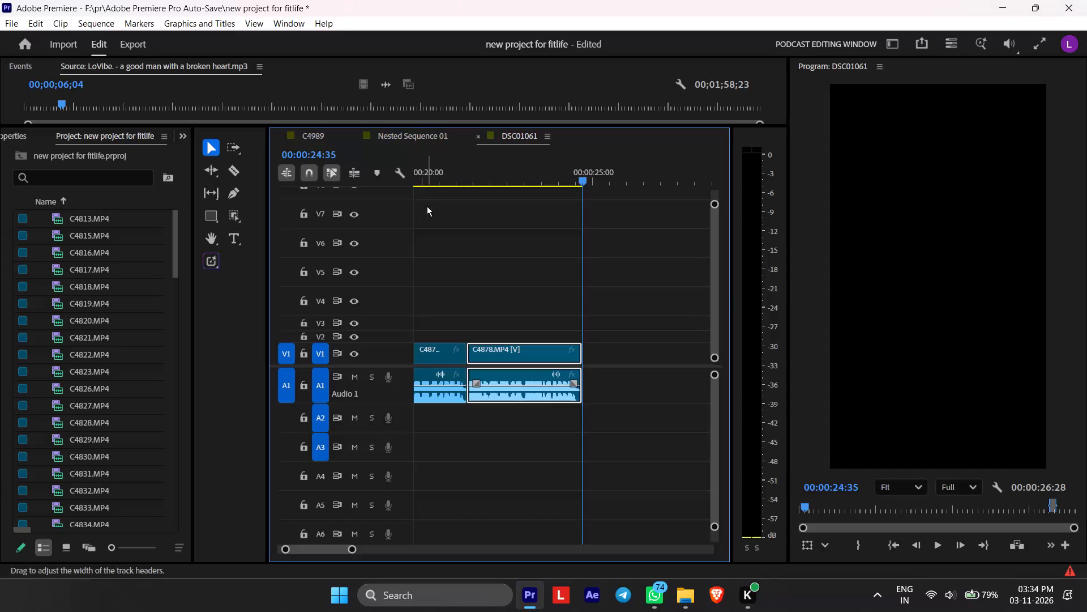
Play back the assembled cut from the beginning through the end of C4878.MP4 to check the trims.
key("space")
key("space")
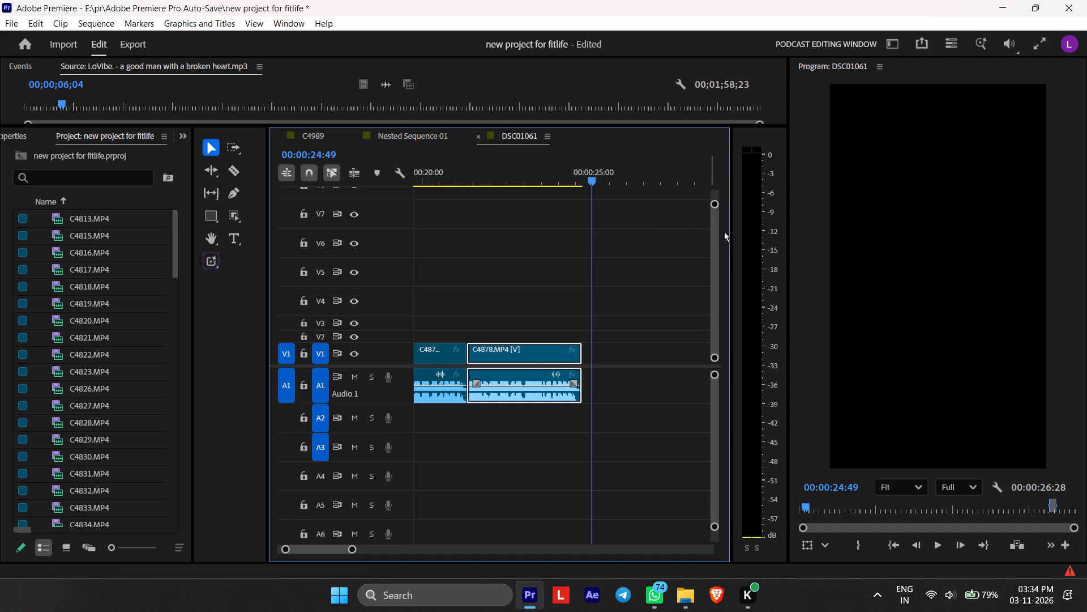
left_click_drag(570, 148, 560, 148)
left_click_drag(558, 148, 504, 193)
left_click_drag(502, 193, 490, 198)
left_click_drag(482, 185, 473, 184)
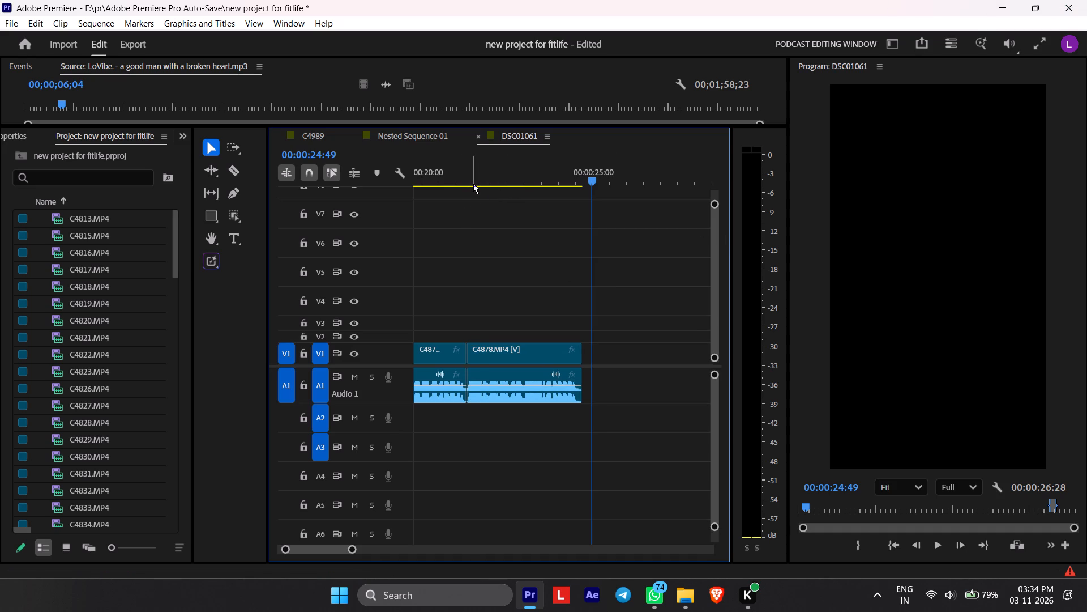
left_click(473, 184)
left_click(473, 183)
left_click_drag(472, 183, 305, 199)
key("space")
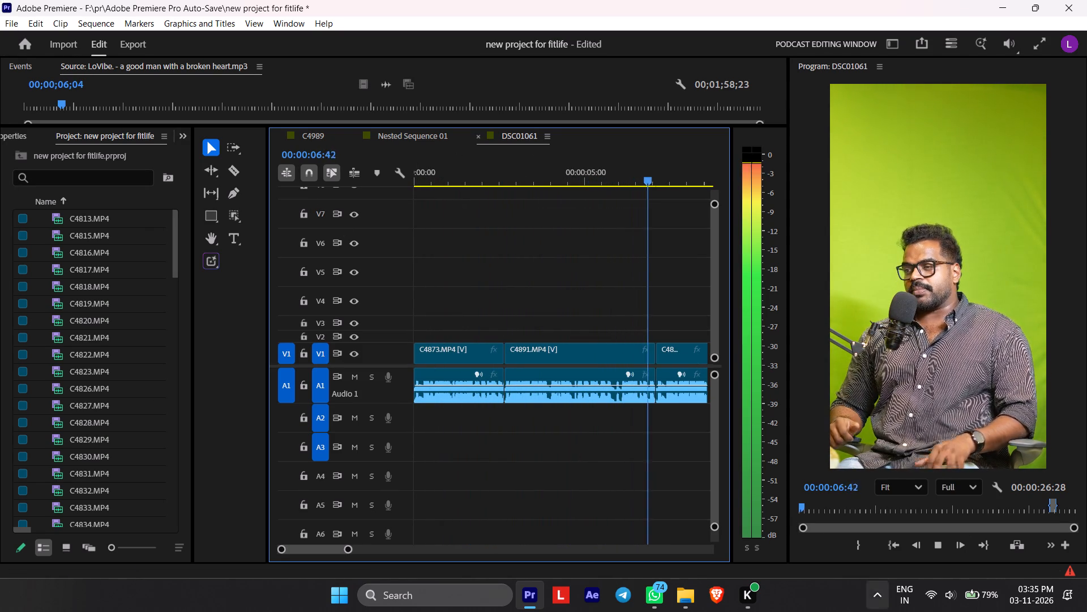
scroll(632, 326, "down", 6)
scroll(617, 329, "down", 6, "alt")
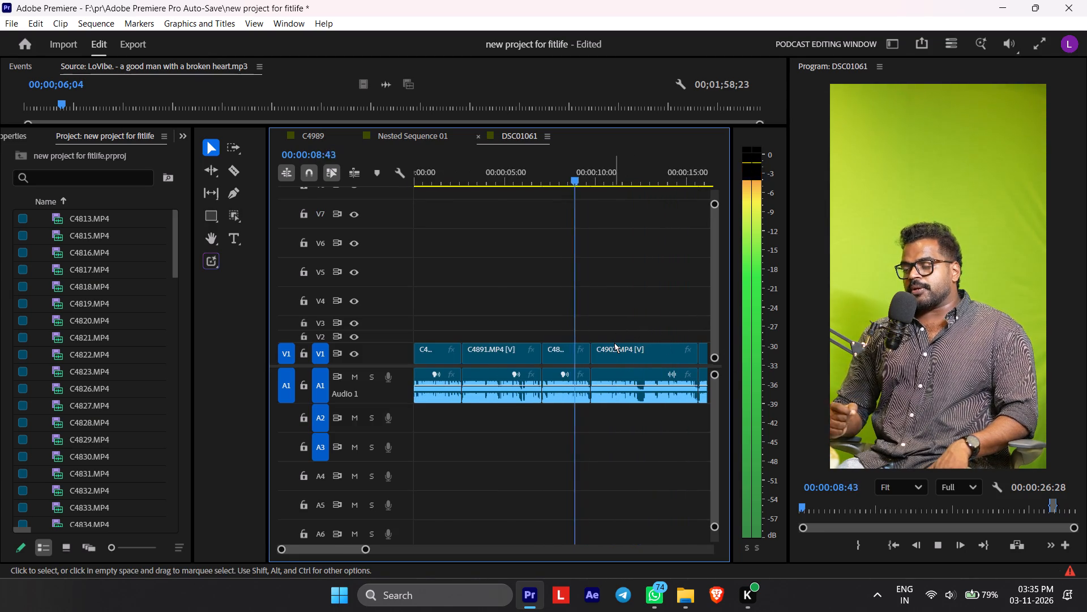
scroll(614, 343, "down", 7)
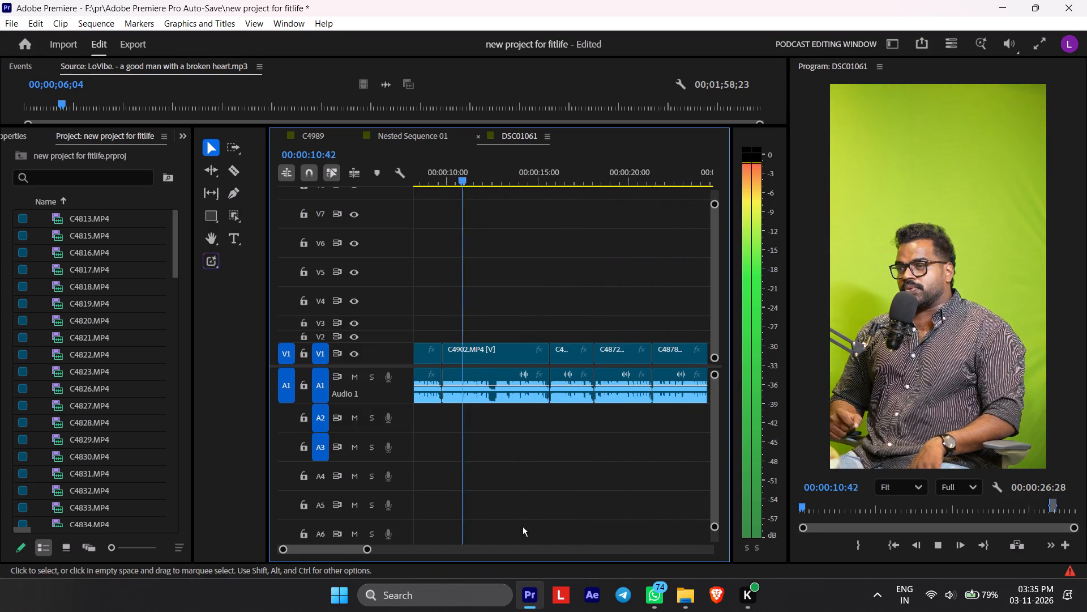
scroll(8, 611, "down", 2)
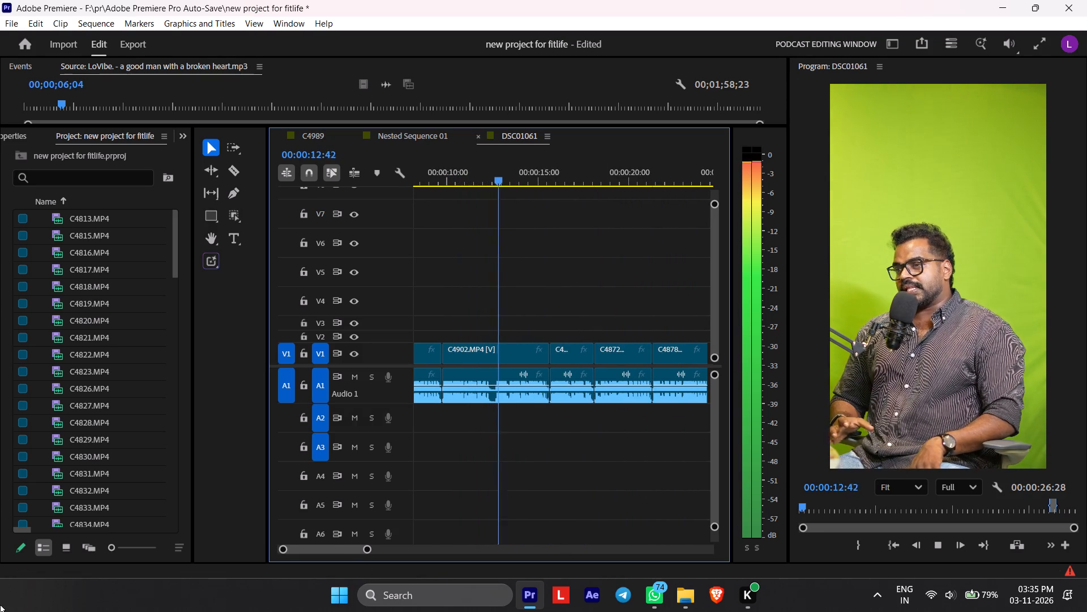
scroll(0, 605, "down", 3)
scroll(468, 347, "down", 4)
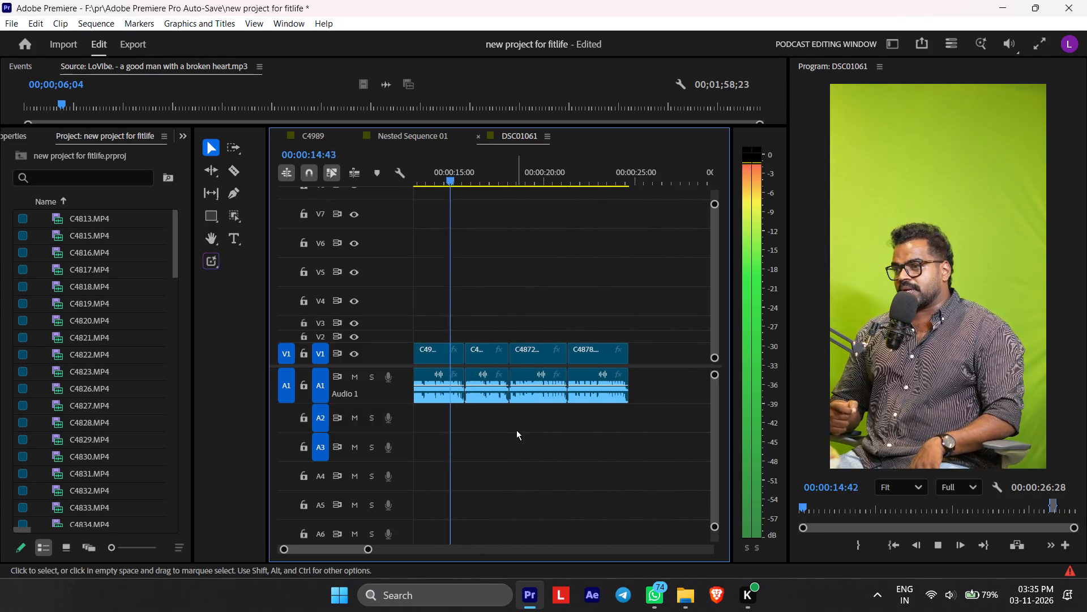
scroll(524, 382, "down", 2)
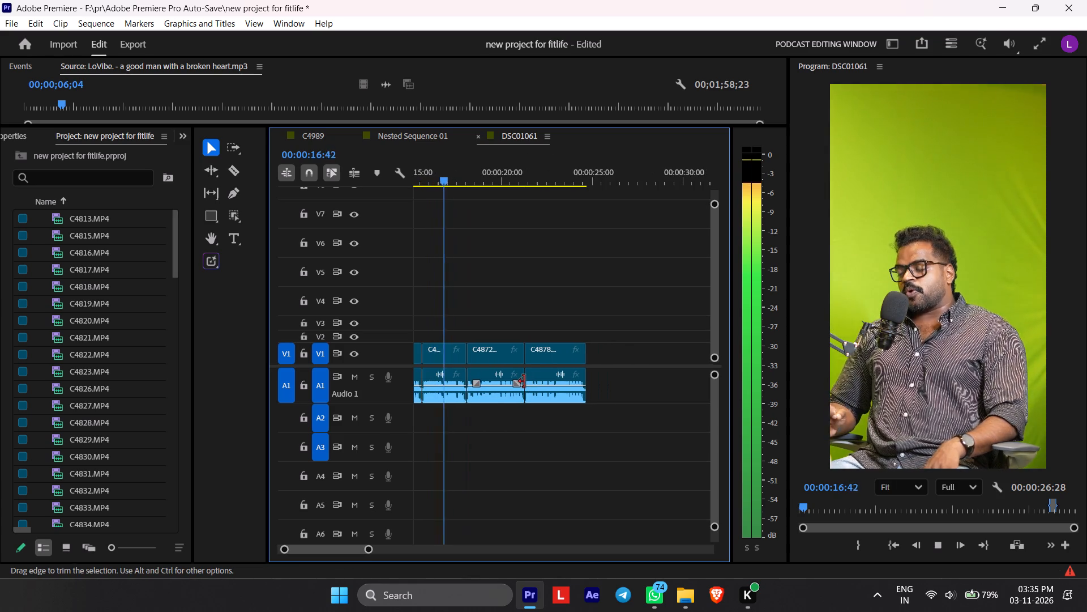
scroll(524, 381, "down", 6)
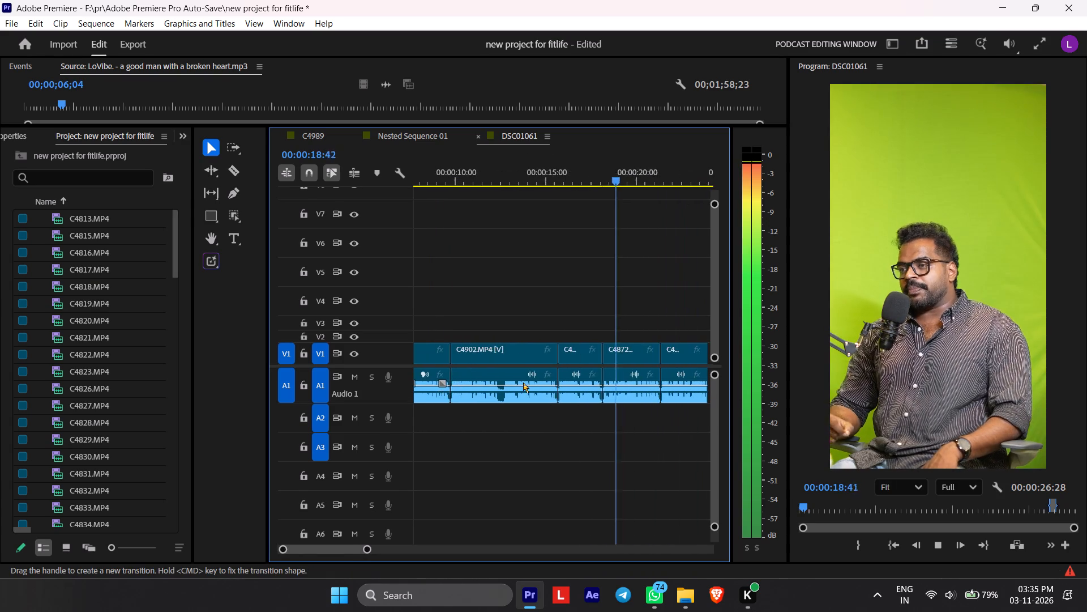
scroll(523, 384, "down", 8)
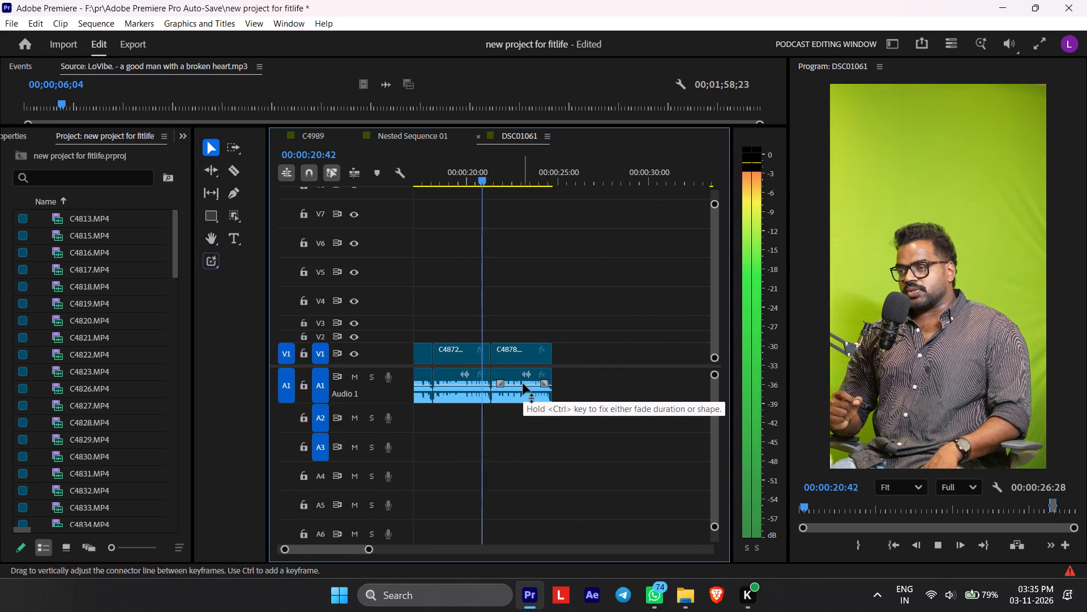
scroll(523, 384, "down", 10)
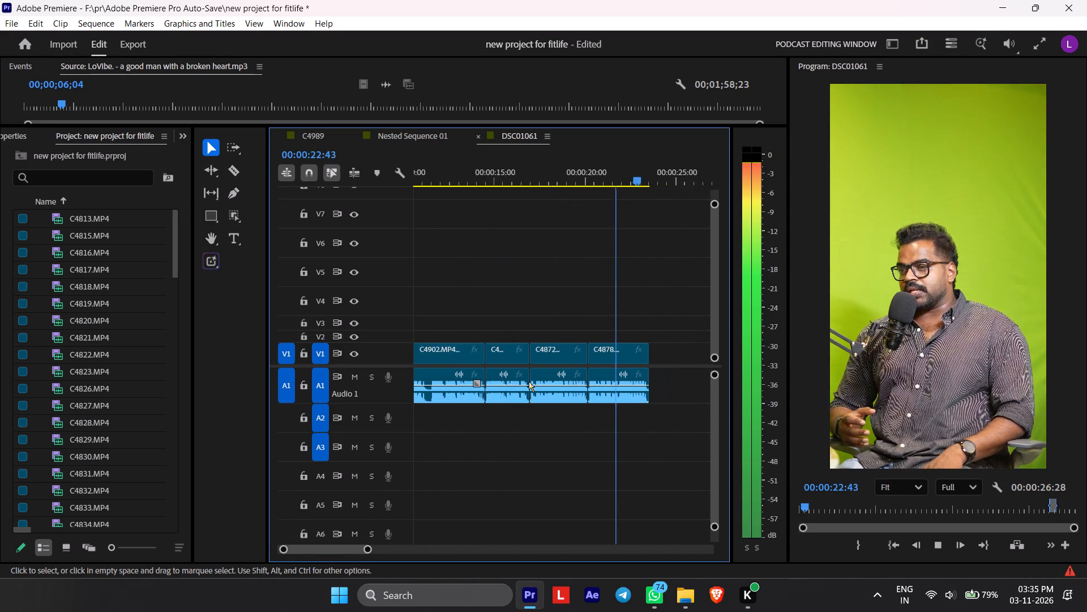
scroll(529, 381, "down", 7)
key("space")
Ripple-delete the gap after C4878.MP4 so that C4908.MP4 follows it directly.
left_click(532, 354)
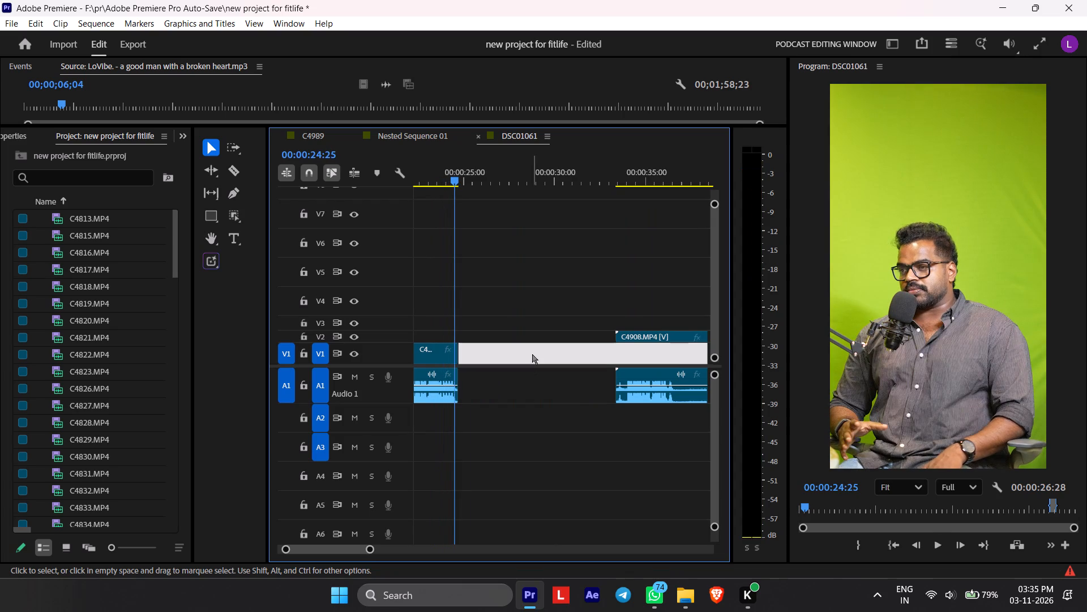
key("z")
Play the start of C4908.MP4 and ripple-trim its silent opening up to the first words.
scroll(487, 374, "up", 6, "alt")
key("space")
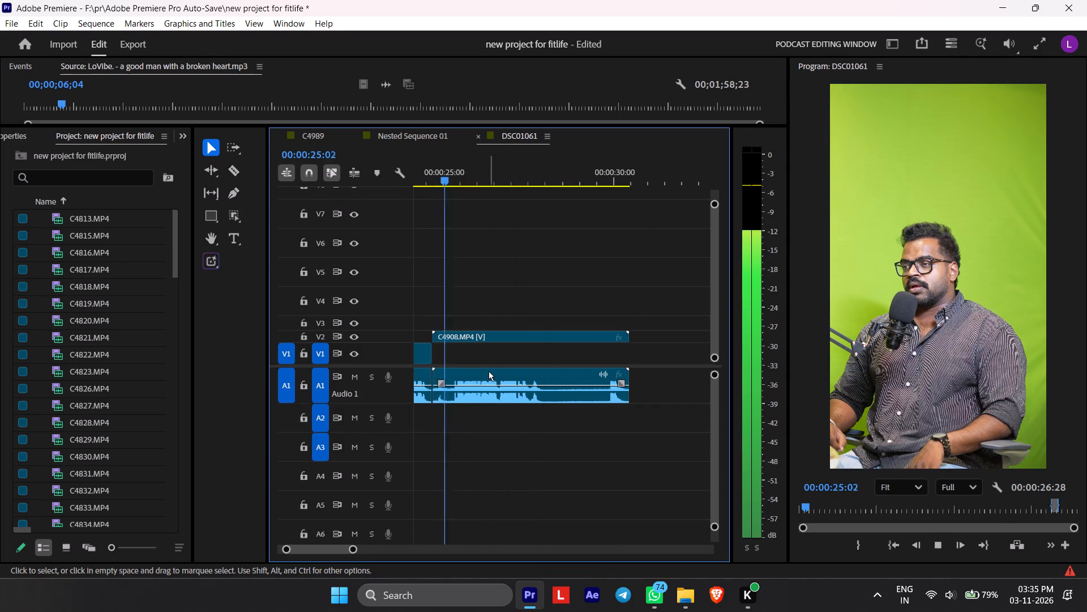
key("space")
type("Q")
Play C4908.MP4 to the end of its speech, split it at 00:00:27:20 and delete the remaining piece.
key("space")
scroll(484, 374, "up", 5, "alt")
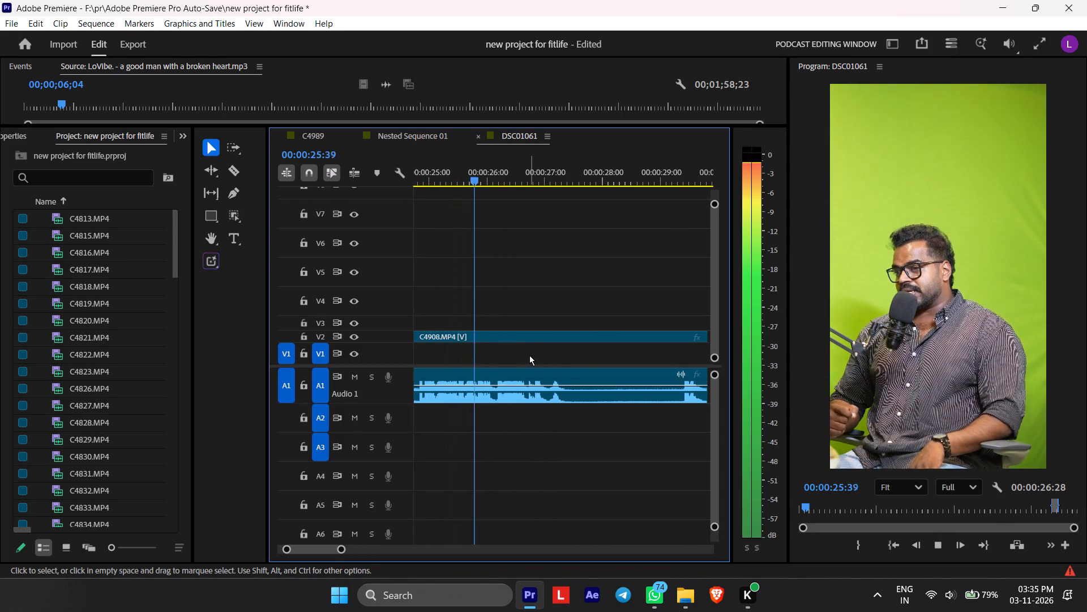
scroll(528, 356, "down", 2)
key("space")
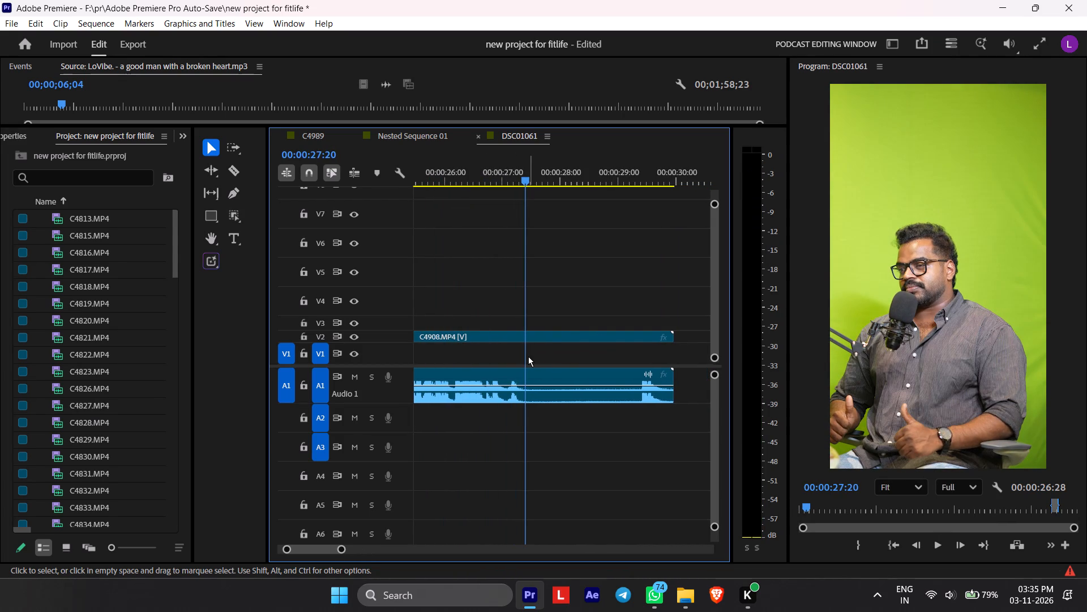
type("X")
key("space")
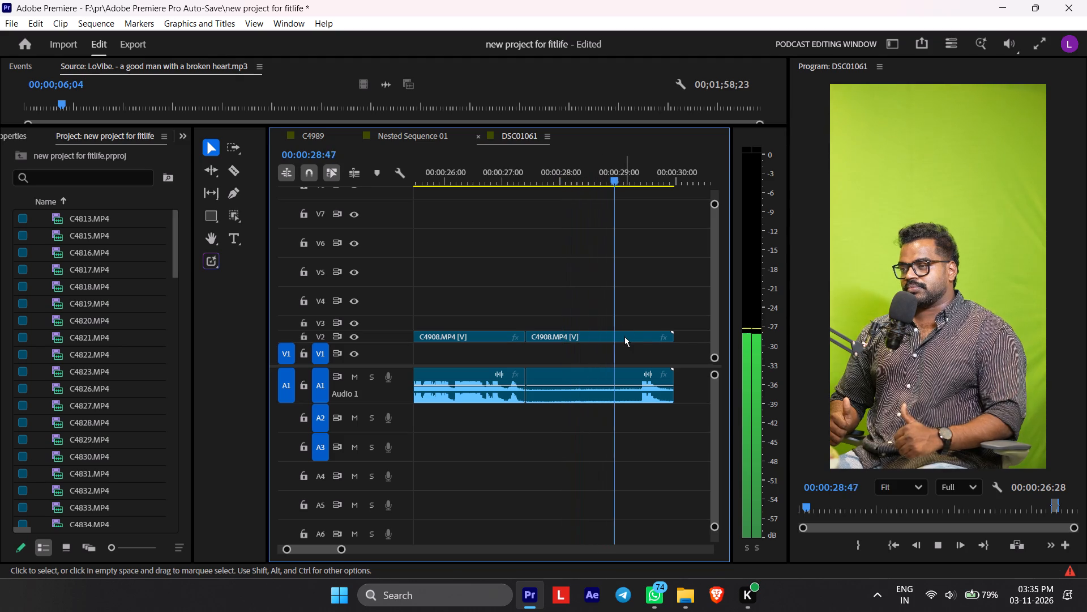
key("space")
left_click(624, 350)
left_click(584, 398)
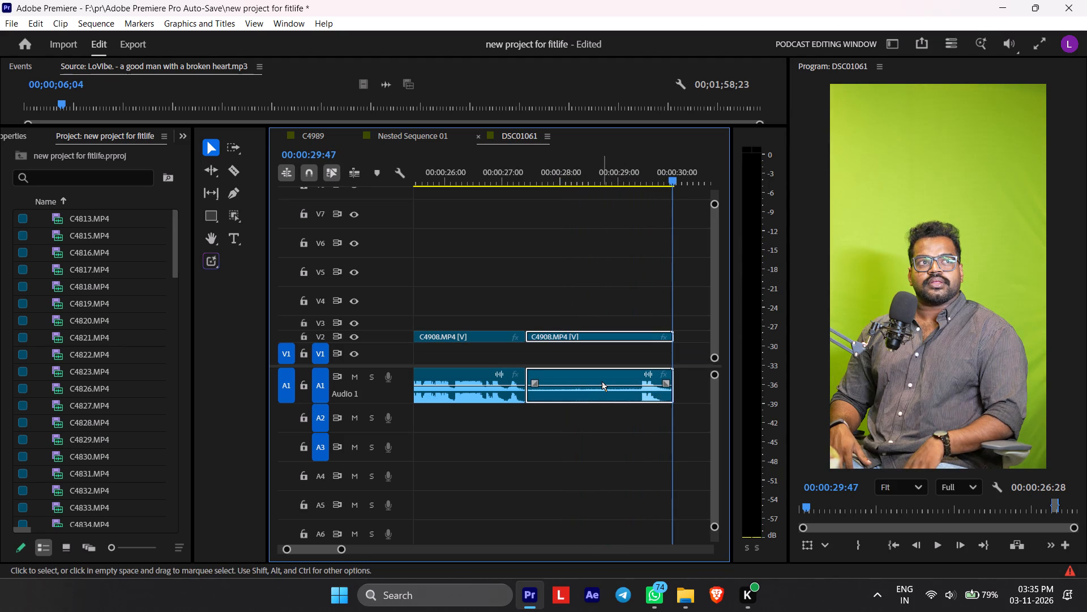
type("XZ")
key("space")
key("space")
Close the gap after C4908.MP4 so that C4871.MP4 follows it directly.
left_click(601, 364)
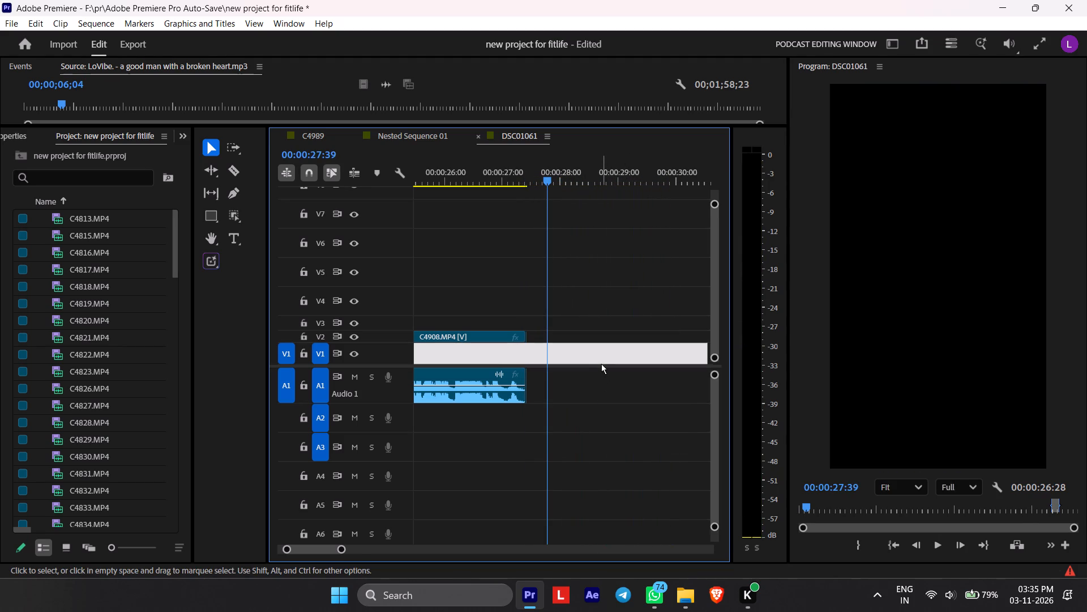
key("z")
left_click(570, 403)
key("z")
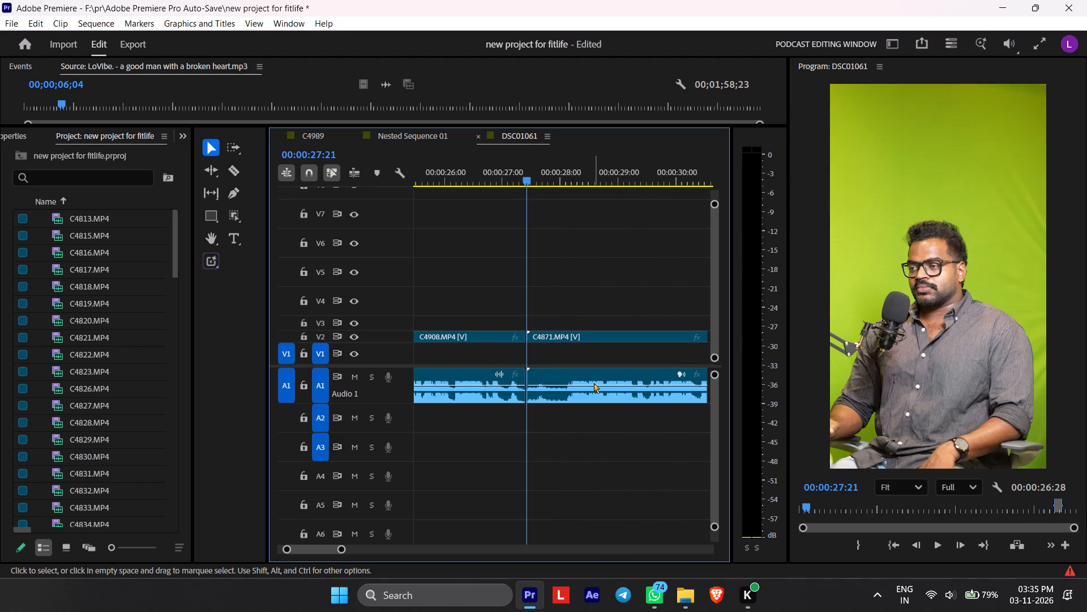
Play the start of C4871.MP4 and ripple-trim its silent opening up to the first words.
key("space")
key("space")
type("Q")
Play C4871.MP4 to the end of its speech and trim off its silent tail at 00:00:31:17.
key("space")
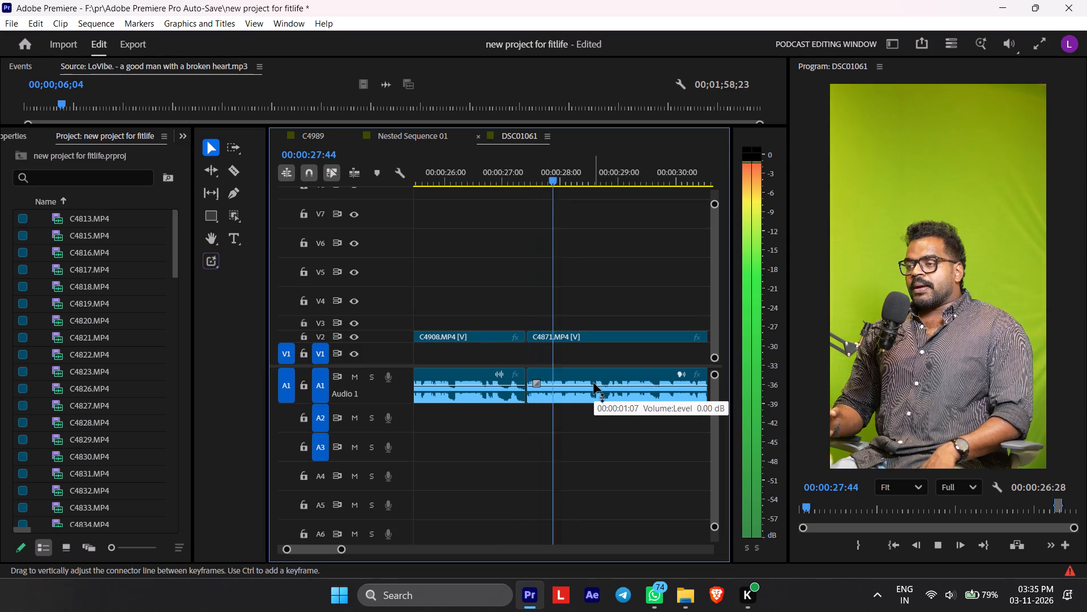
scroll(594, 383, "down", 12)
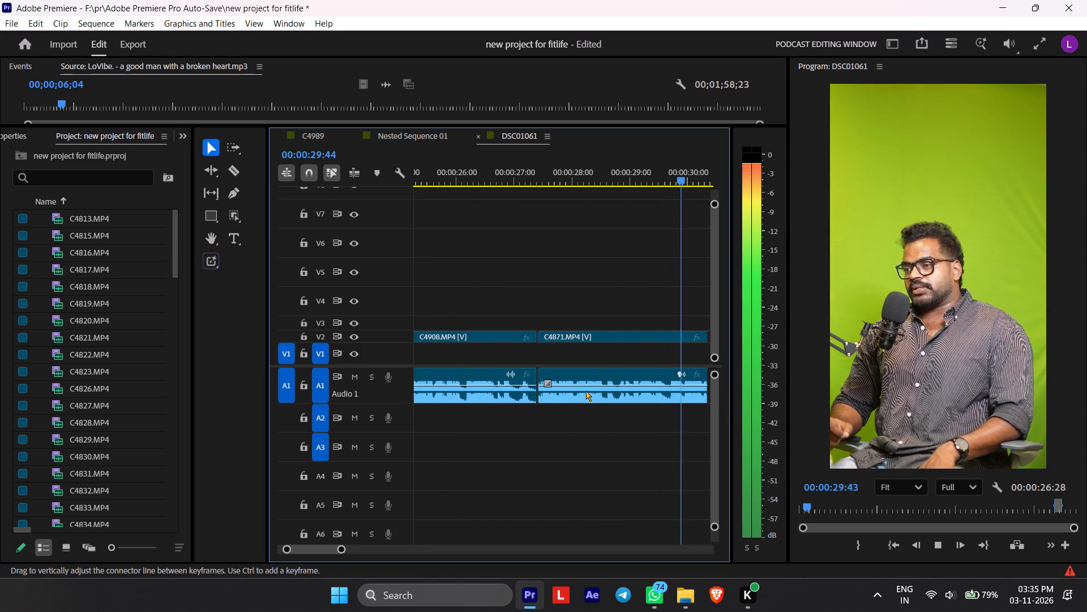
scroll(586, 391, "down", 13)
key("space")
type("W")
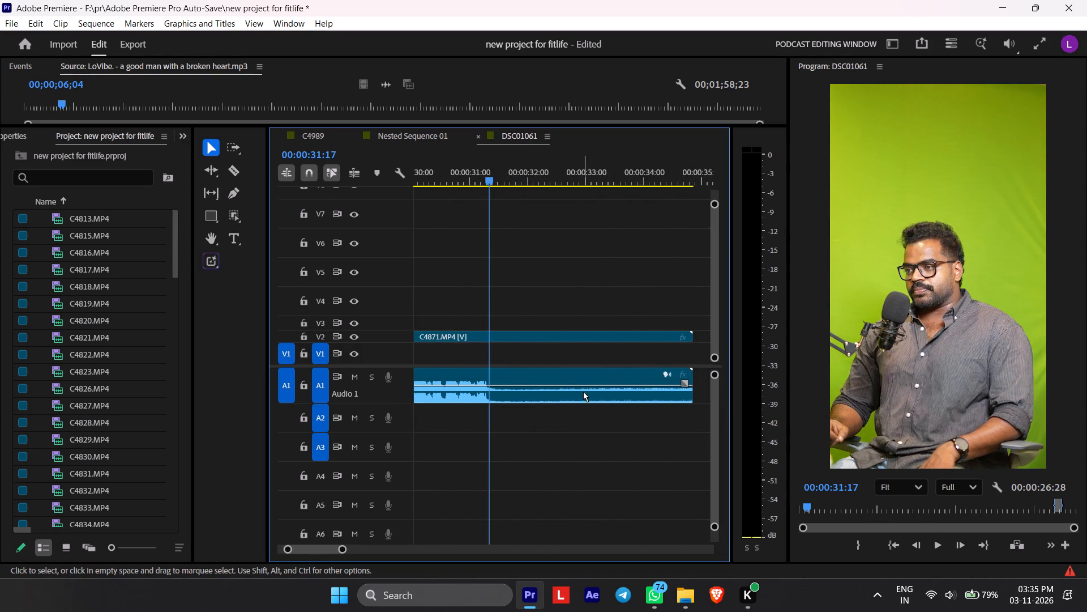
Close the gap after C4871.MP4 so that C4870.MP4 follows it directly.
key("space")
key("space")
left_click(583, 392)
type("Z")
Find where speech begins in C4870.MP4 and ripple-trim its silent opening in small cuts up to that point.
key("space")
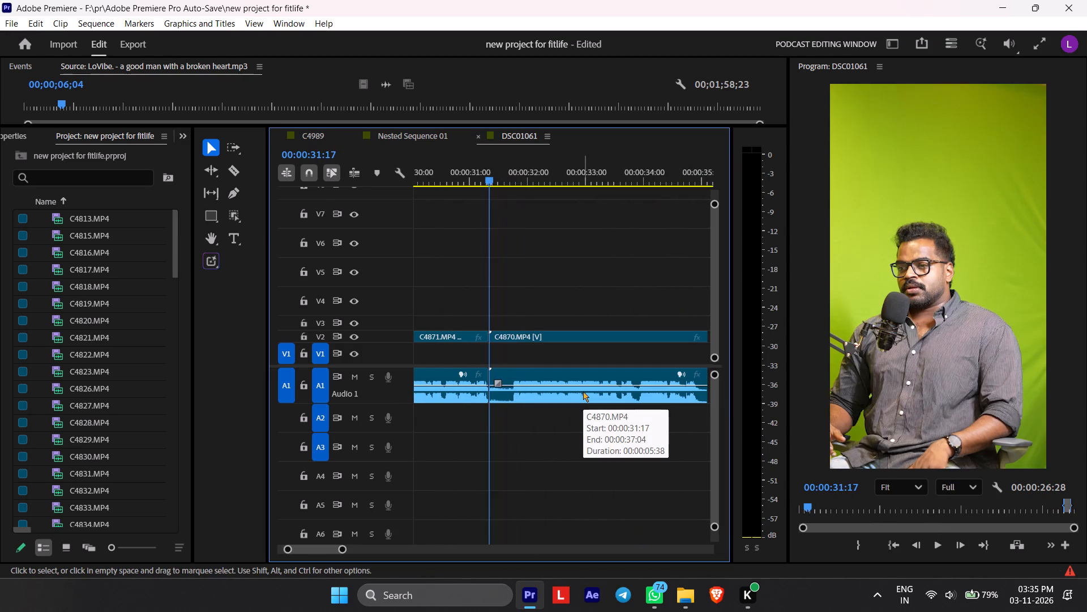
key("space")
left_click_drag(528, 179, 515, 185)
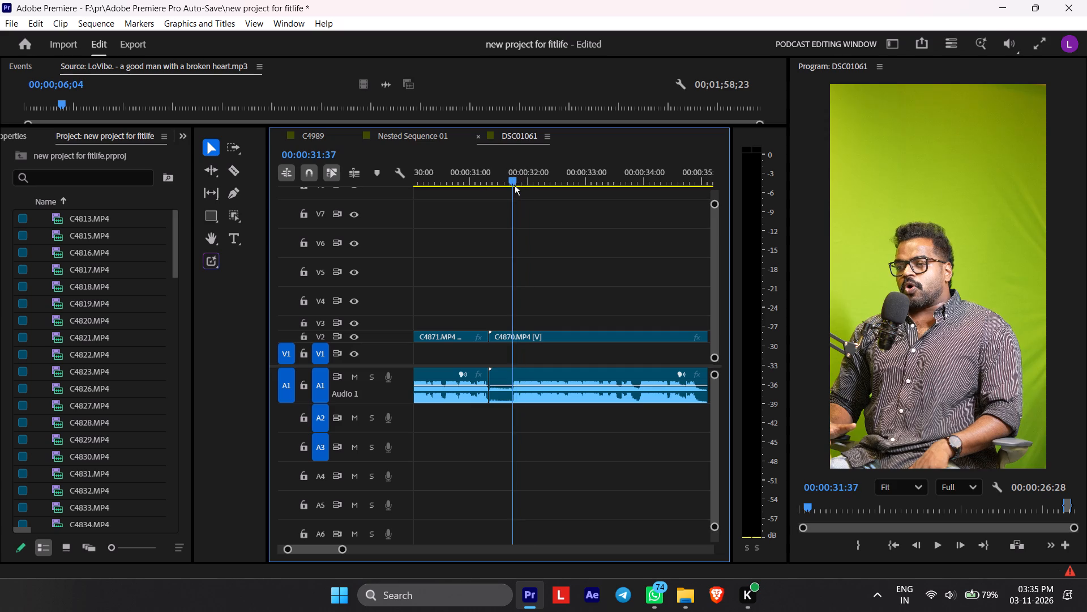
left_click_drag(515, 185, 510, 188)
key("q")
key("space")
key("space")
scroll(483, 356, "up", 10, "alt")
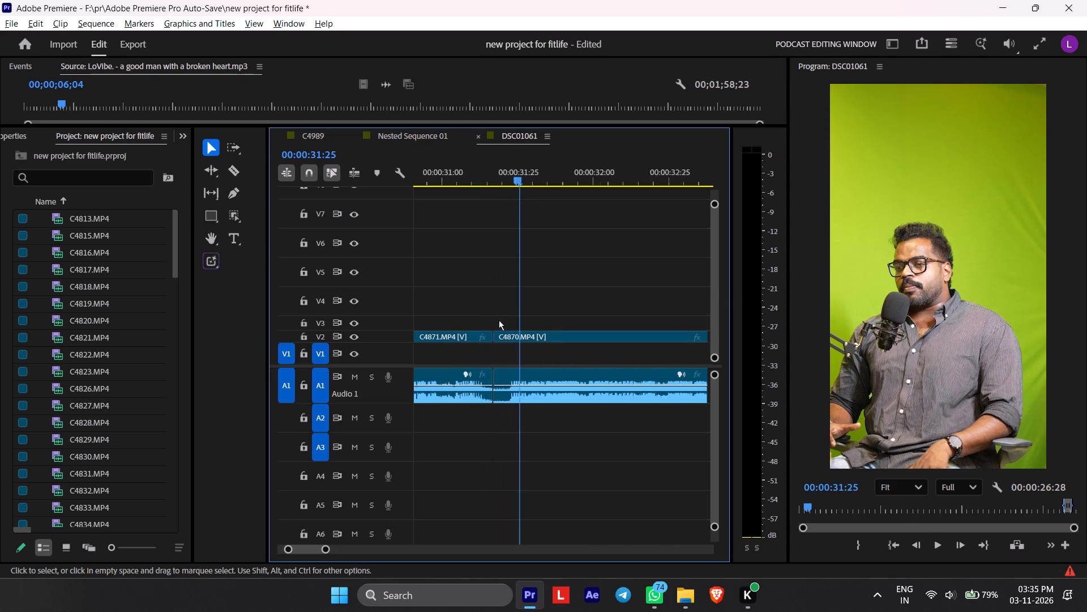
left_click(495, 174)
key("q")
left_click_drag(495, 174, 506, 180)
left_click(506, 180)
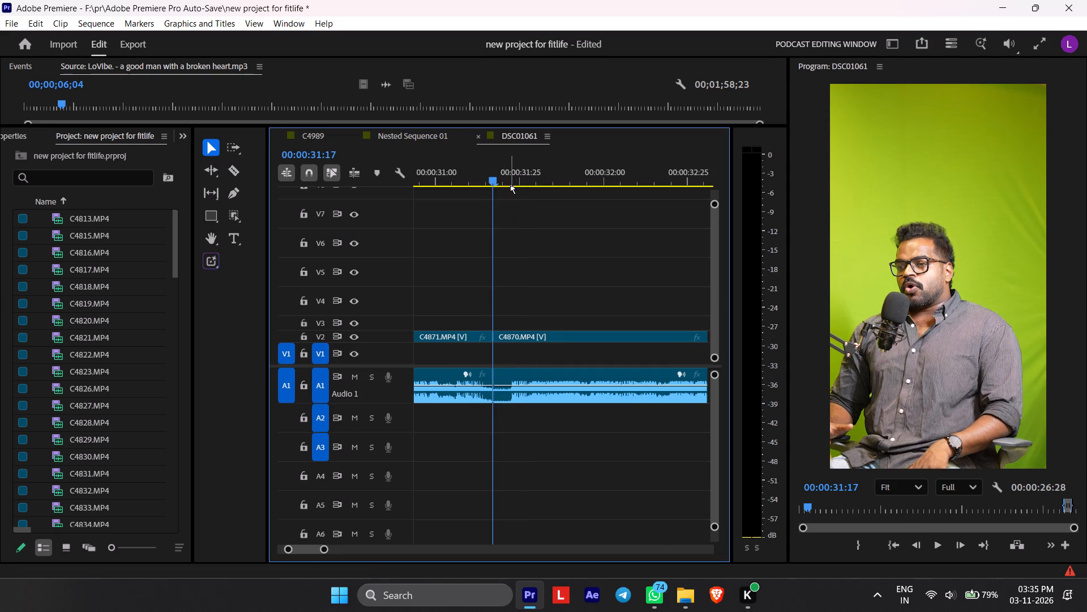
left_click_drag(511, 167, 465, 192)
key("q")
Play C4870.MP4 to the end of its speech, split it at 00:00:34:29 and delete the remaining piece.
key("space")
scroll(596, 292, "down", 14, "alt")
scroll(619, 345, "down", 6)
scroll(623, 330, "up", 1)
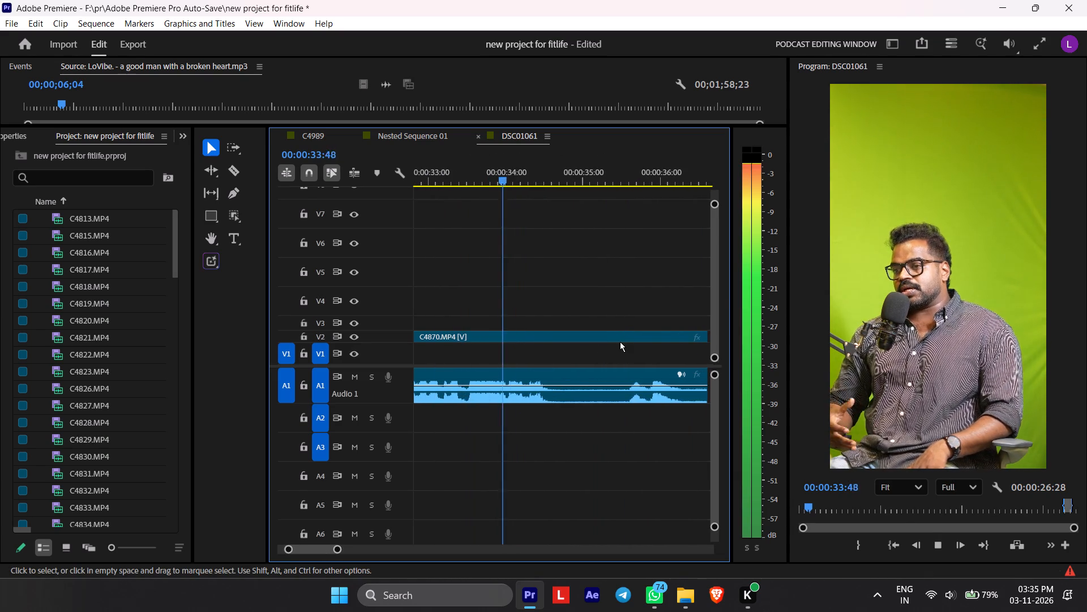
key("space")
key("x")
scroll(635, 352, "down", 5)
key("space")
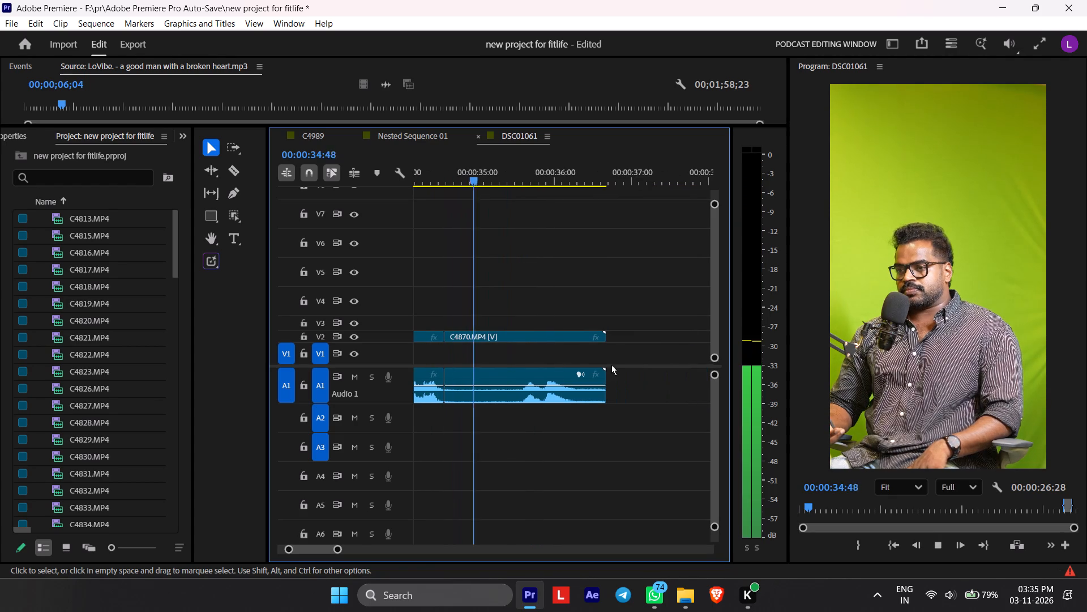
key("space")
left_click(516, 381)
key("z")
Close the gap after C4870.MP4 so that C4869.MP4 follows it directly.
left_click(516, 381)
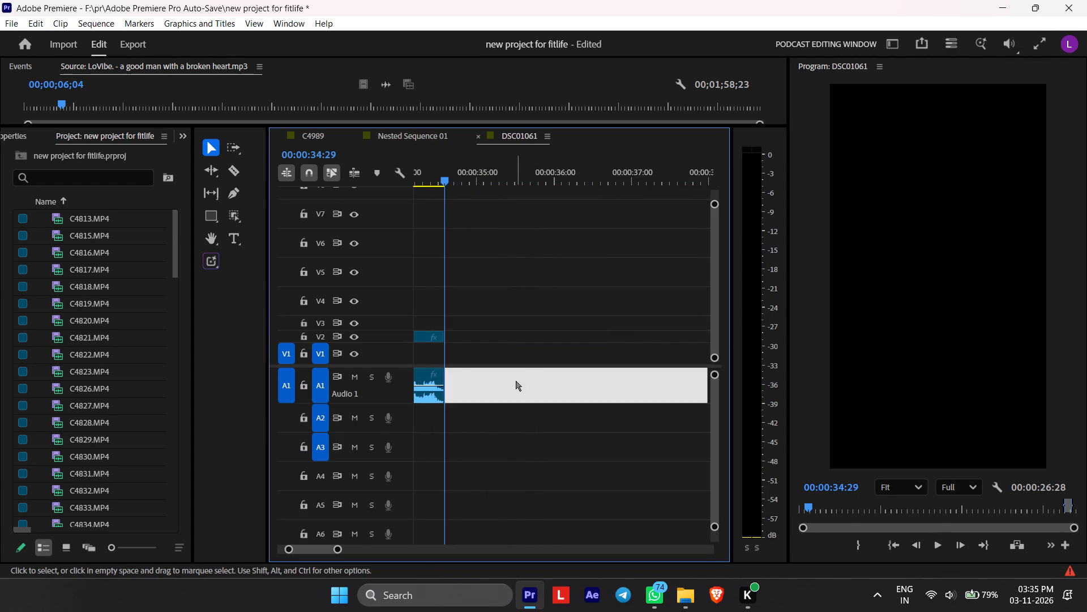
type("Z")
Find where speech begins in C4869.MP4 and ripple-trim its silent opening up to the first words.
key("space")
key("space")
type("Q")
key("space")
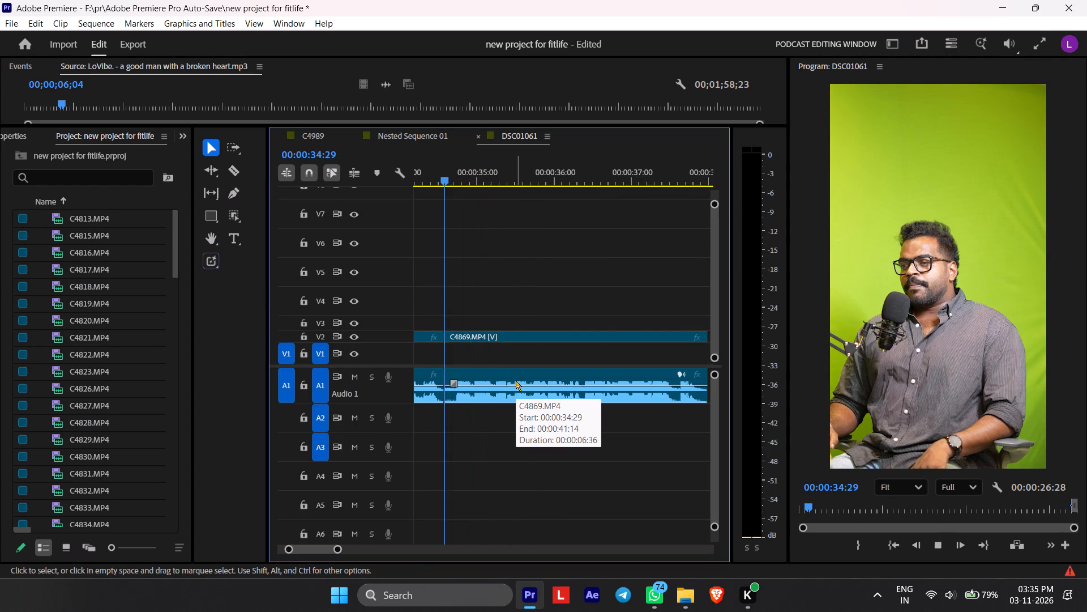
key("space")
scroll(485, 393, "up", 8, "alt")
left_click_drag(521, 163, 521, 175)
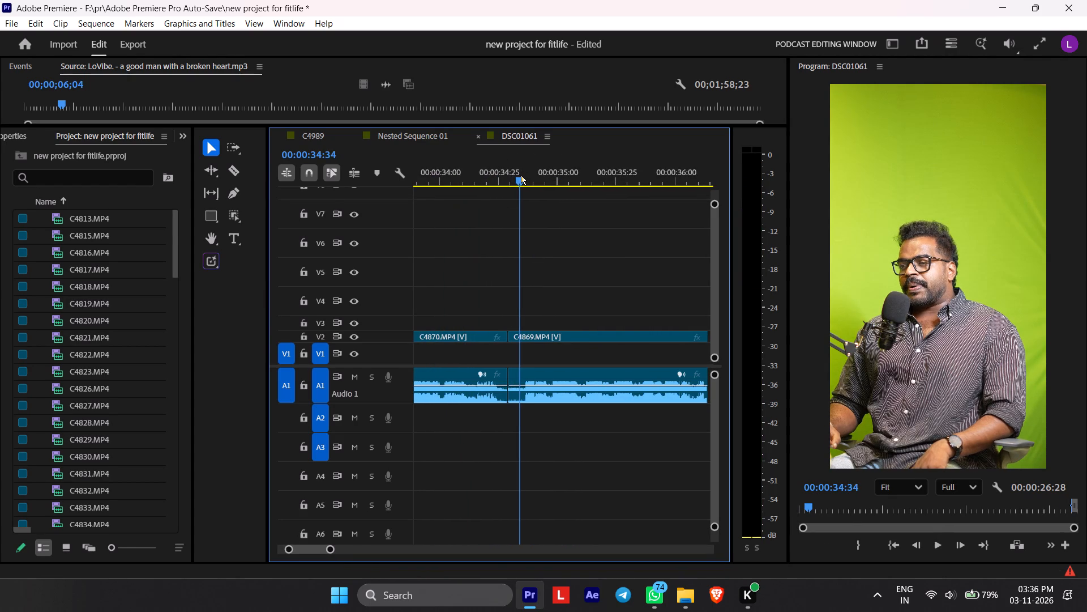
left_click_drag(521, 175, 511, 176)
key("q")
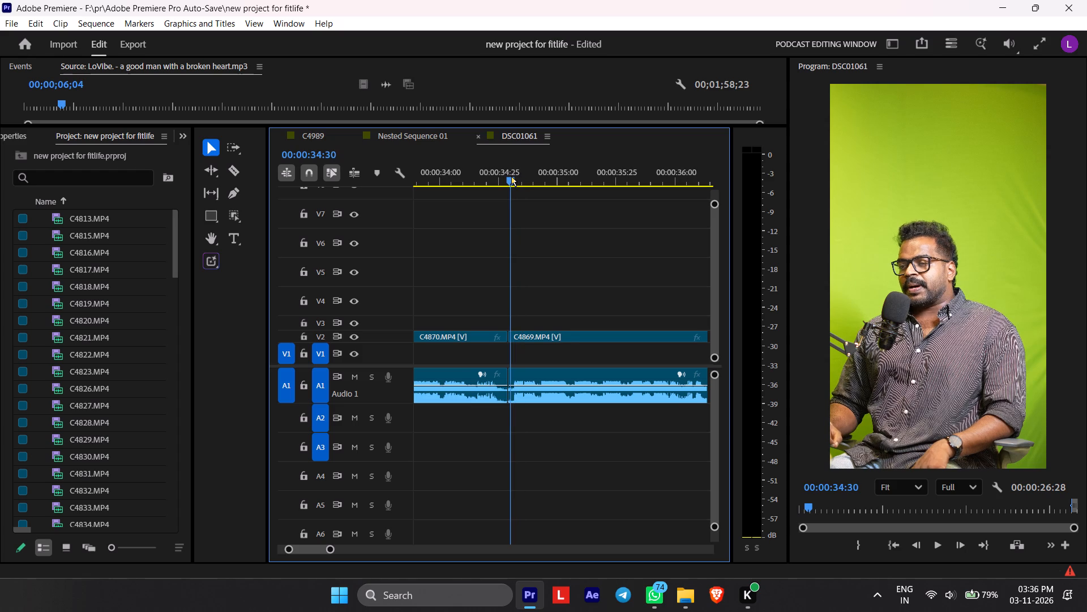
left_click_drag(511, 176, 487, 190)
key("q")
key("q")
Play C4869.MP4 to its mid-clip pause, split it there and ripple-trim the silence up to the next phrase.
key("space")
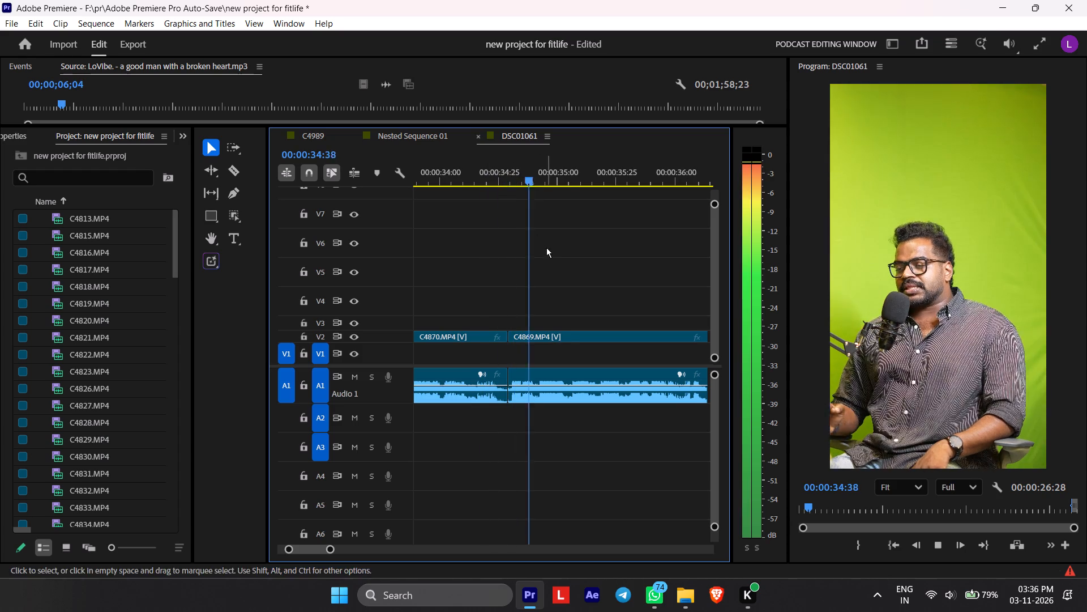
scroll(546, 270, "down", 13)
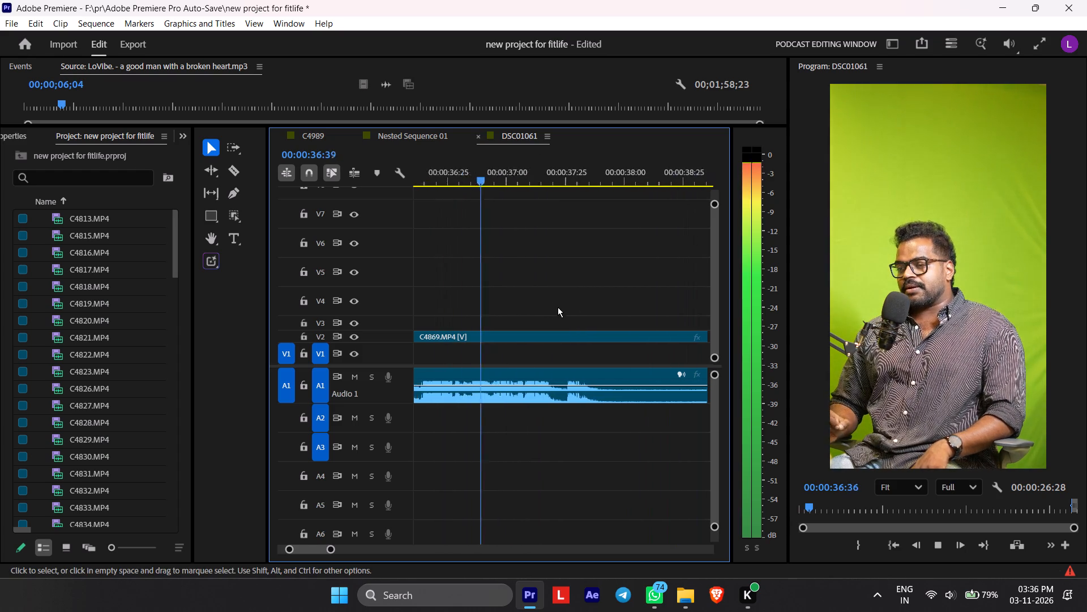
scroll(558, 307, "down", 14)
key("space")
scroll(559, 335, "down", 7)
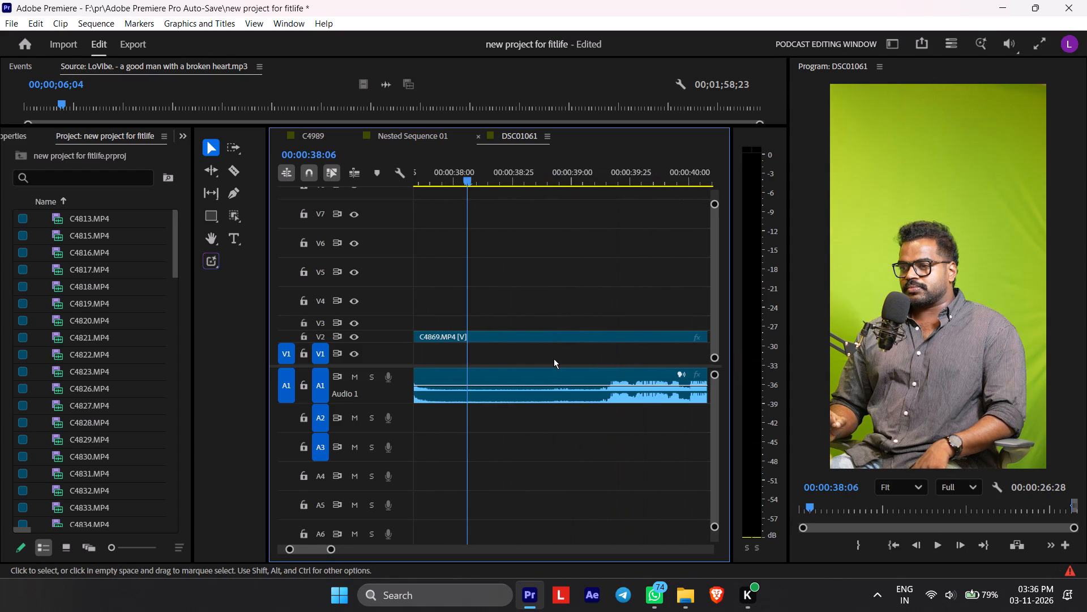
scroll(533, 328, "up", 4)
left_click_drag(531, 163, 647, 177)
key("x")
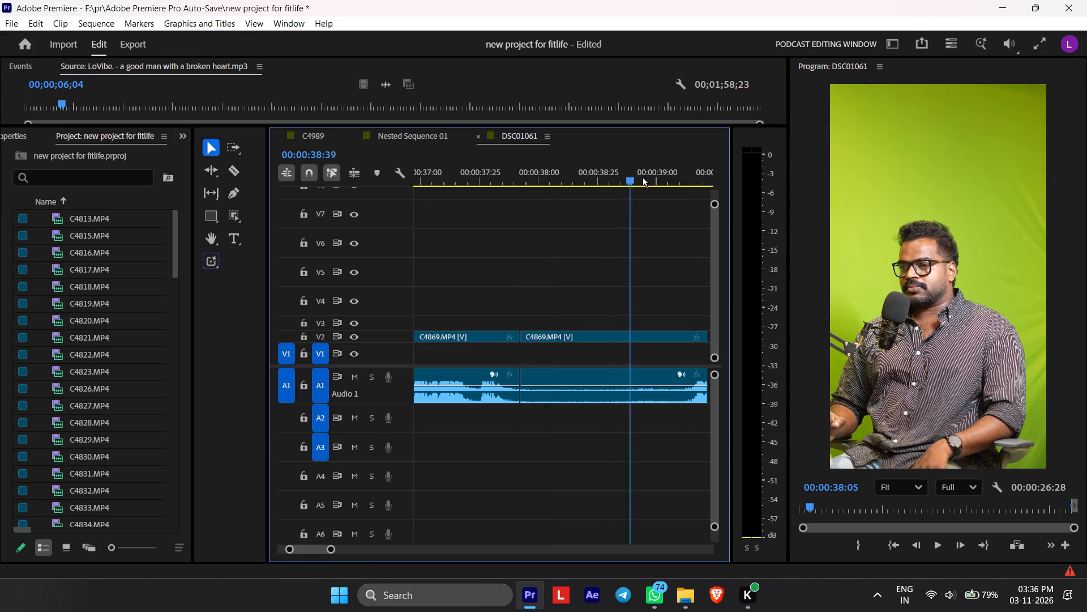
left_click_drag(647, 177, 523, 212)
key("q")
key("space")
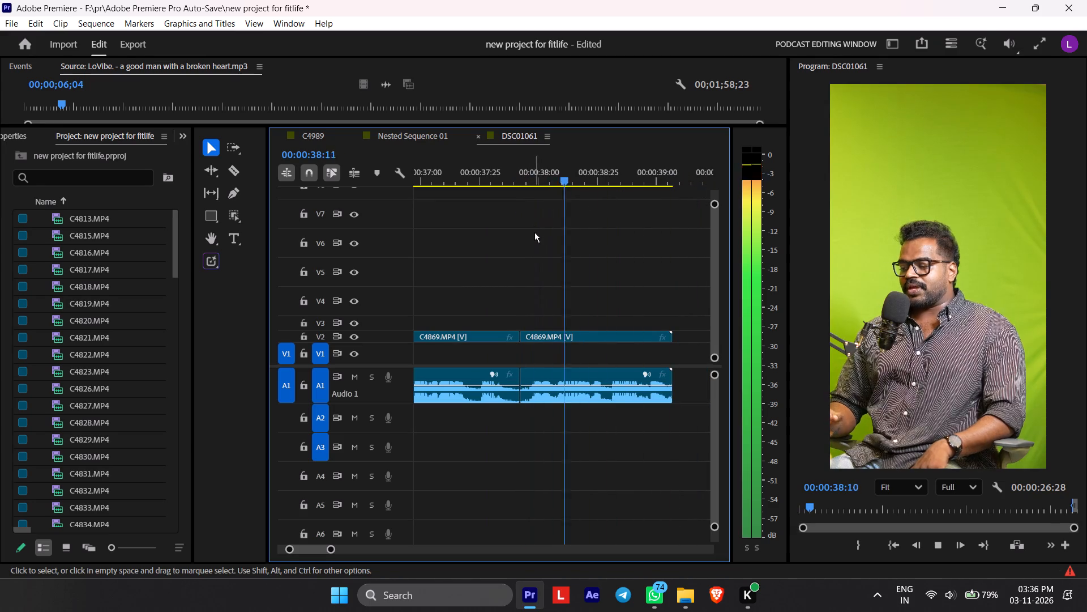
Delete the second C4869.MP4 piece after 00:00:37:42 and close the gap so that C4890.MP4 follows directly.
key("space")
left_click(557, 397)
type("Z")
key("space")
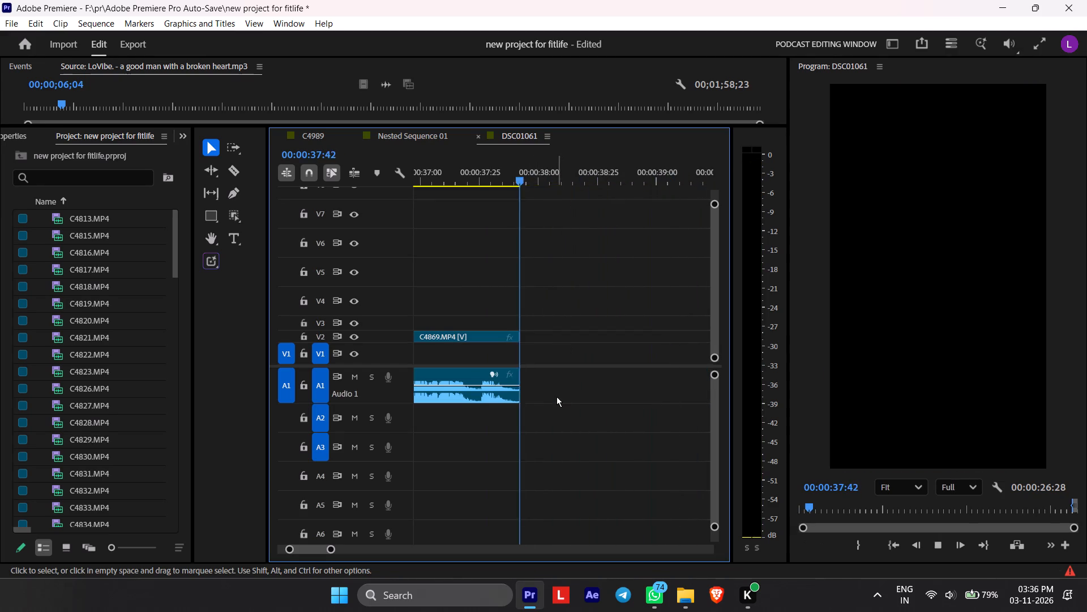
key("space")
left_click(578, 391)
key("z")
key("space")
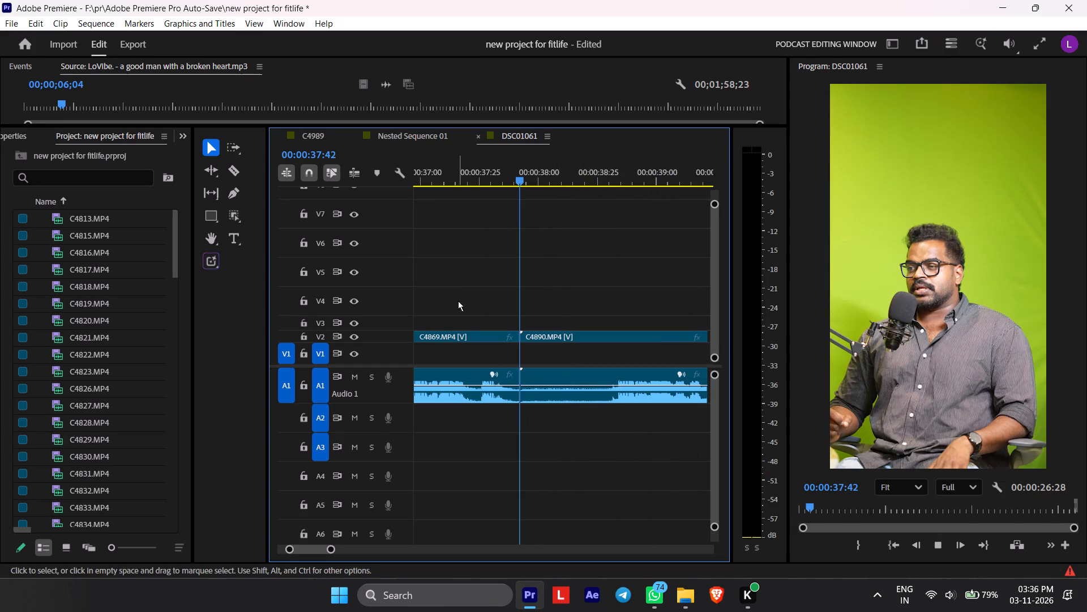
Move the remaining C4869.MP4 clip from V2 down to V1, keeping its timing before C4890.MP4.
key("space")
left_click_drag(461, 335, 461, 359)
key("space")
scroll(490, 345, "down", 7, "alt")
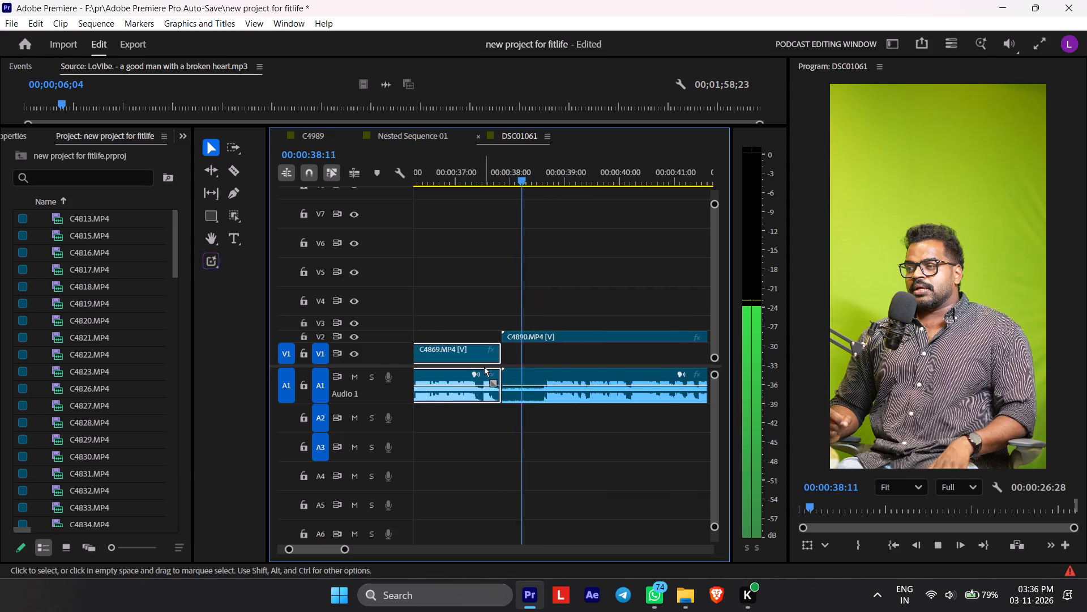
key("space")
Go back to the earlier clips in the sequence and move C4871.MP4 from V2 down to V1.
scroll(484, 367, "up", 6)
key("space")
scroll(481, 352, "up", 5)
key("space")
scroll(477, 356, "up", 17)
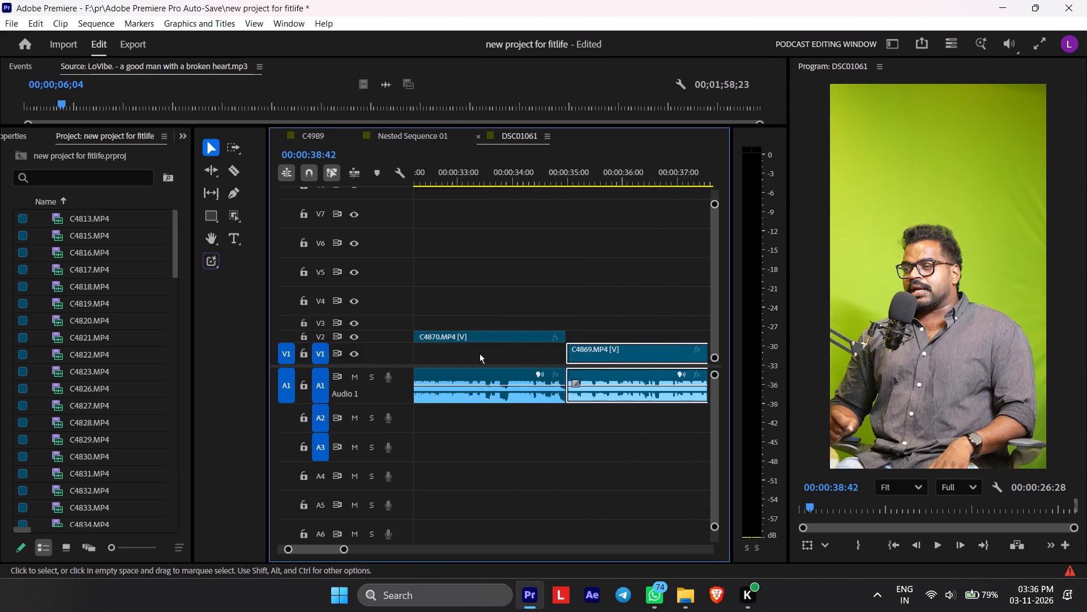
scroll(480, 354, "up", 3)
left_click_drag(515, 328, 477, 351)
left_click_drag(502, 342, 490, 379)
left_click_drag(523, 335, 519, 350)
Move C4908.MP4 from V2 down to V1, directly before C4871.MP4.
scroll(522, 350, "up", 12)
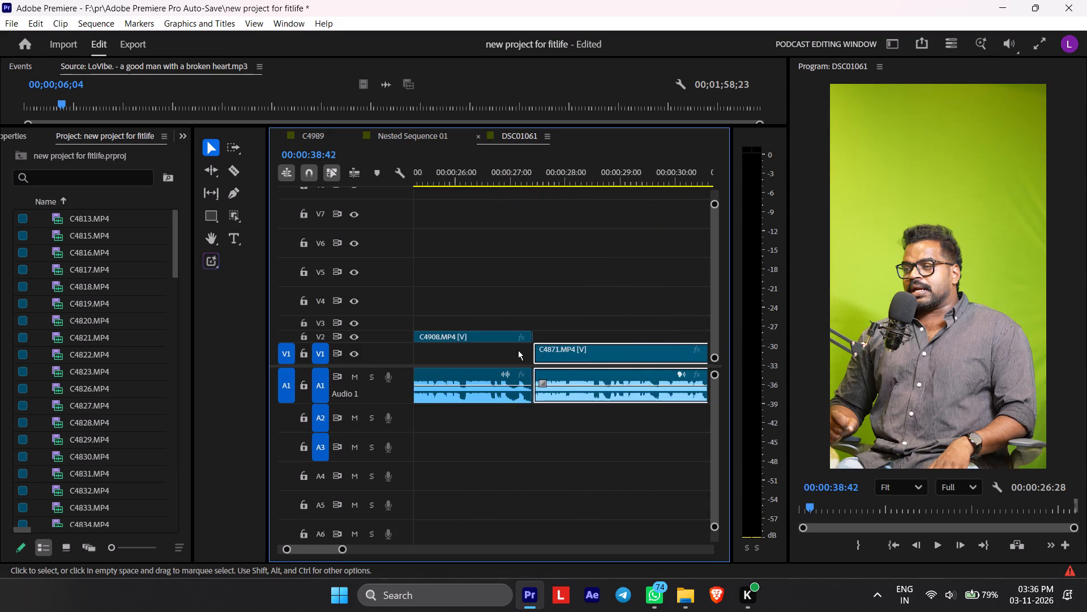
scroll(503, 350, "up", 4)
left_click_drag(540, 312, 514, 338)
left_click_drag(546, 309, 523, 343)
left_click_drag(529, 342, 523, 369)
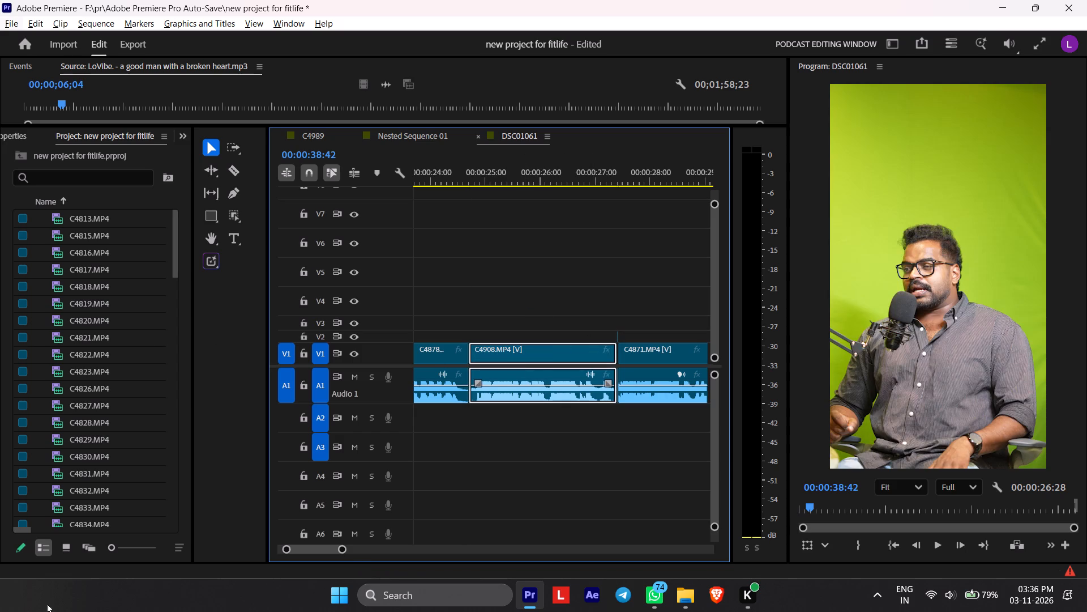
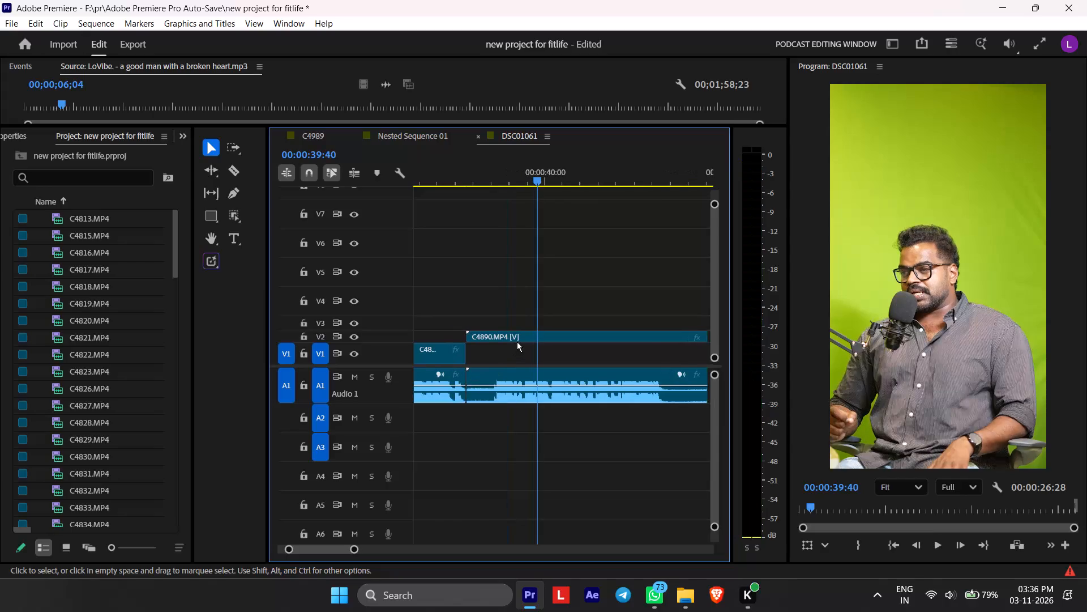
Move C4890.MP4 down to V1 and ripple-trim its silent opening up to the first words.
left_click_drag(517, 341, 511, 372)
left_click_drag(499, 178, 494, 177)
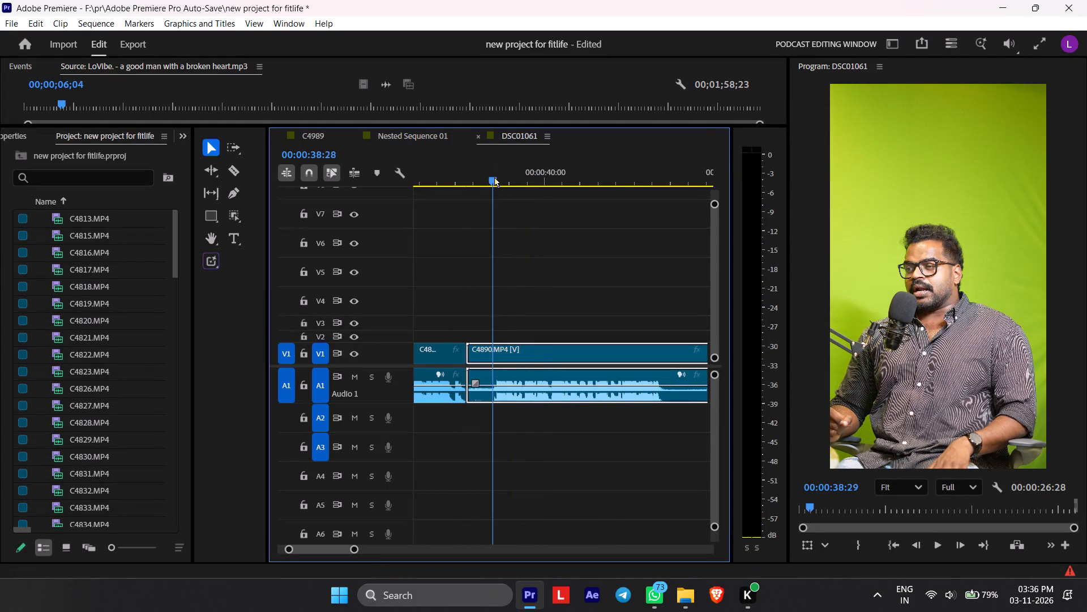
left_click_drag(494, 177, 455, 198)
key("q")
Play C4890.MP4 to its pause, split it at 00:00:42:28 and ripple-trim the silence up to the next phrase.
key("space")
scroll(486, 321, "up", 6, "alt")
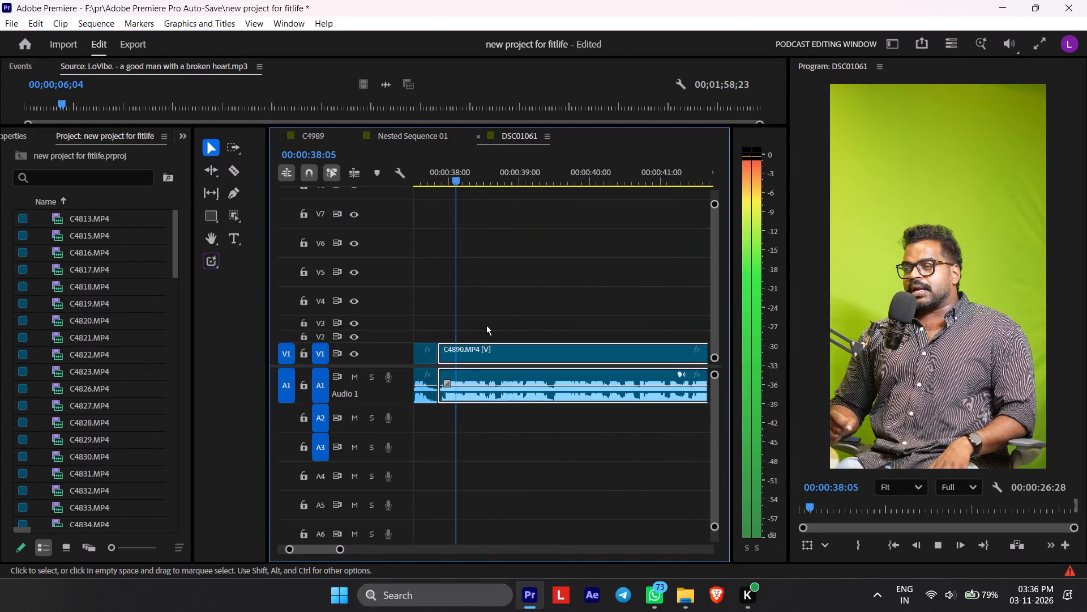
scroll(562, 316, "down", 9)
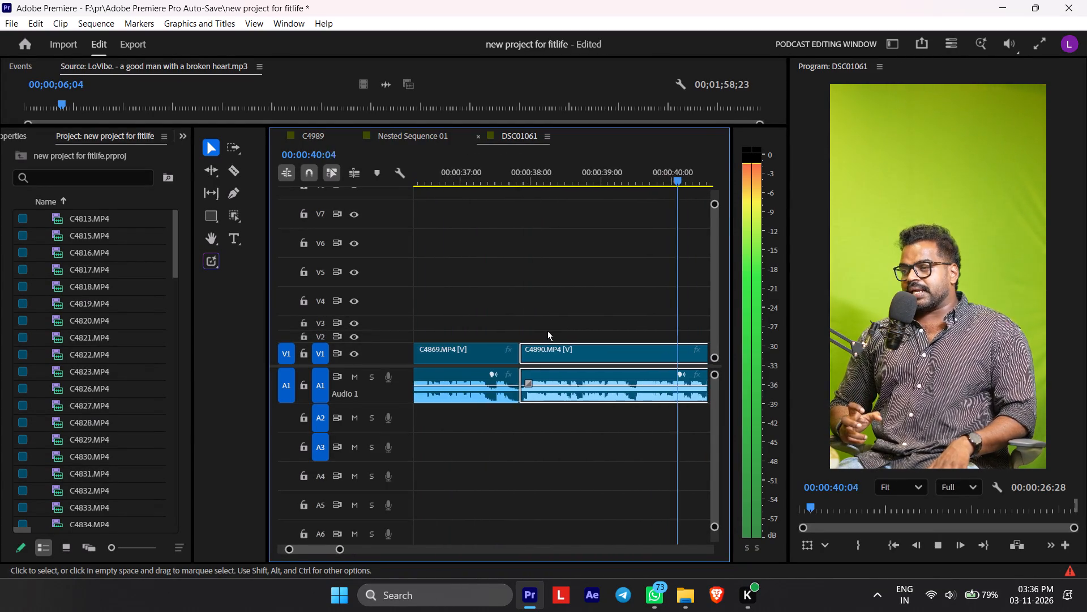
scroll(560, 312, "down", 16)
scroll(562, 361, "down", 2)
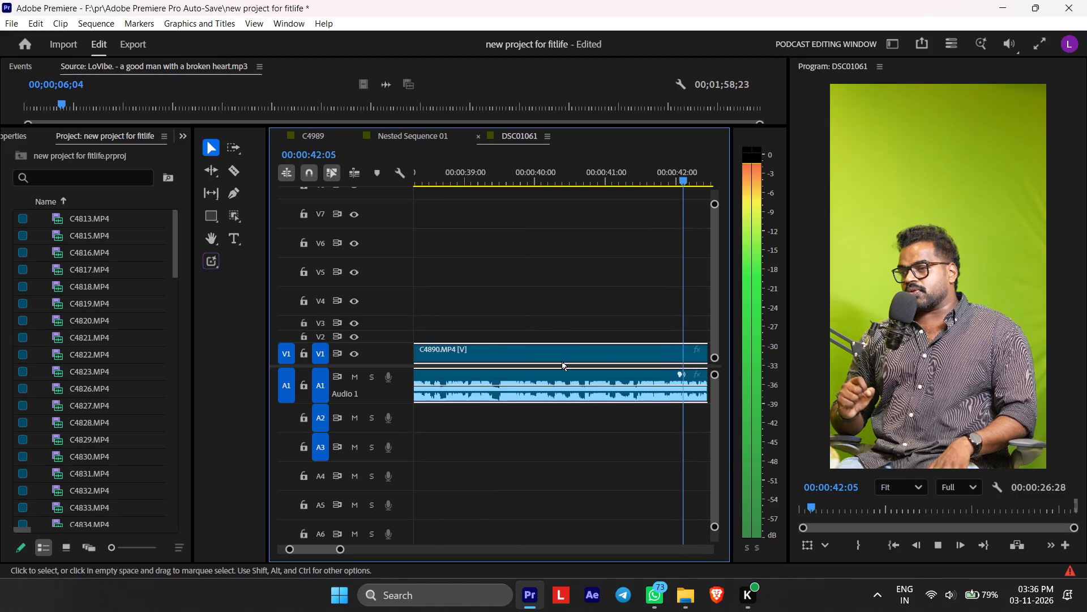
scroll(560, 363, "down", 2)
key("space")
scroll(555, 380, "down", 7)
left_click_drag(543, 183, 524, 201)
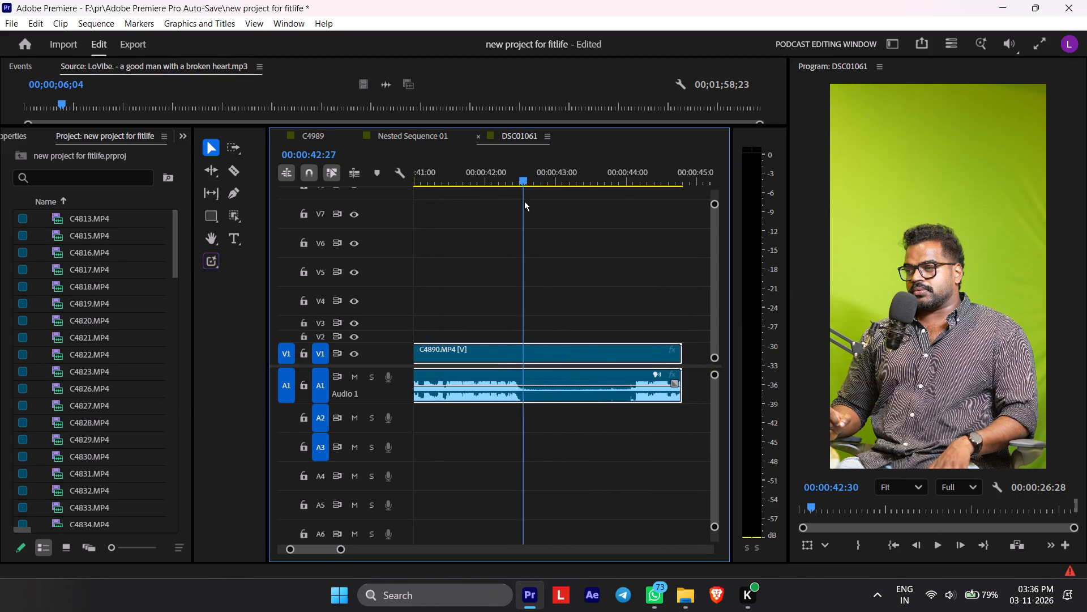
left_click_drag(524, 201, 640, 214)
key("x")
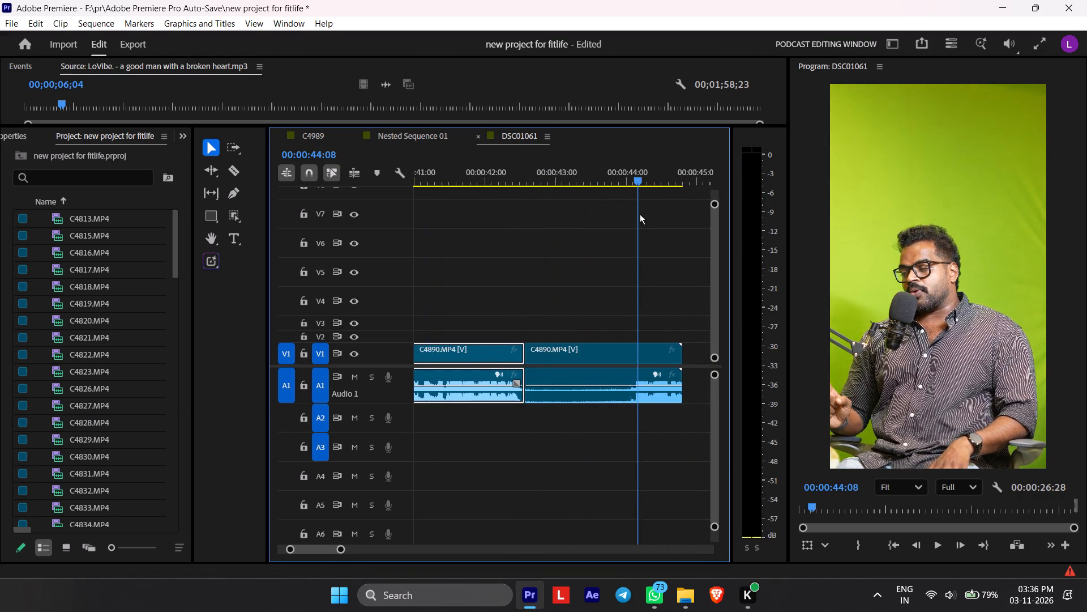
left_click_drag(640, 214, 519, 266)
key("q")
Play the start of the short remaining C4890.MP4 piece after the split and delete that piece.
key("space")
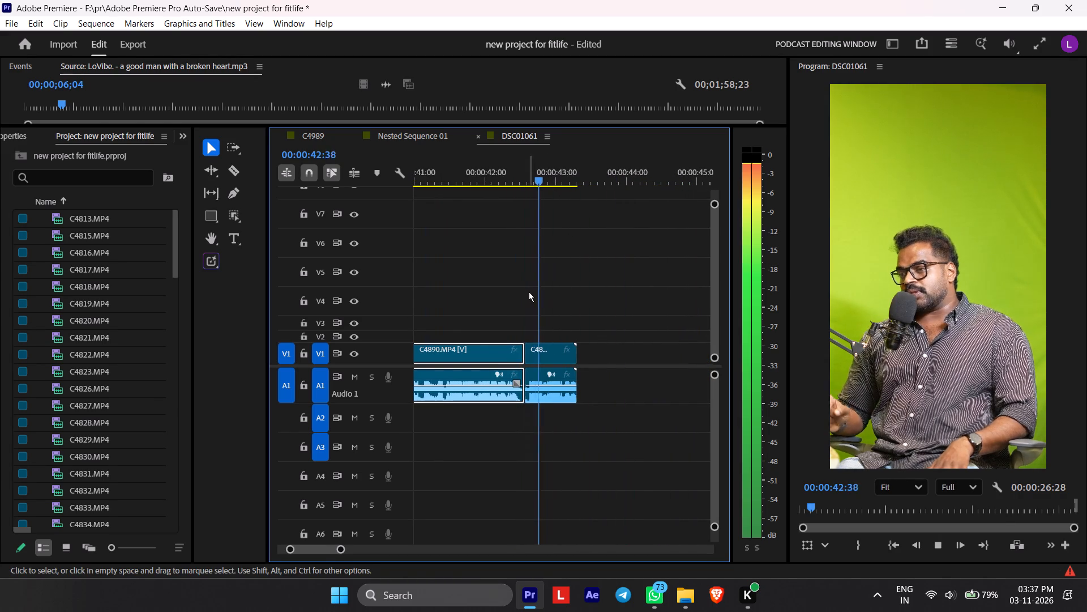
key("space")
left_click(536, 347)
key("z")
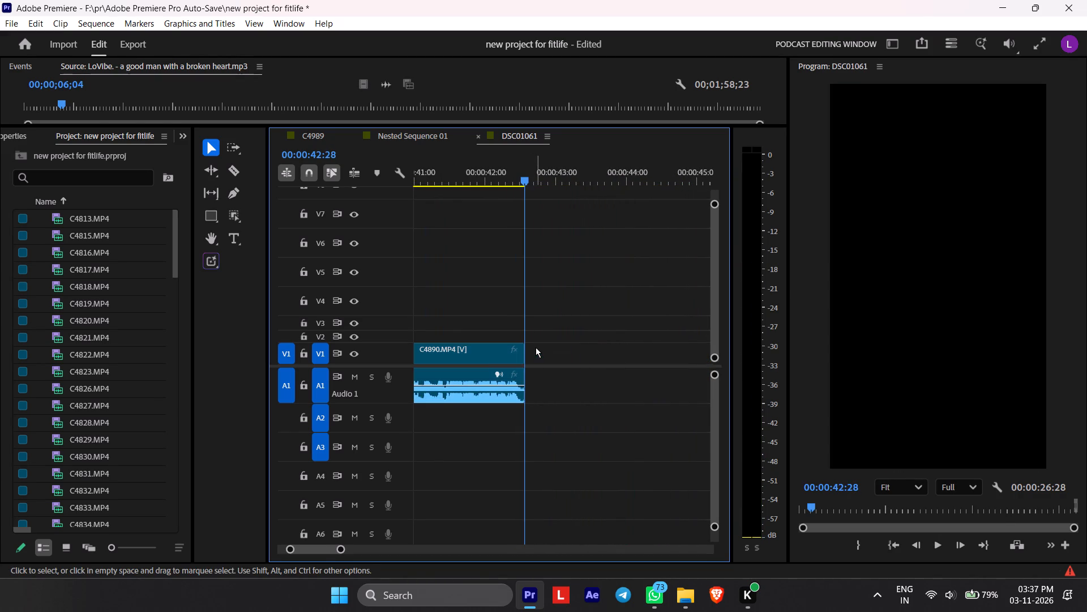
Close the gap after C4890.MP4 so that C4899.MP4 follows it directly.
left_click(551, 347)
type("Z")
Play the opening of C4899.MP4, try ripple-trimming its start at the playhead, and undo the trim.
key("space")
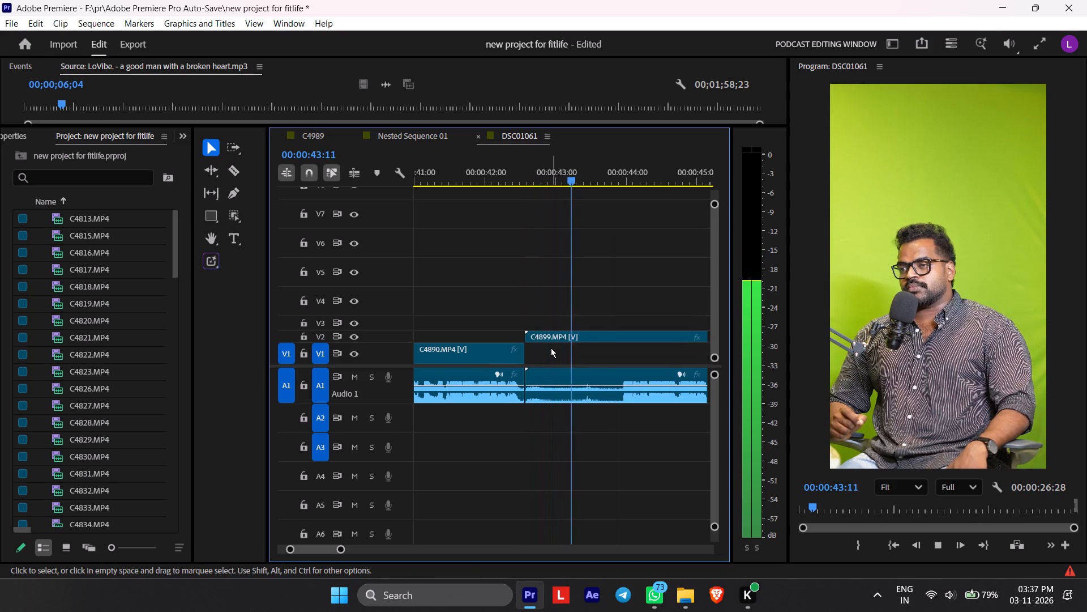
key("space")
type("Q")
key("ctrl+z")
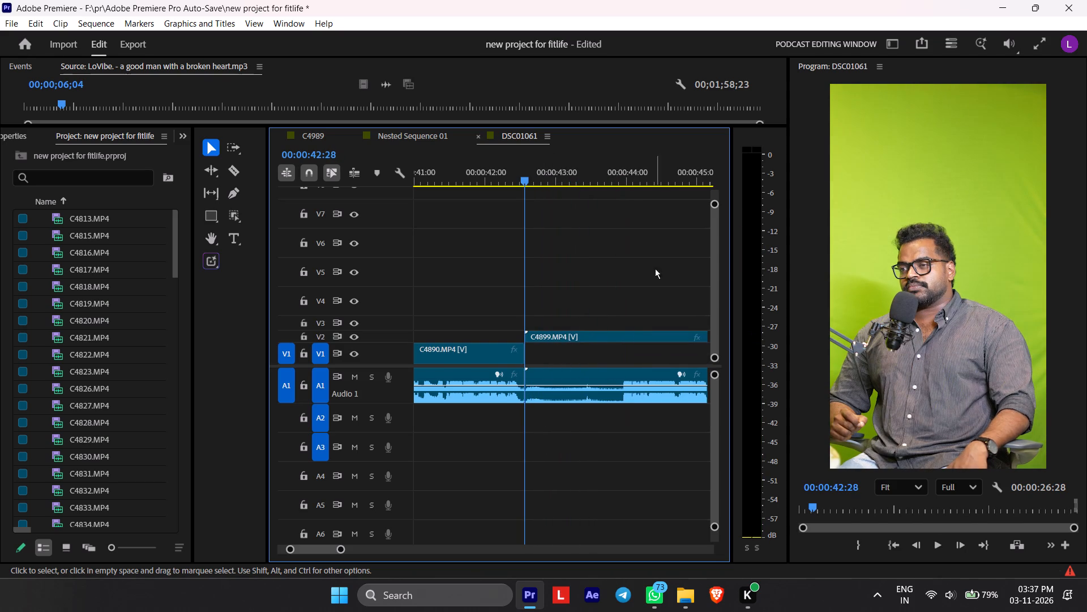
Ripple-trim the silent opening of C4899.MP4 up to its first words and move the clip down to V1.
left_click_drag(630, 181, 621, 190)
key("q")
left_click_drag(600, 203, 511, 222)
left_click_drag(544, 337, 541, 352)
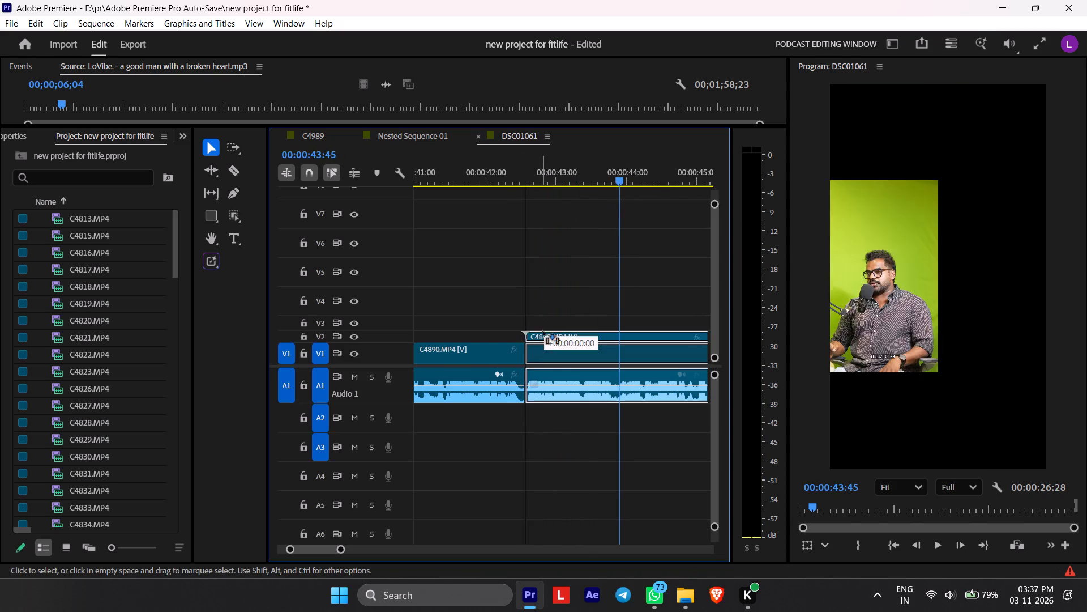
Play C4899.MP4 from its start to the end of its speech and split it at 00:00:49:08.
left_click_drag(535, 190, 521, 161)
left_click(521, 161)
key("space")
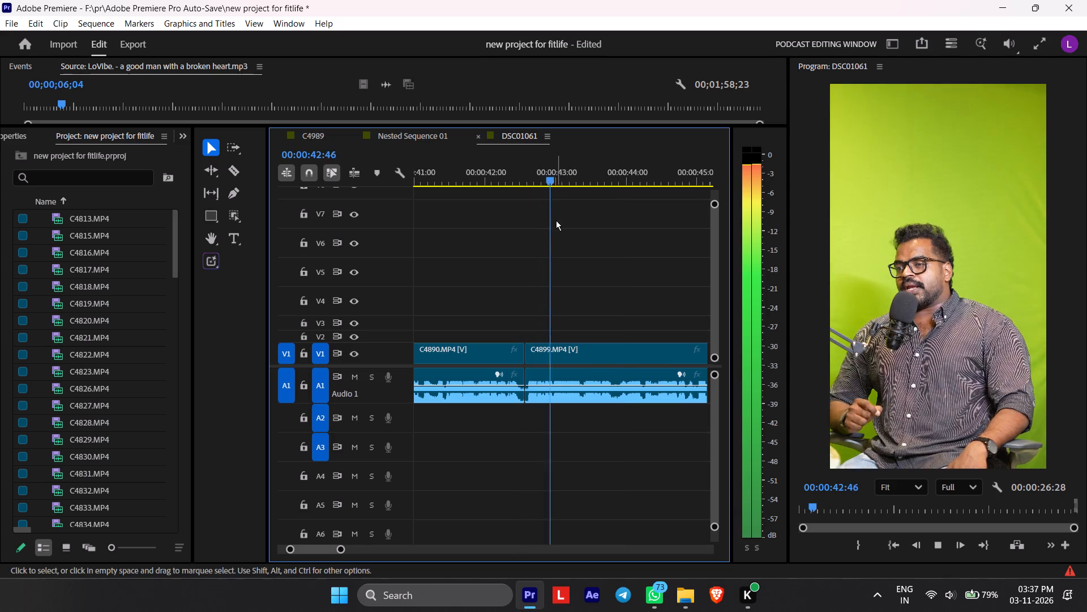
scroll(543, 307, "down", 9)
scroll(541, 337, "down", 2, "alt")
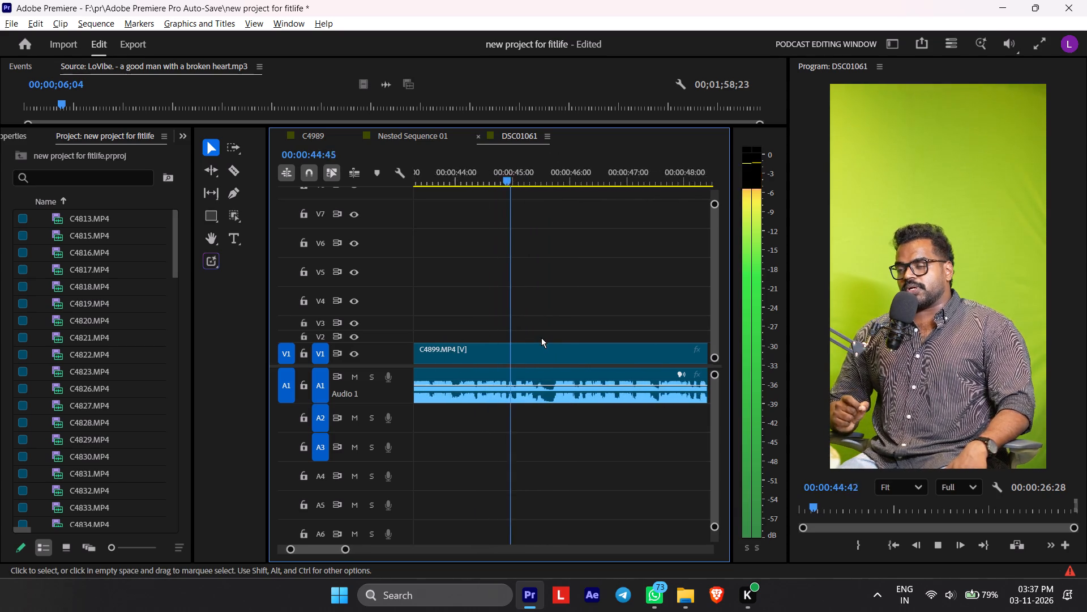
scroll(541, 338, "down", 5, "alt")
scroll(541, 341, "up", 6, "alt")
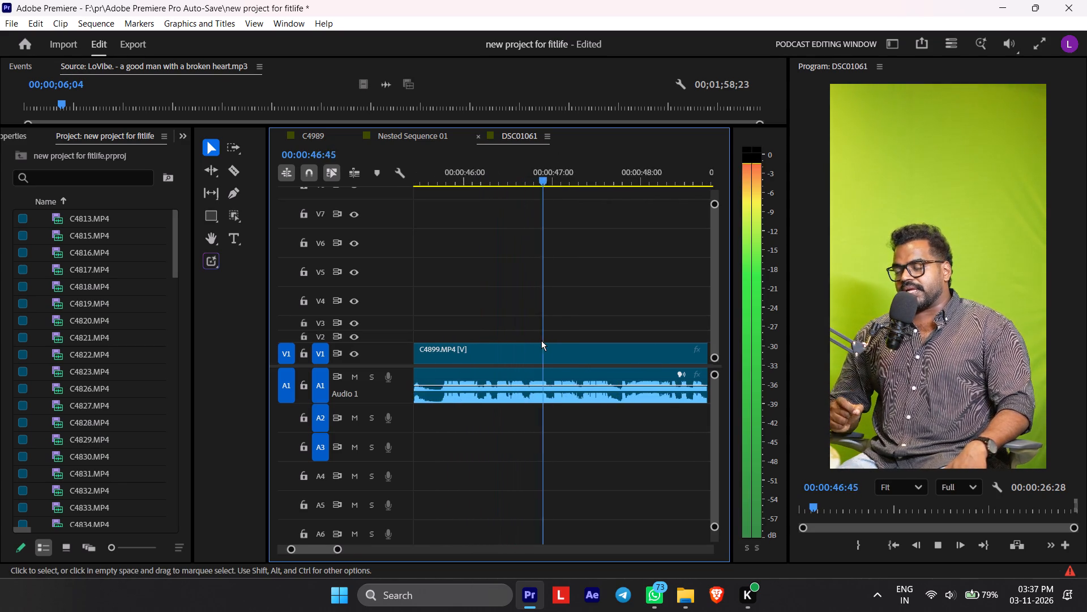
scroll(541, 341, "down", 12)
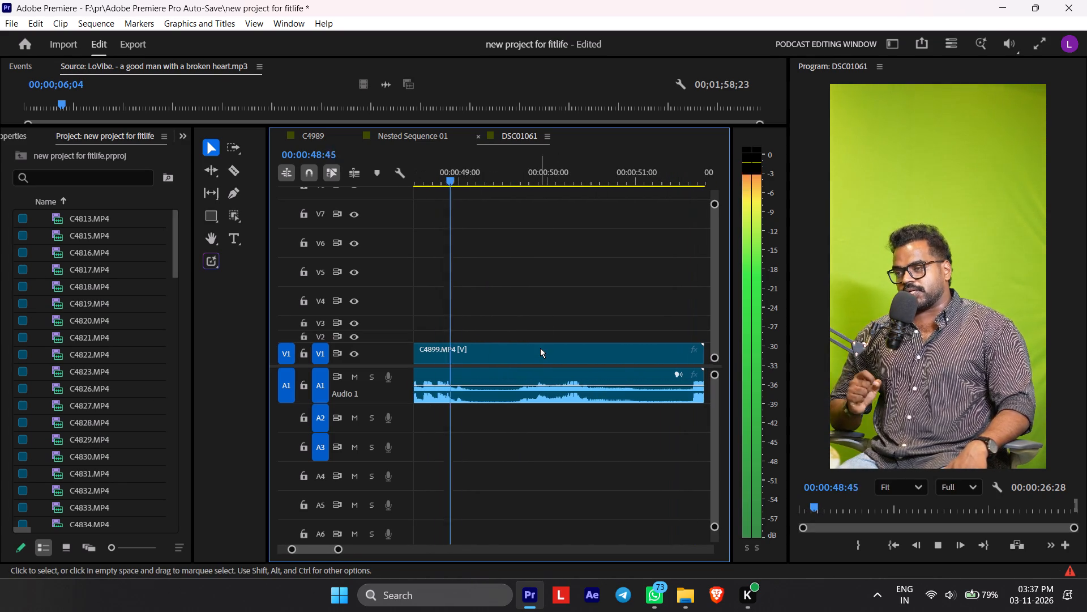
key("space")
type("X")
Review the C4899.MP4 piece after the split and delete it.
key("space")
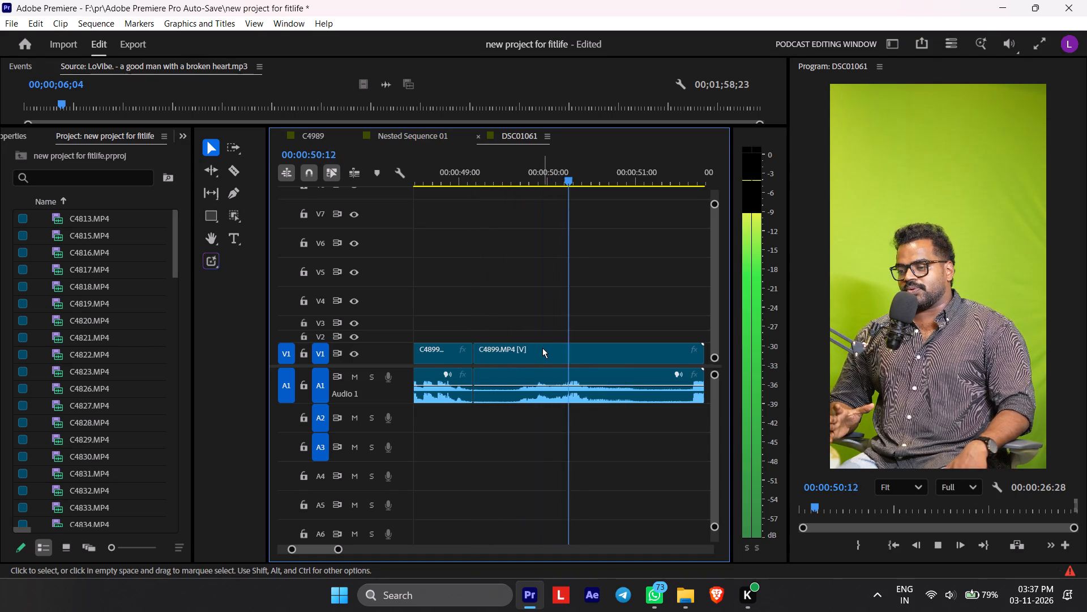
scroll(542, 348, "down", 8)
key("space")
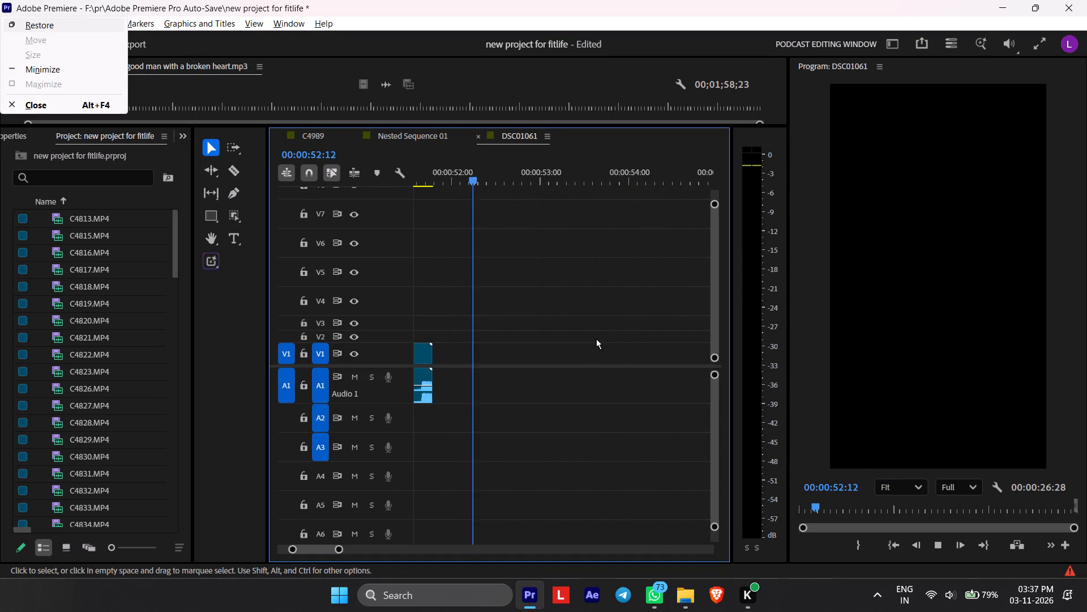
key("space")
scroll(560, 346, "up", 5)
left_click(493, 361)
left_click(510, 350)
key("z")
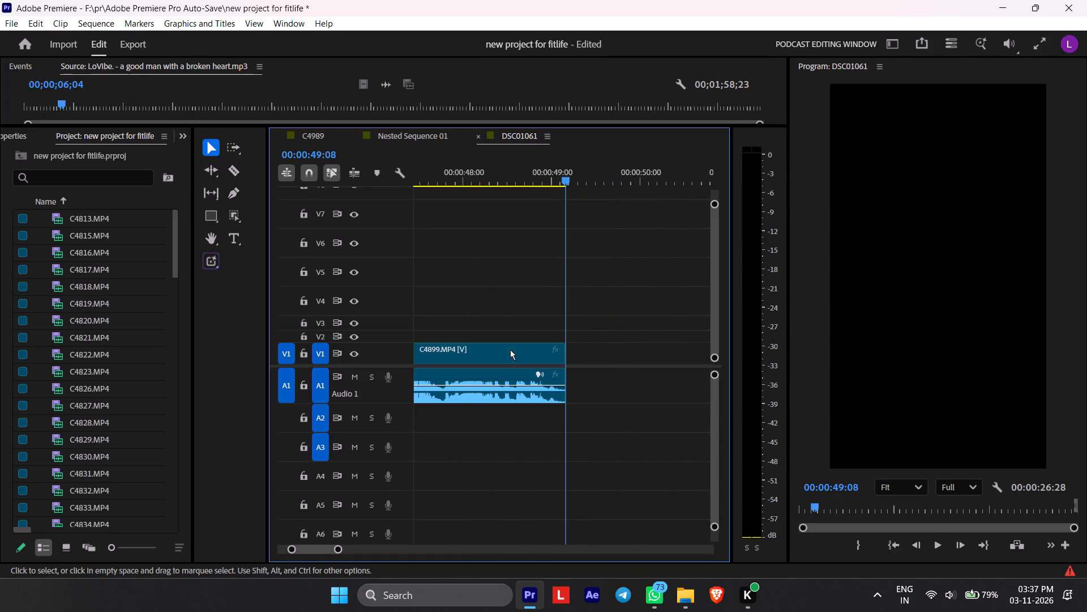
Close the gap after C4899.MP4 so that C4888.MP4 follows it directly.
left_click(584, 342)
left_click(588, 352)
type("Z")
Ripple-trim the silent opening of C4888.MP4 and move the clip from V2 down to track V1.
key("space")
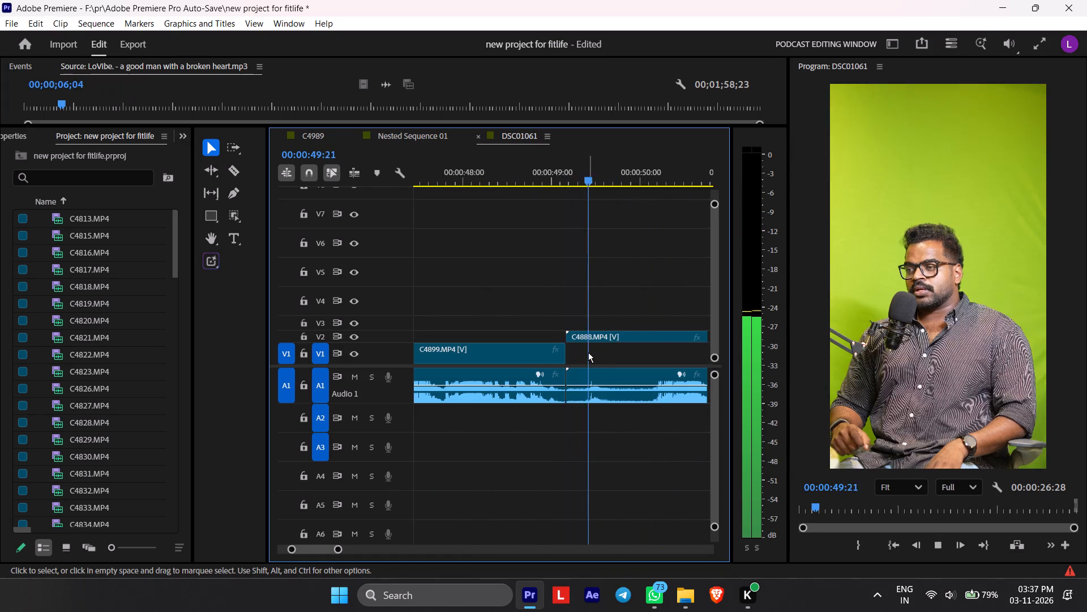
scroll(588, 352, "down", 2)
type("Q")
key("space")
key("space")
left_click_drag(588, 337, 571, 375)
Play C4888.MP4 past the end of its speech and delete the whole clip from the sequence.
key("space")
scroll(585, 356, "down", 6)
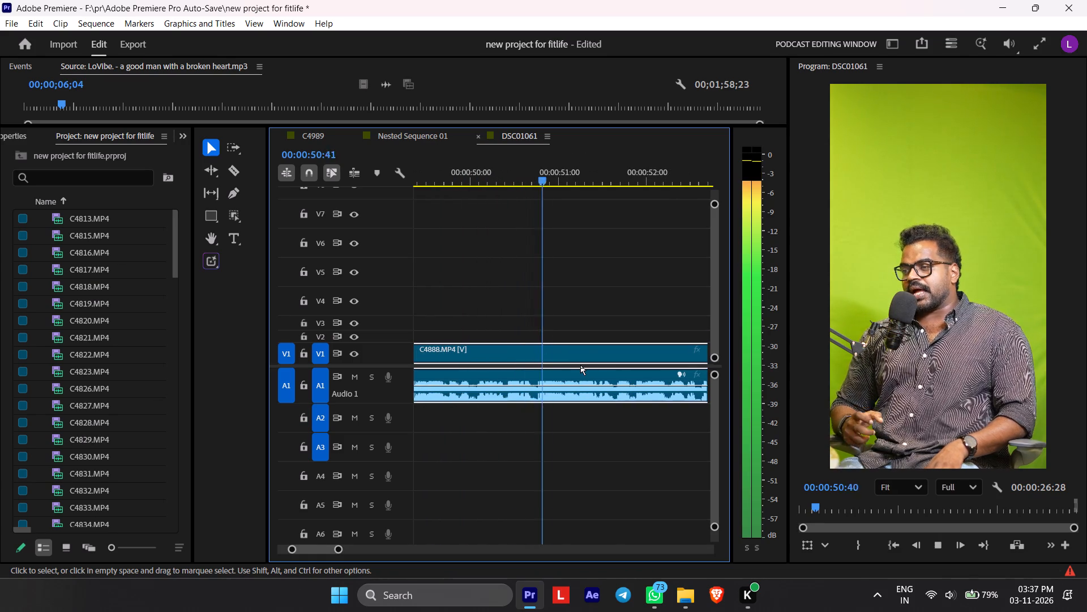
scroll(577, 354, "down", 9)
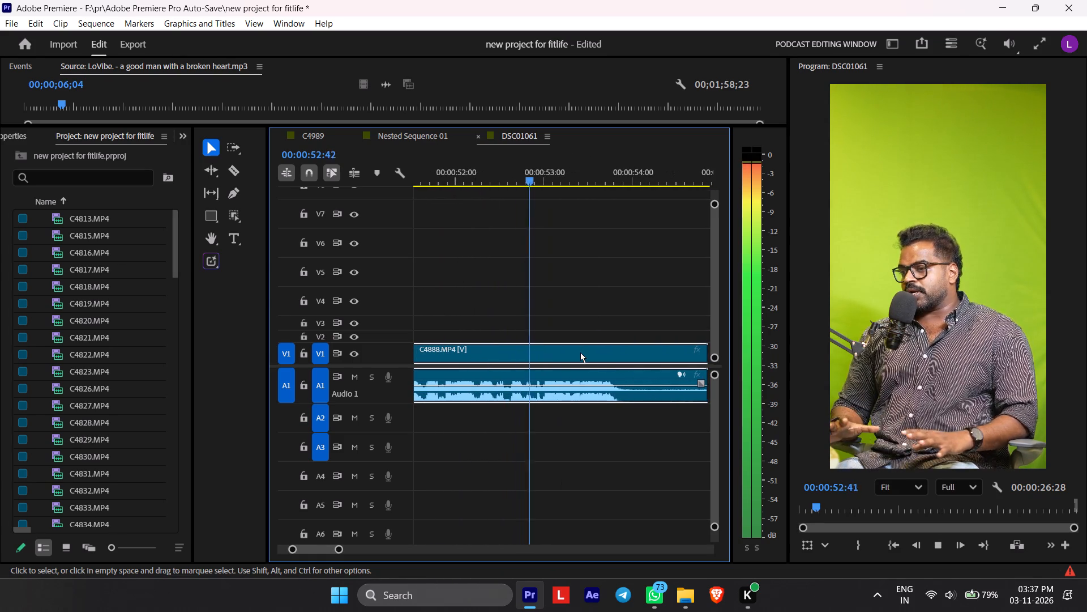
scroll(577, 360, "down", 2)
key("space")
key("space")
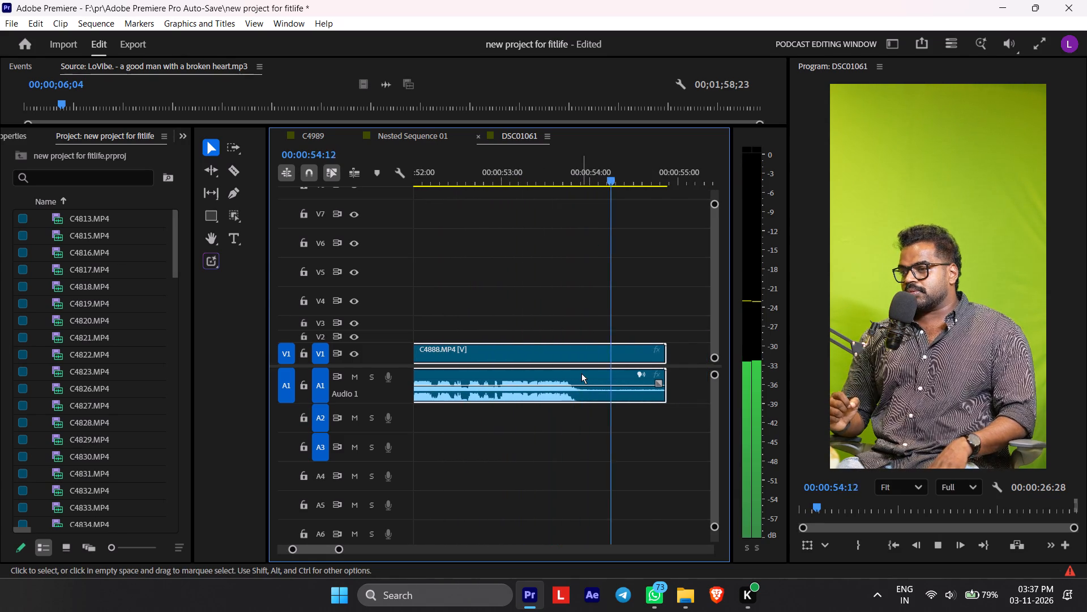
key("space")
type("Z")
Close the gap after C4899.MP4 so that C4881.MP4 follows it directly.
left_click(584, 387)
type("Z")
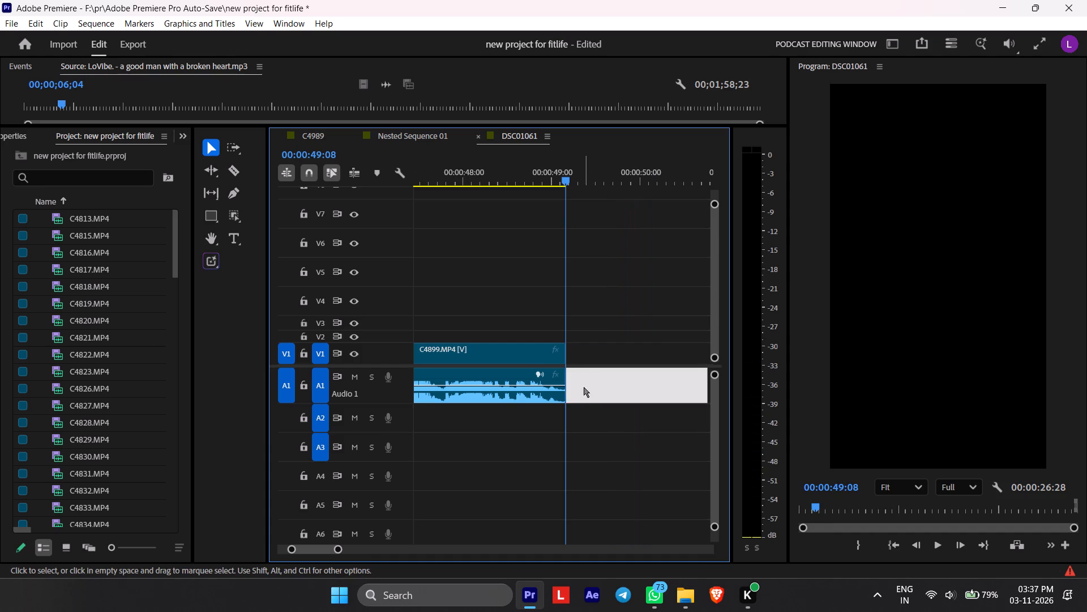
Move C4881.MP4 down to track V1 and ripple-trim its silent opening up to the first words.
key("space")
key("space")
left_click_drag(619, 338, 617, 372)
key("space")
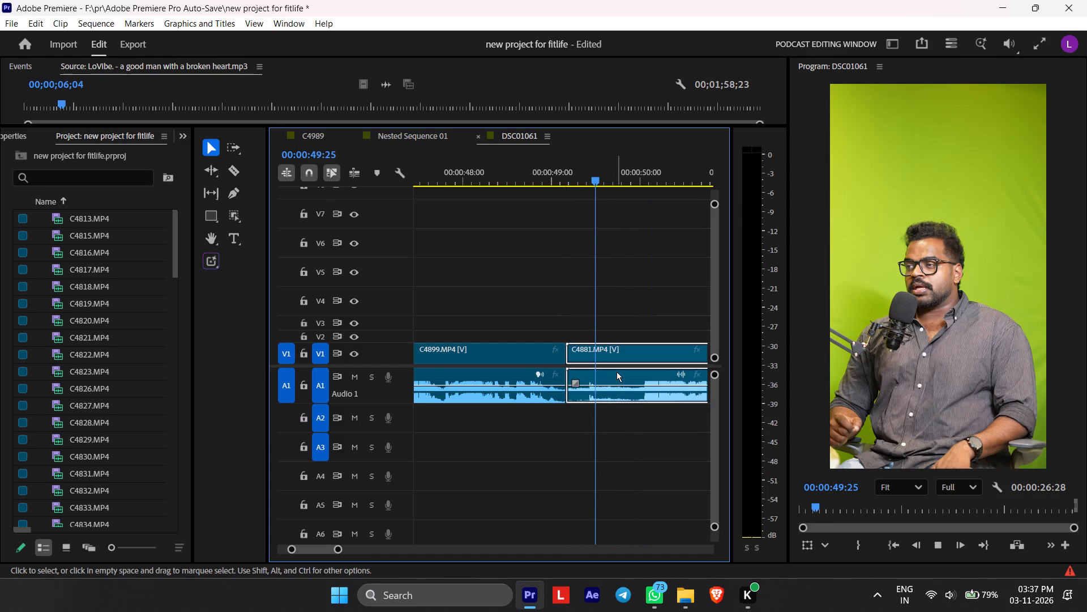
scroll(617, 372, "down", 1)
key("space")
type("Q")
Play C4881.MP4 to the end of its speech and ripple-trim the silent tail so C4879.MP4 follows directly.
key("space")
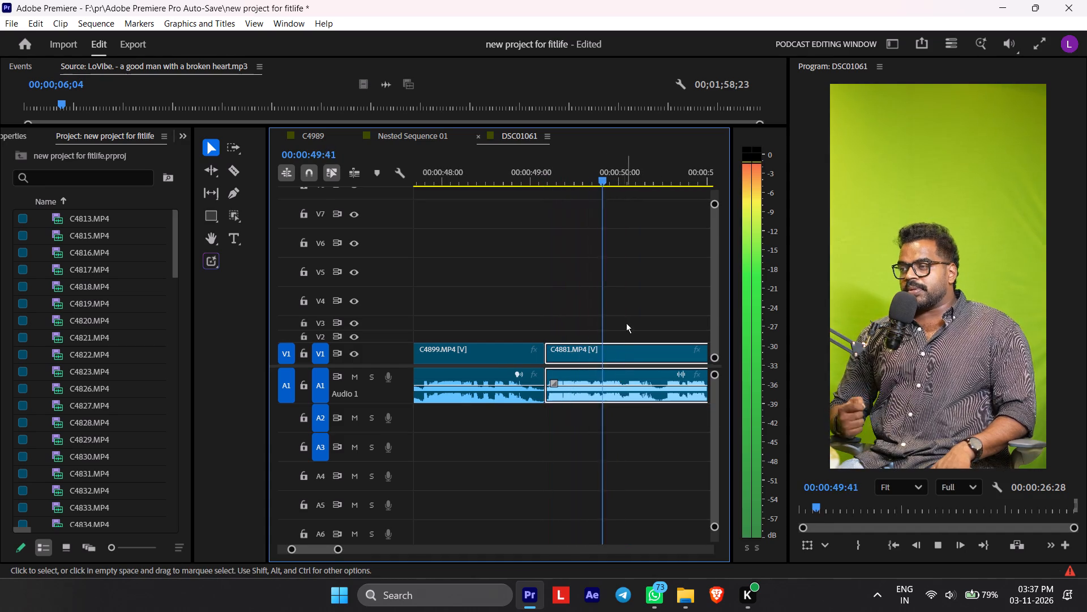
scroll(606, 390, "down", 15)
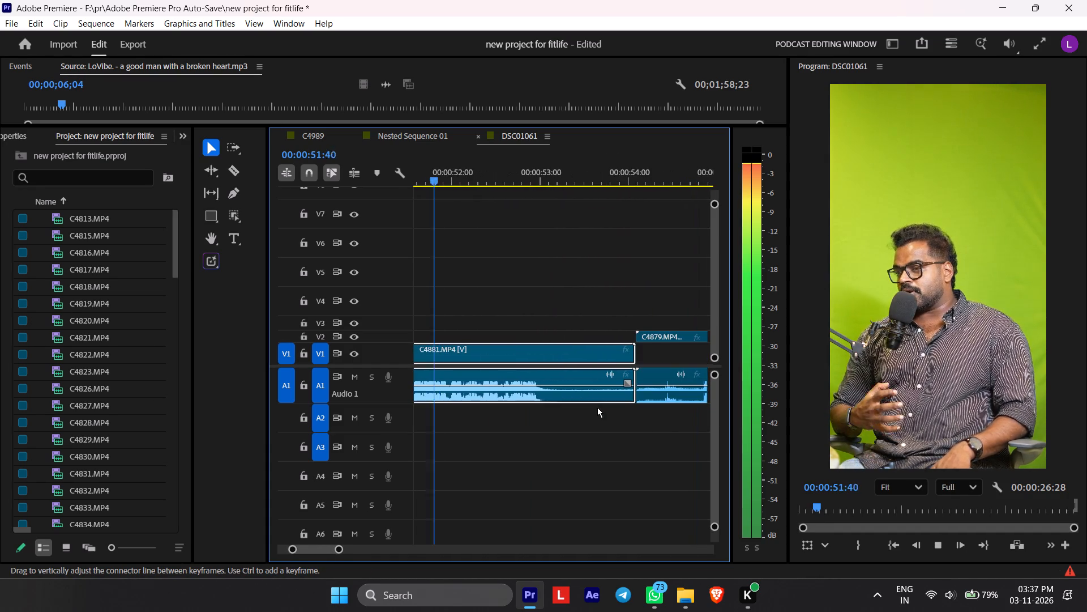
key("space")
type("W")
Move C4879.MP4 down to track V1 and ripple-trim its silent opening up to where the speech waveform begins.
key("space")
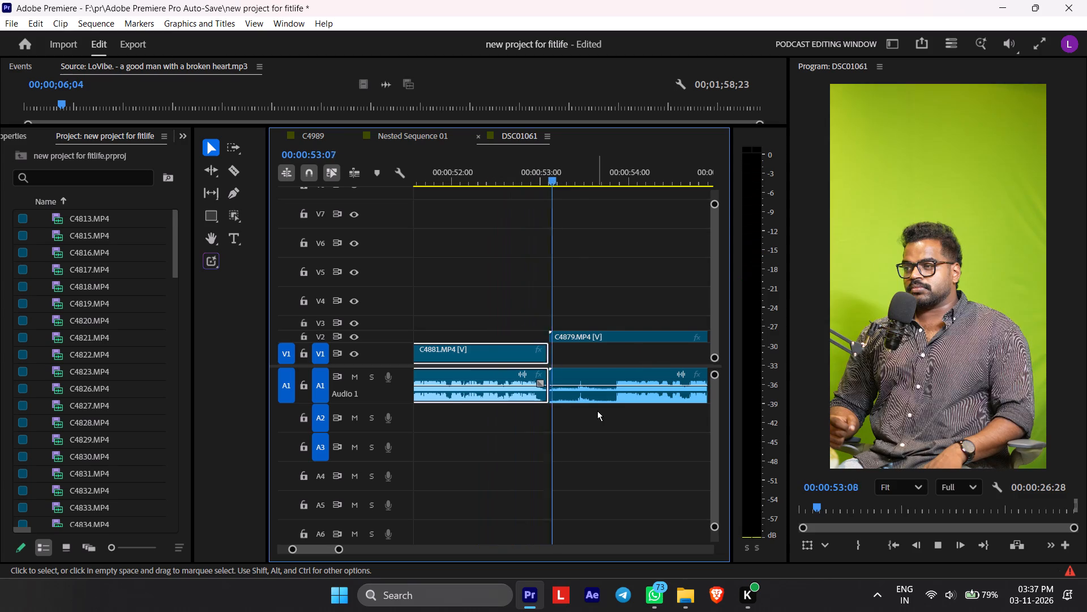
key("space")
left_click_drag(613, 334, 607, 365)
key("space")
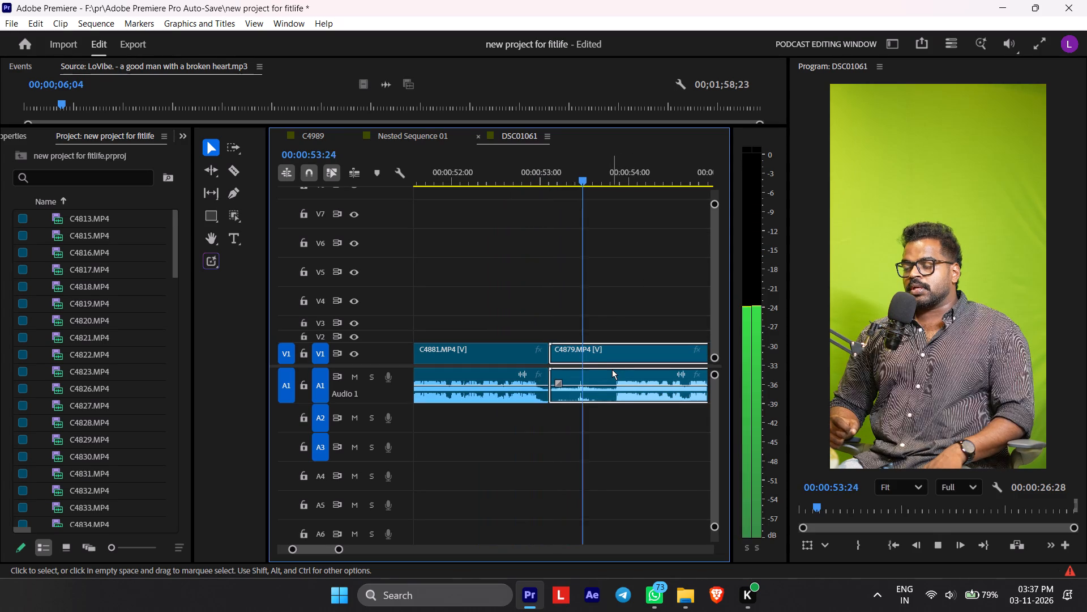
key("space")
key("space")
key("space")
key("q")
key("ctrl+z")
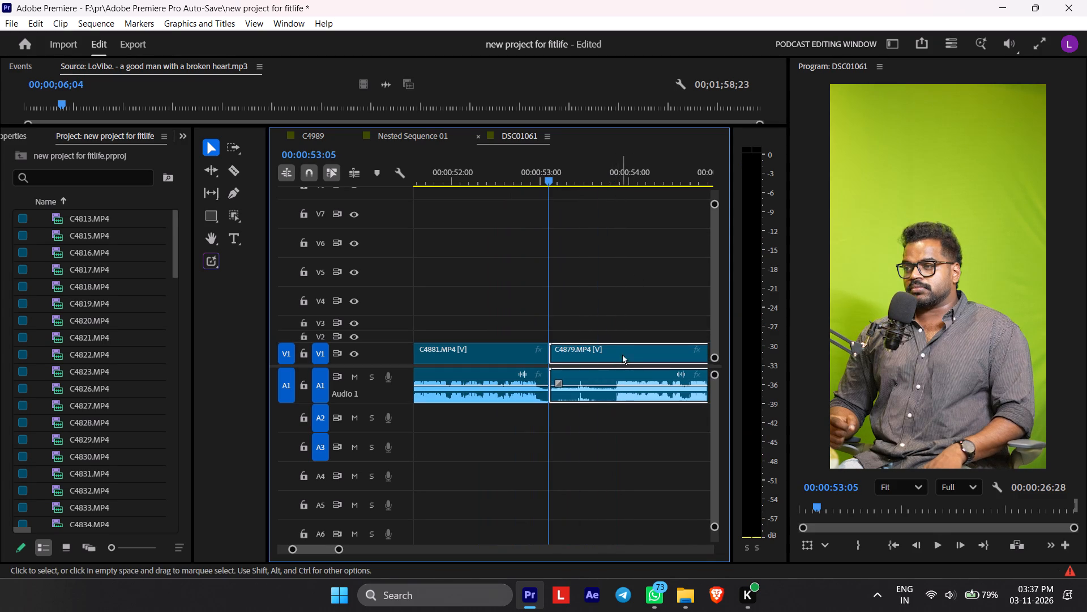
left_click(615, 183)
key("q")
Play from before the C4881/C4879 cut to the pause near 00:00:57:00 and ripple-trim the rest of C4879.MP4.
left_click_drag(598, 180, 487, 215)
key("space")
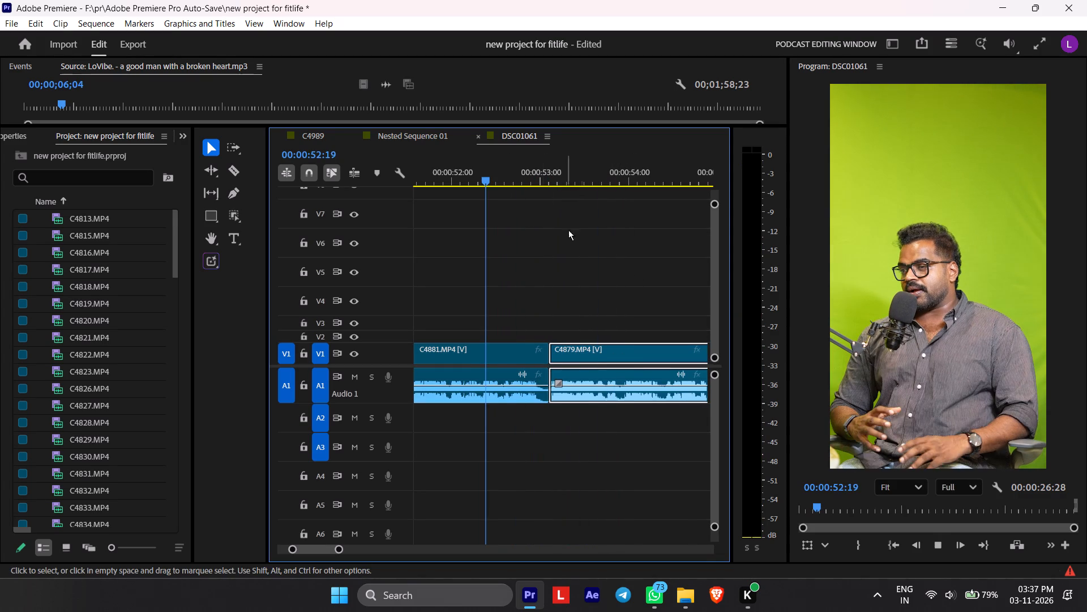
scroll(589, 335, "down", 6)
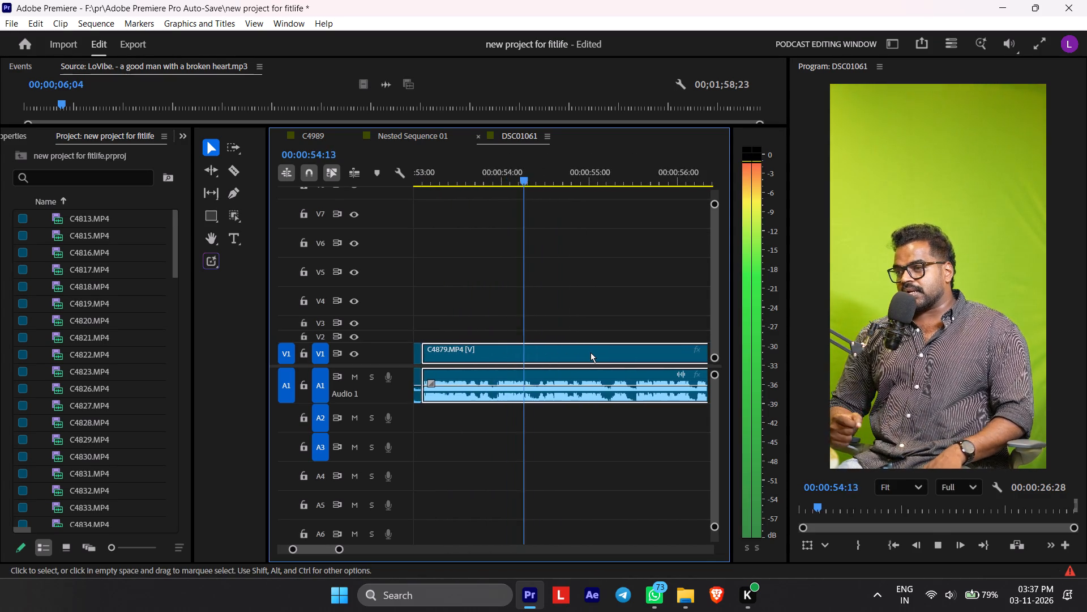
scroll(590, 352, "down", 15)
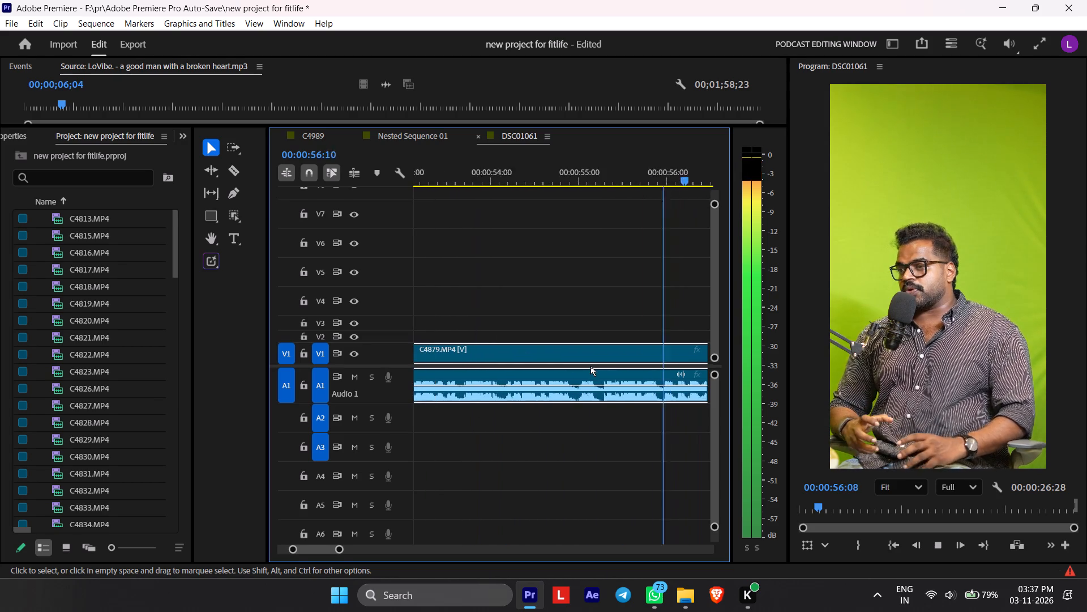
scroll(590, 367, "down", 4)
key("space")
scroll(596, 396, "down", 7)
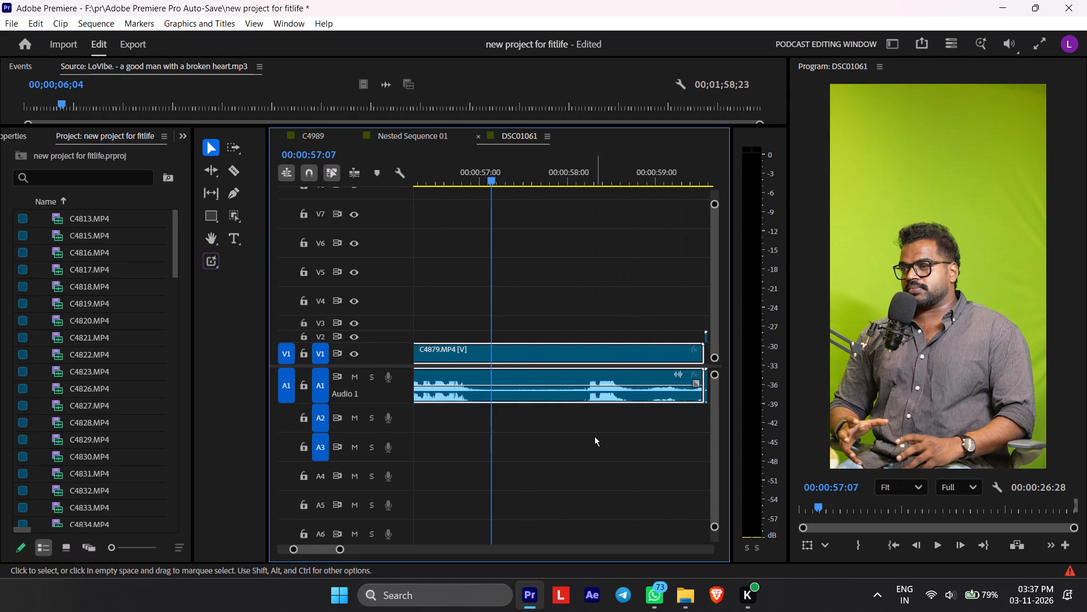
scroll(586, 424, "down", 5, "alt")
left_click_drag(521, 187, 515, 188)
left_click_drag(530, 170, 523, 176)
key("w")
Move C4901.MP4 down to track V1 and ripple-trim its silent opening up to the first words.
key("space")
key("space")
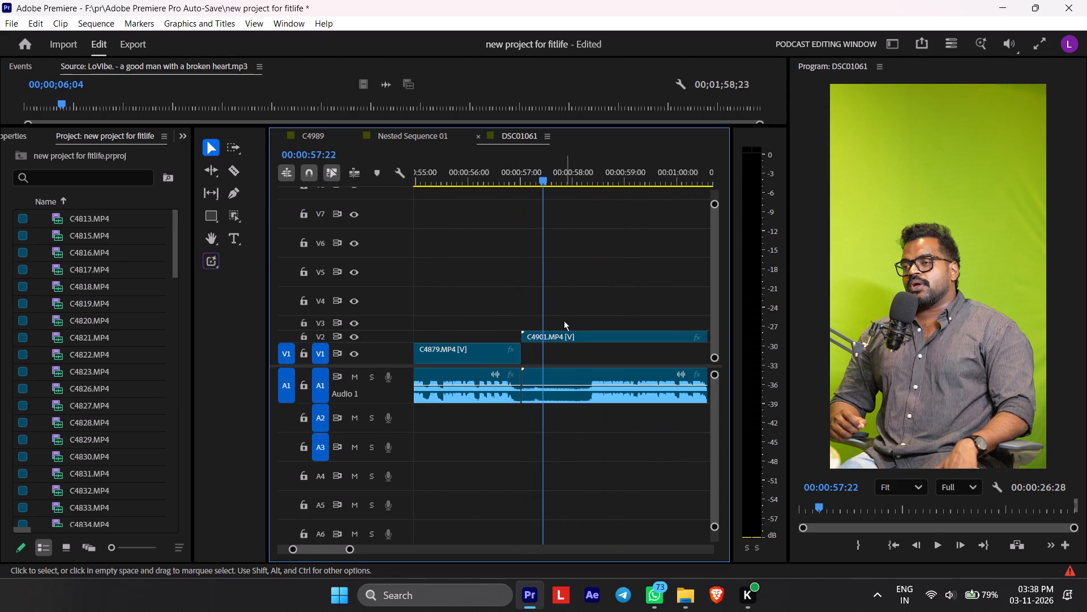
left_click_drag(553, 339, 553, 364)
key("space")
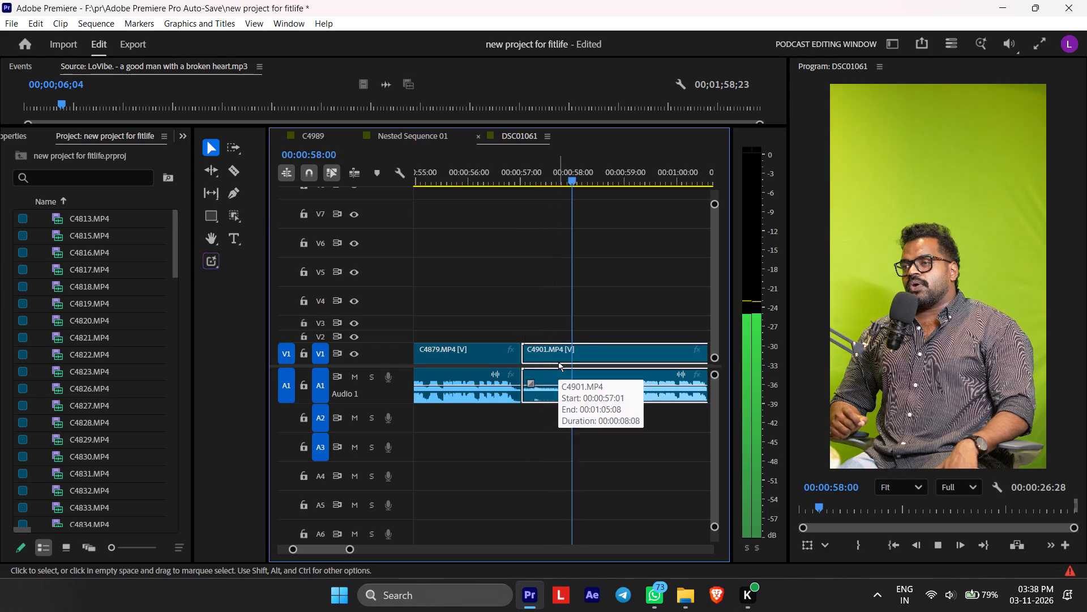
key("space")
key("q")
Play C4901.MP4 to the end of its speech and ripple-trim its tail at 00:01:02:04.
key("space")
scroll(583, 352, "down", 3)
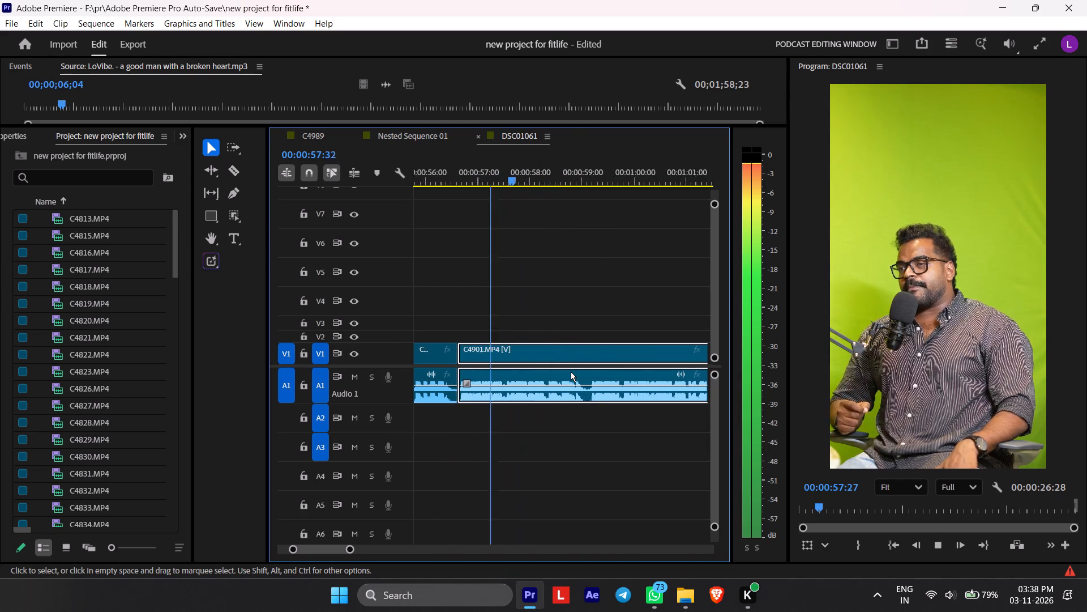
scroll(571, 372, "down", 3)
scroll(647, 395, "down", 4)
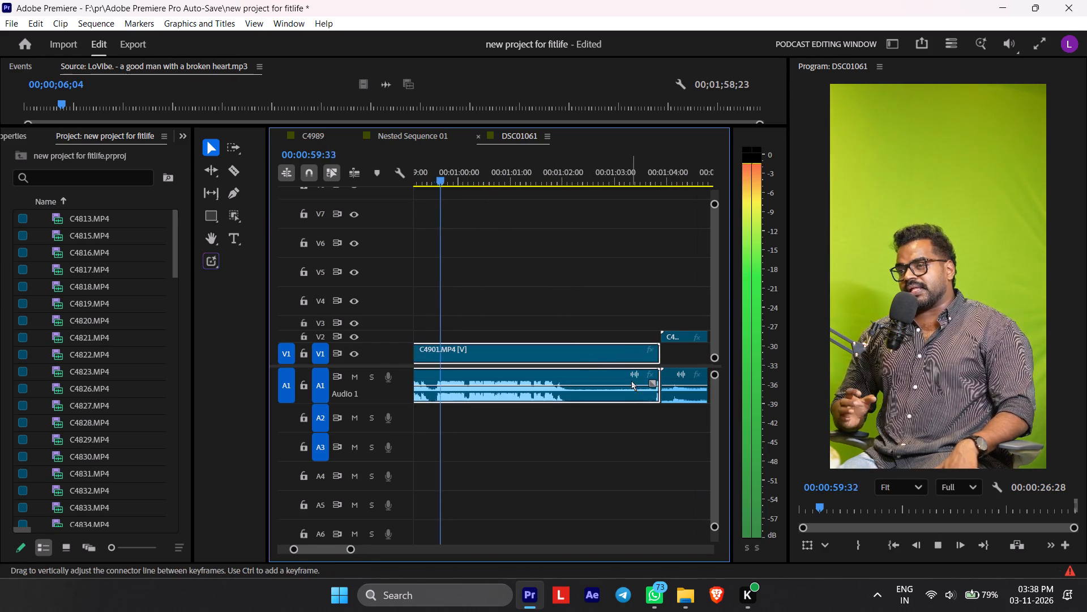
scroll(630, 385, "down", 2)
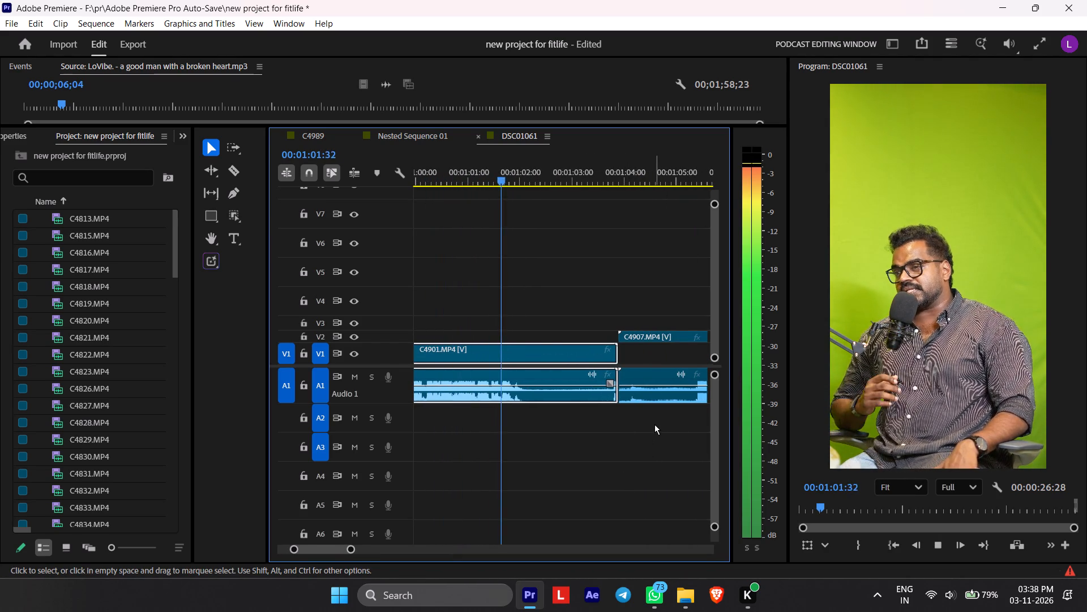
key("space")
key("w")
Move C4907.MP4 down to track V1 and ripple-trim its silent opening up to the first words.
left_click_drag(628, 333, 626, 367)
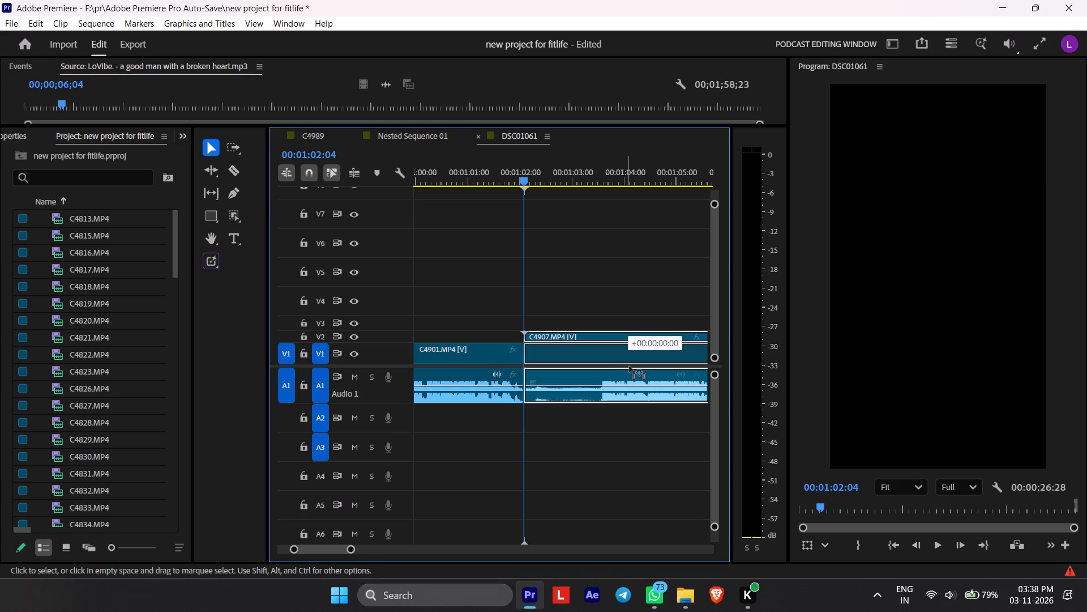
key("space")
key("space")
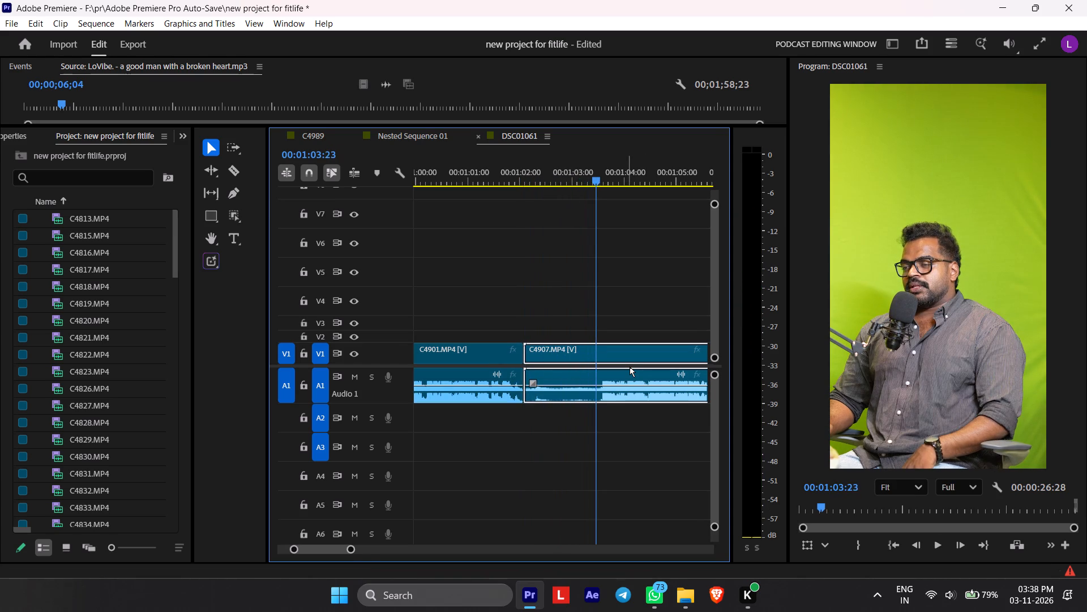
type("Q")
Play C4907.MP4 to its mid-clip pause, split it at 00:01:05:00 and ripple-trim the silence up to the next phrase.
key("space")
scroll(613, 376, "down", 3)
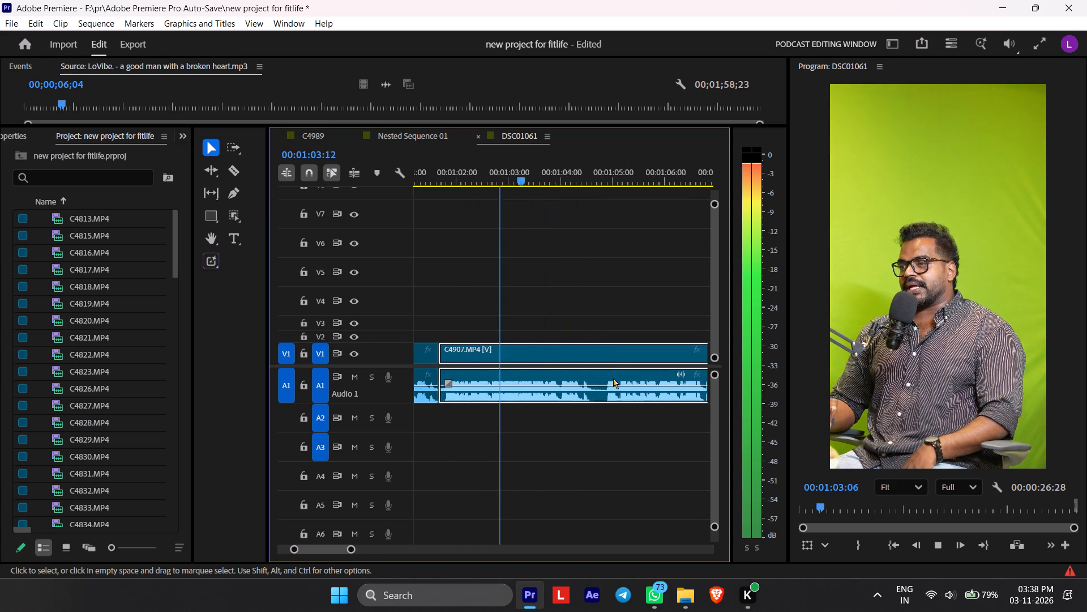
scroll(613, 379, "down", 2)
scroll(615, 379, "up", 7, "alt")
key("space")
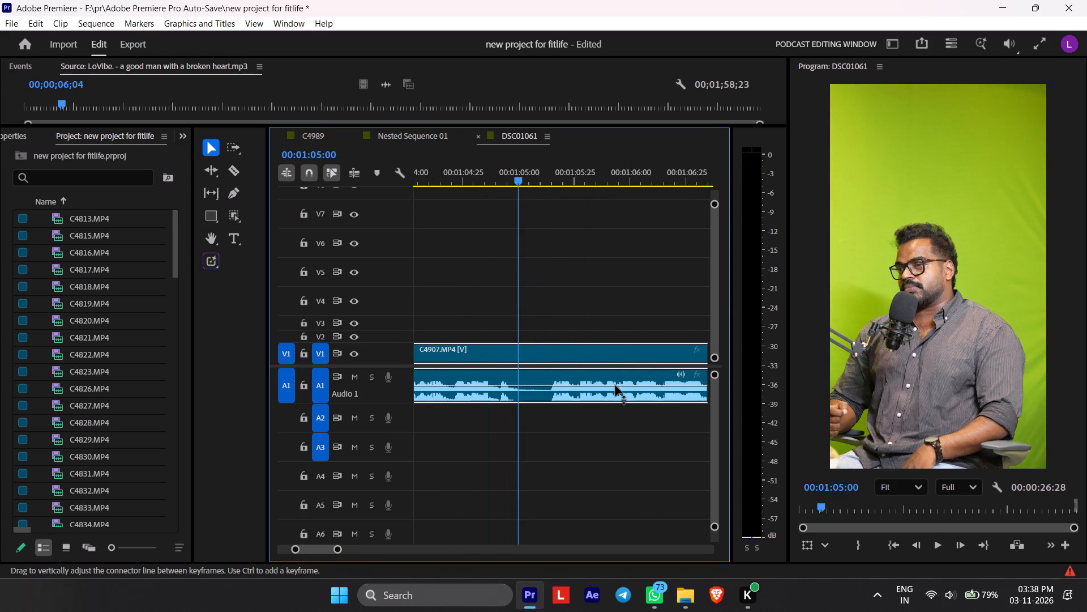
type("X")
key("space")
key("space")
left_click_drag(553, 180, 543, 182)
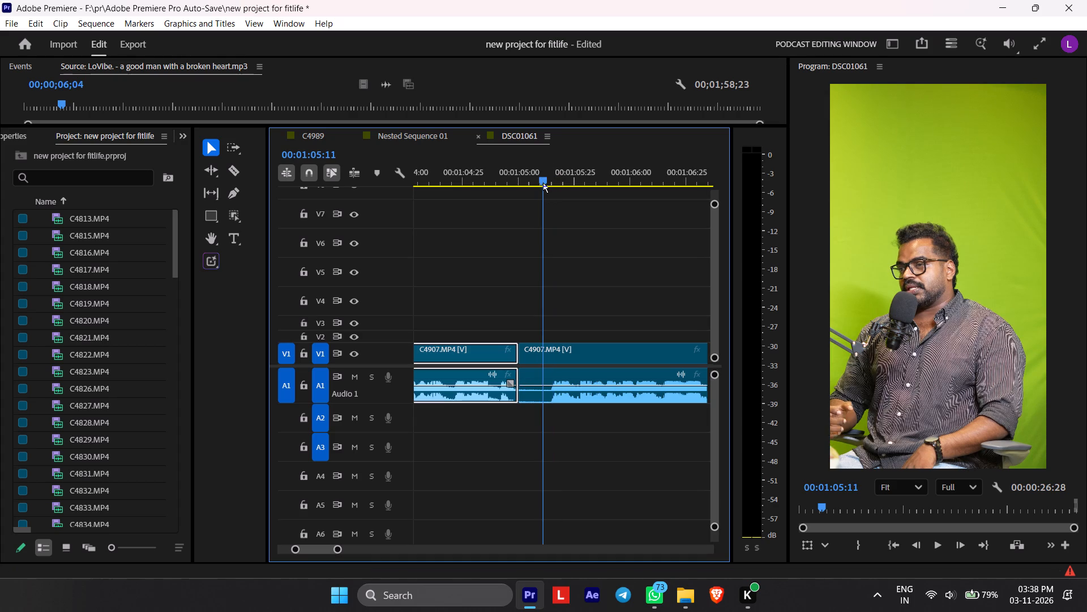
left_click_drag(543, 182, 504, 203)
key("q")
key("q")
Play the second piece of C4907.MP4 to the end of its speech and ripple-trim its silent tail.
key("space")
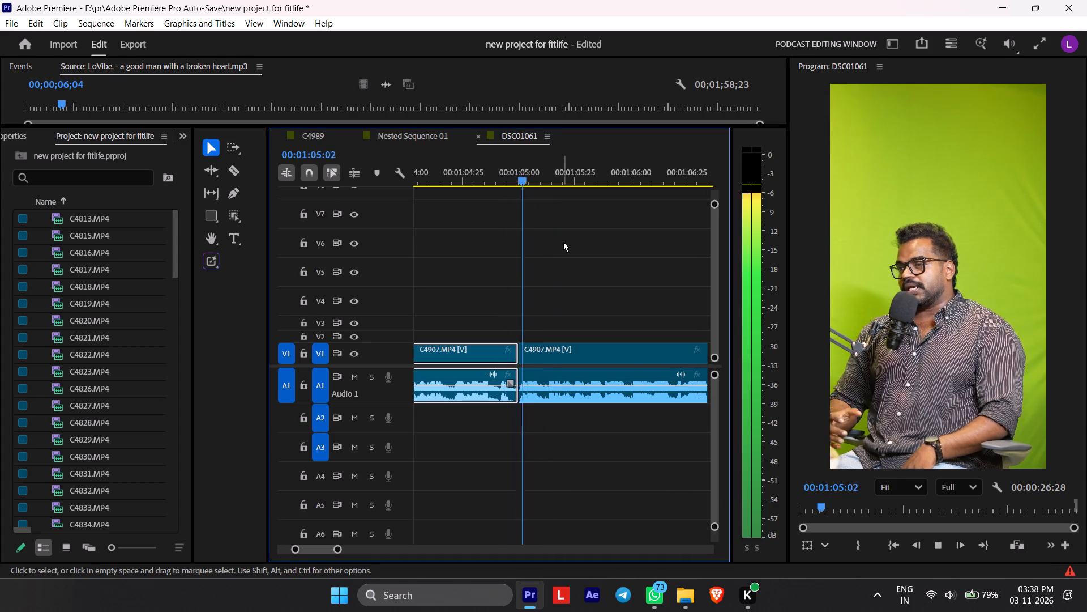
scroll(588, 283, "down", 9)
scroll(611, 331, "down", 5)
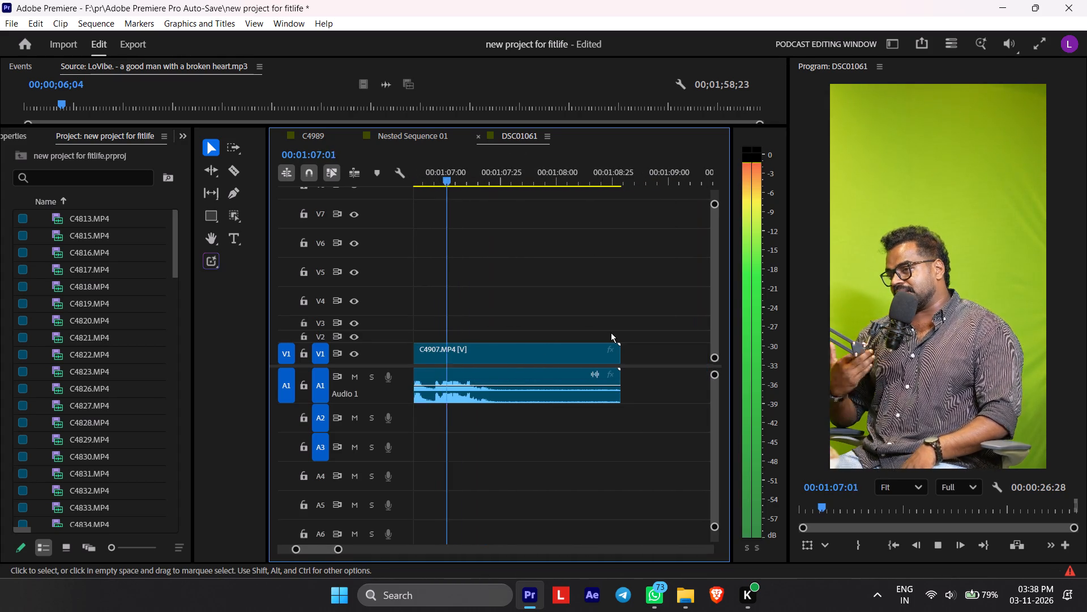
key("space")
key("space")
key("space")
type("W")
key("space")
key("space")
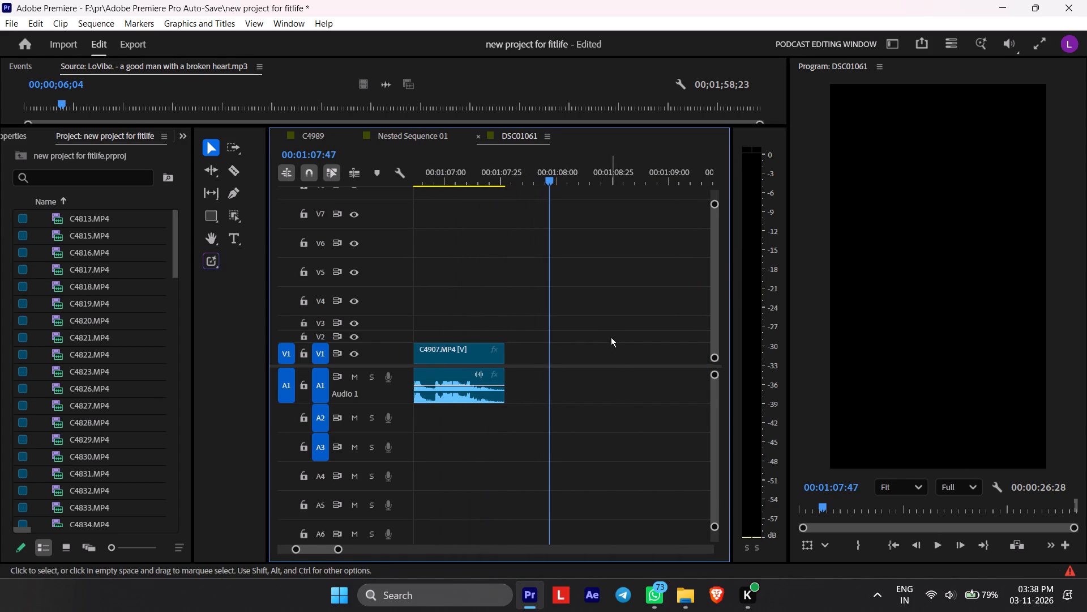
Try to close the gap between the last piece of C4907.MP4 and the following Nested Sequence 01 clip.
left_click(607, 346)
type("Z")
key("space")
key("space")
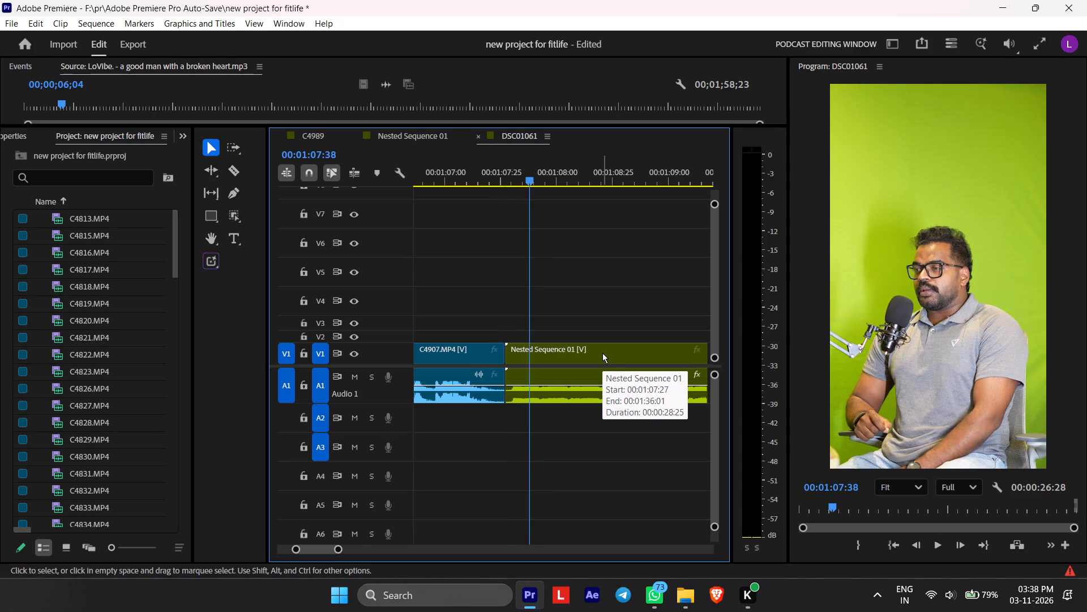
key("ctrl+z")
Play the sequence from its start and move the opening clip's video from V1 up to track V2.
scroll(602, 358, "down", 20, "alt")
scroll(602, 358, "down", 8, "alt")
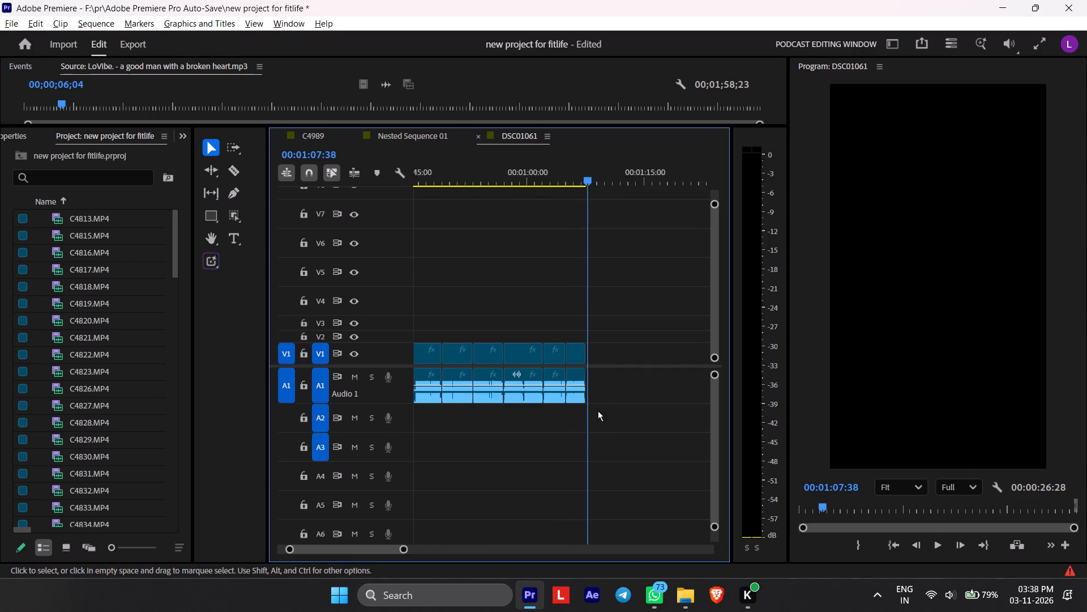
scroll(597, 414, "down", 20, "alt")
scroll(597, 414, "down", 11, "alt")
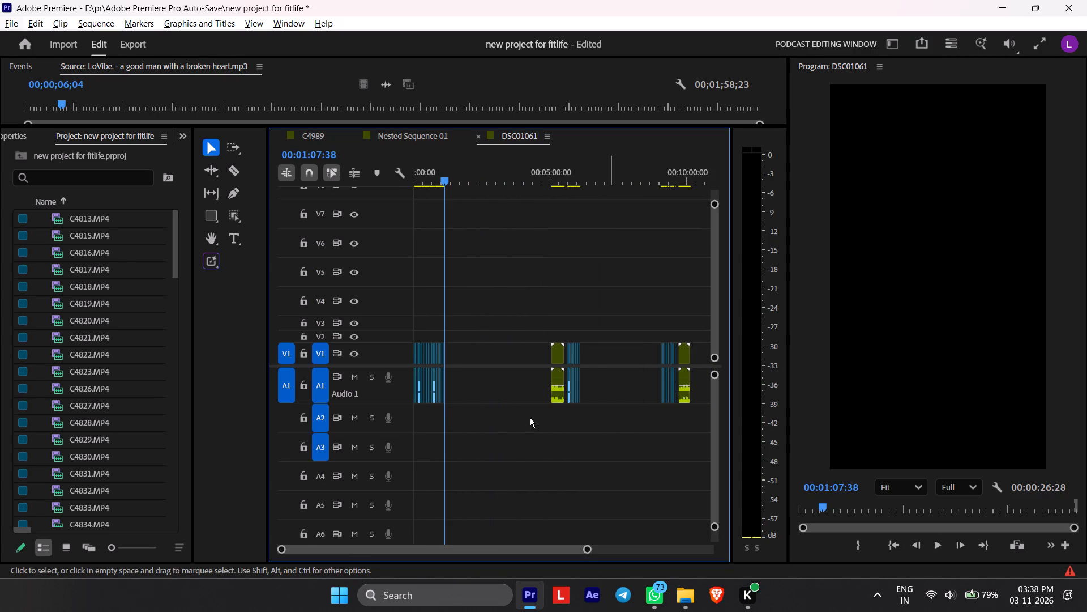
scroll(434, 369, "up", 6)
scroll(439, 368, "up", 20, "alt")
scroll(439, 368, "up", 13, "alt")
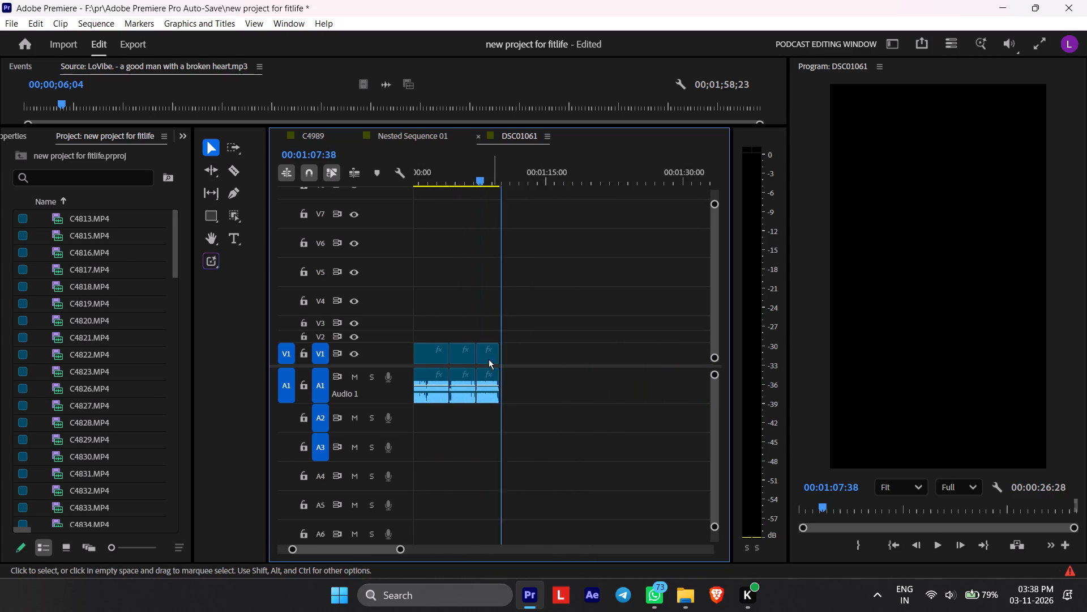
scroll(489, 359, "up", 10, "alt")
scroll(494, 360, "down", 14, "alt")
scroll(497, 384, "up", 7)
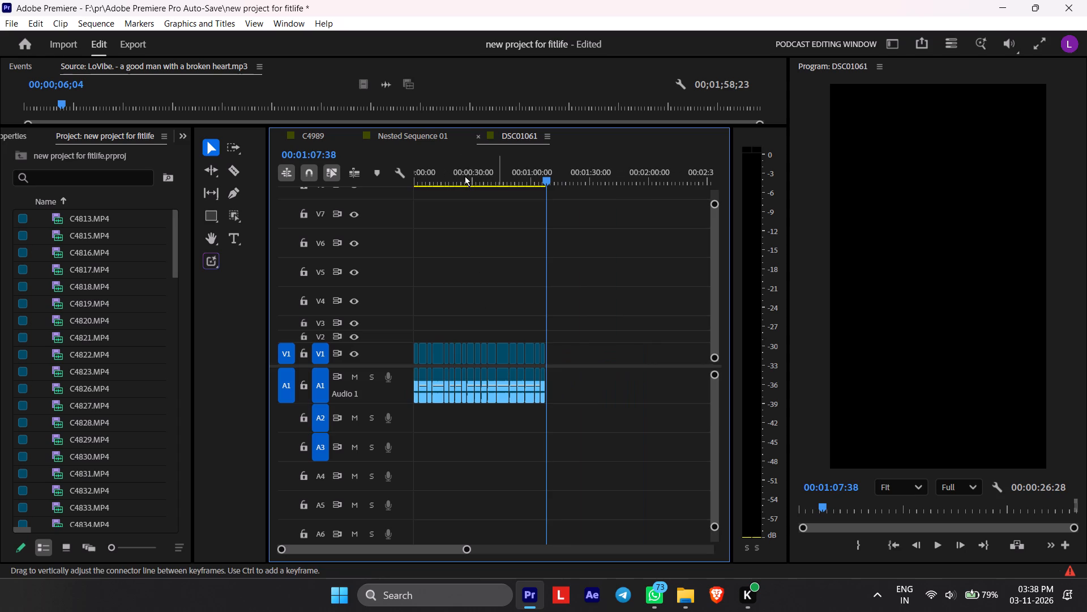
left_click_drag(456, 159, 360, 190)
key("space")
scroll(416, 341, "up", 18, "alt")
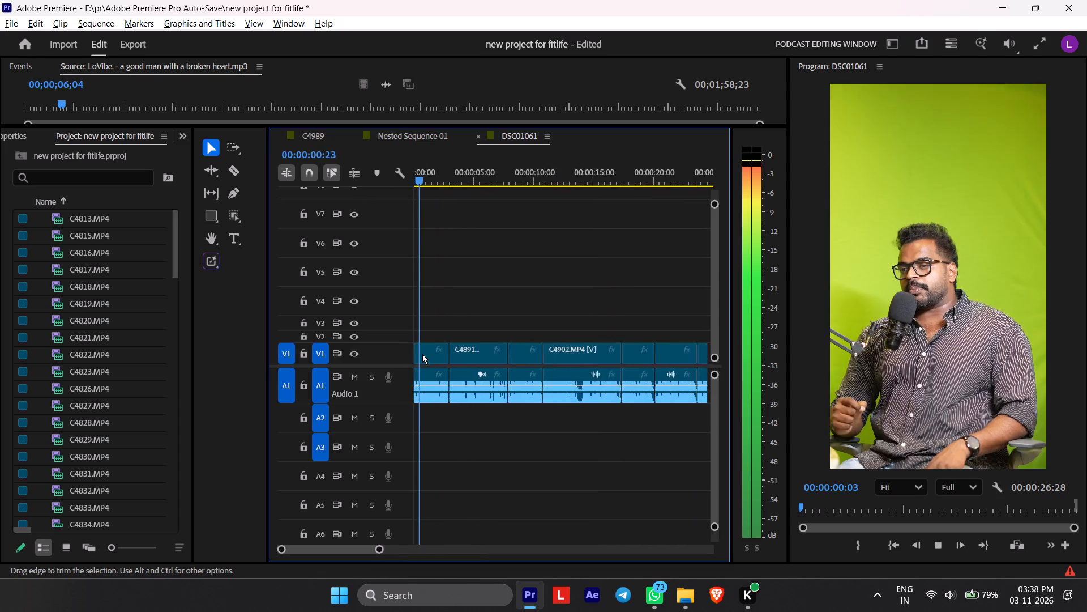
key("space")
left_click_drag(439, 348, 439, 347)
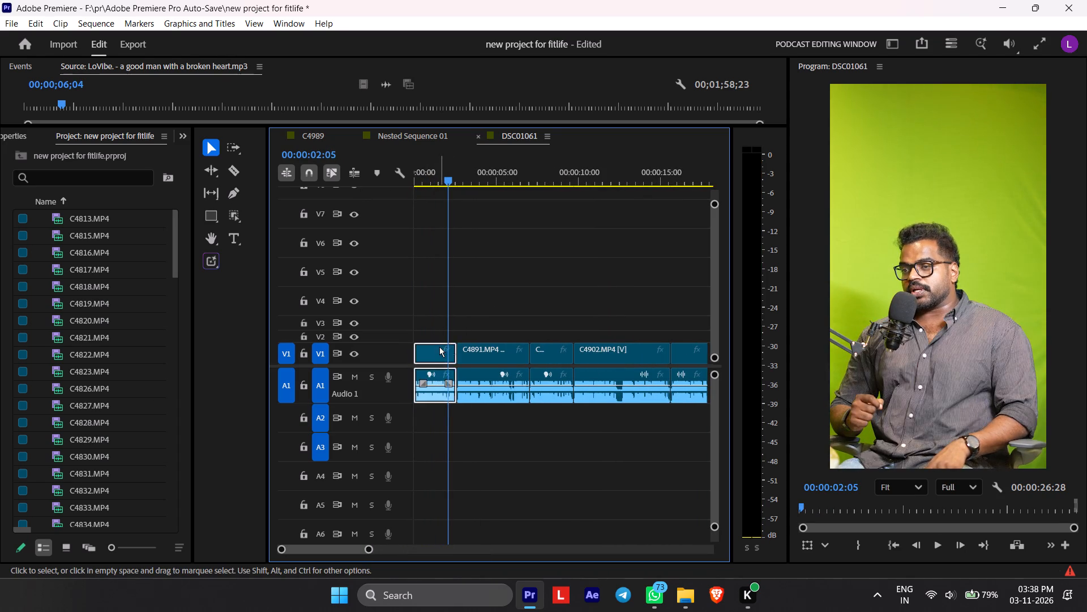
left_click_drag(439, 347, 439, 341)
Play into C4891.MP4 and move its video up to track V2.
key("space")
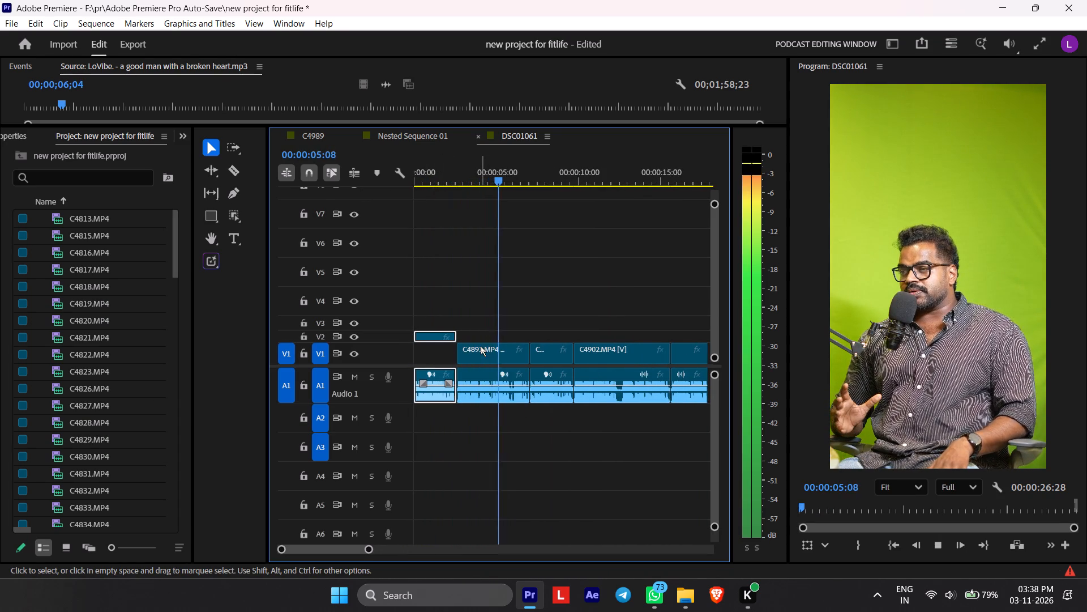
key("space")
left_click_drag(481, 346, 481, 338)
Review the opening takes again from the sequence start and ripple-delete the first clip, before C4891.MP4.
key("space")
scroll(481, 341, "down", 1)
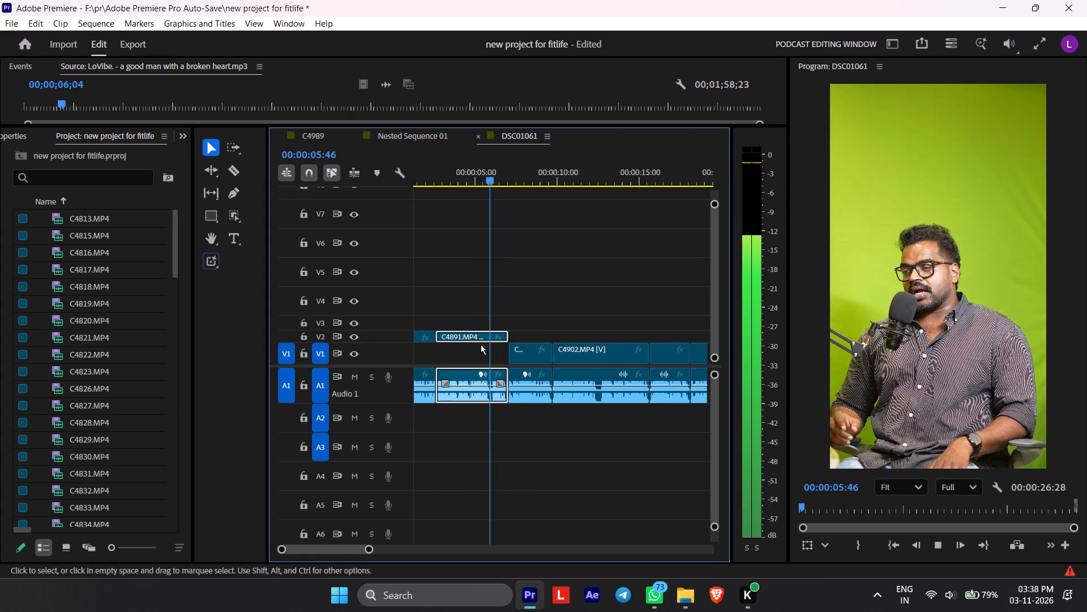
scroll(481, 345, "down", 1)
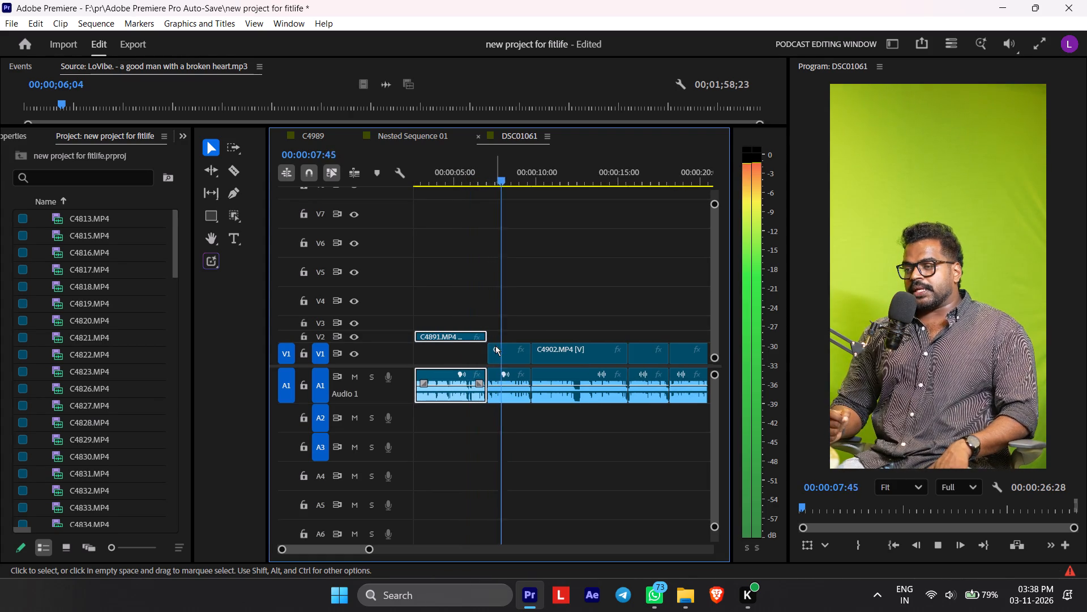
key("space")
scroll(502, 346, "up", 10)
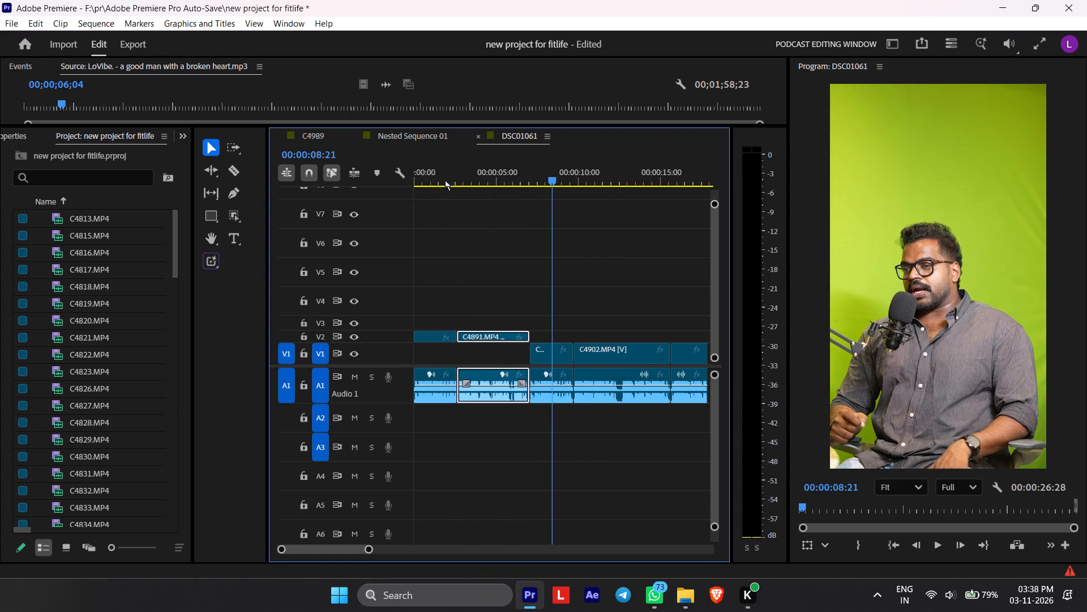
left_click_drag(429, 155, 408, 185)
key("space")
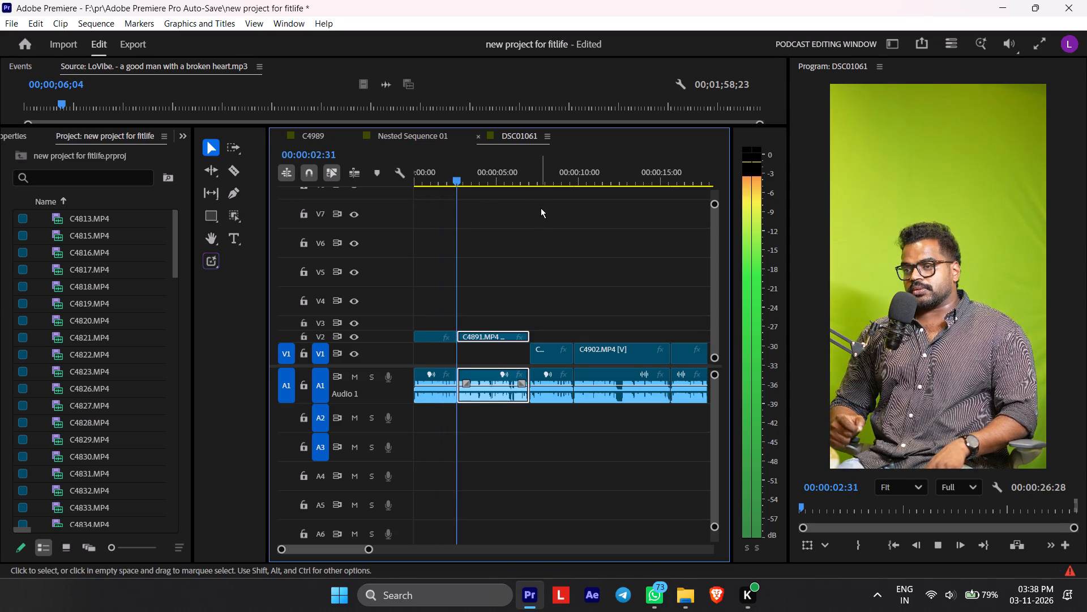
key("space")
left_click(448, 339)
key("z")
key("space")
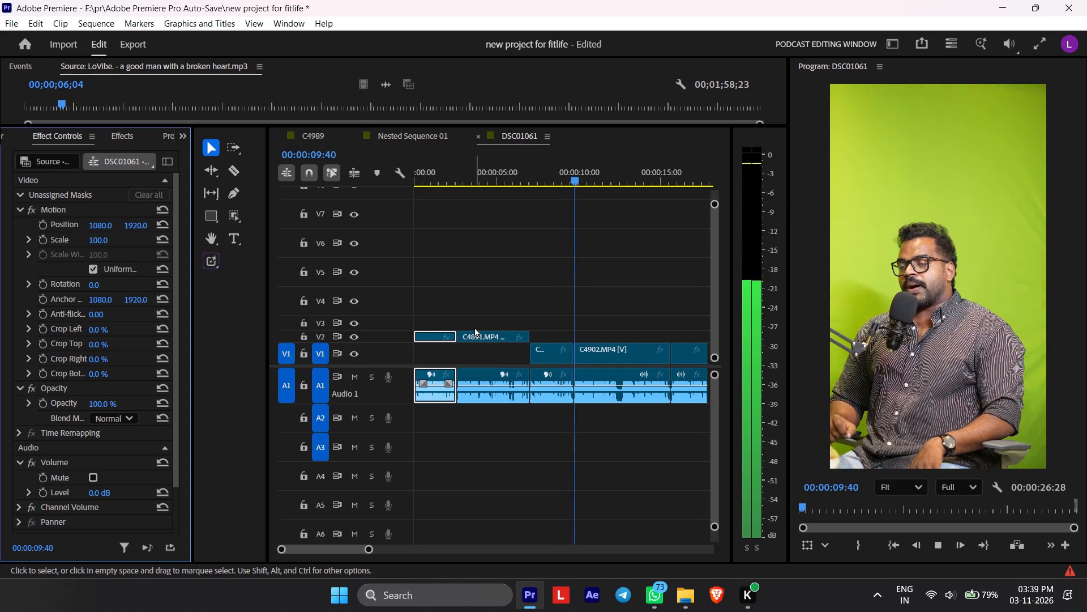
key("space")
key("BackSpace")
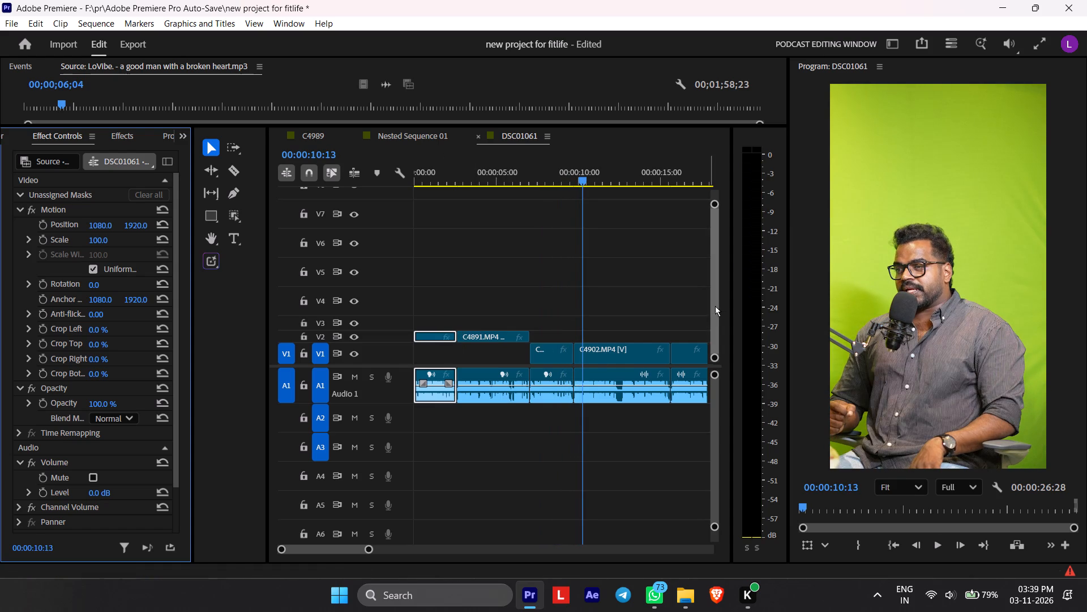
left_click_drag(452, 153, 438, 169)
left_click(438, 176)
key("z")
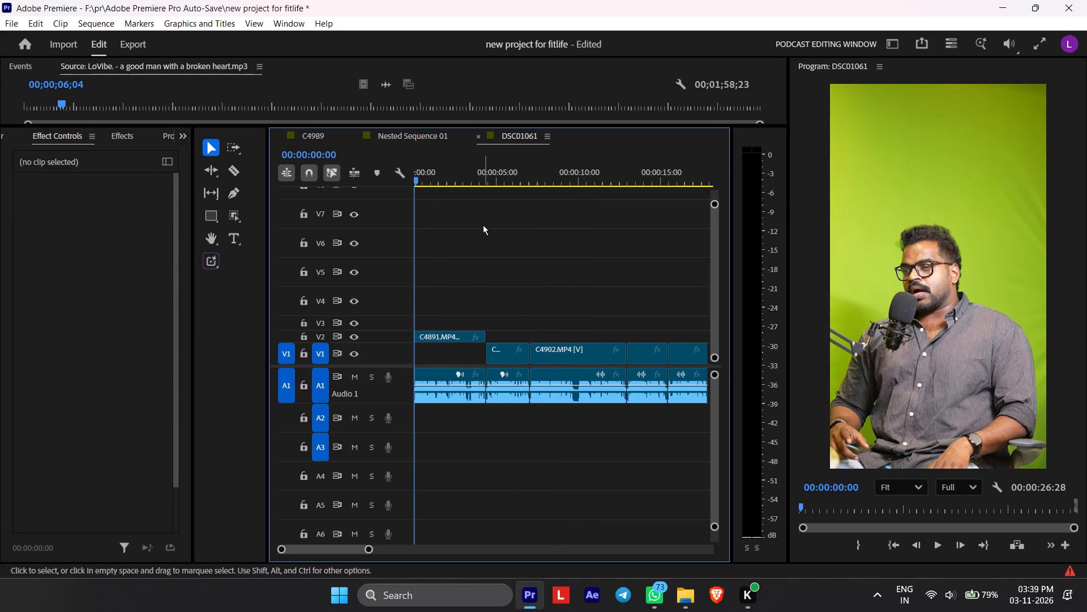
Play from the start through C4891.MP4 and move the short clip following it up to track V2.
key("space")
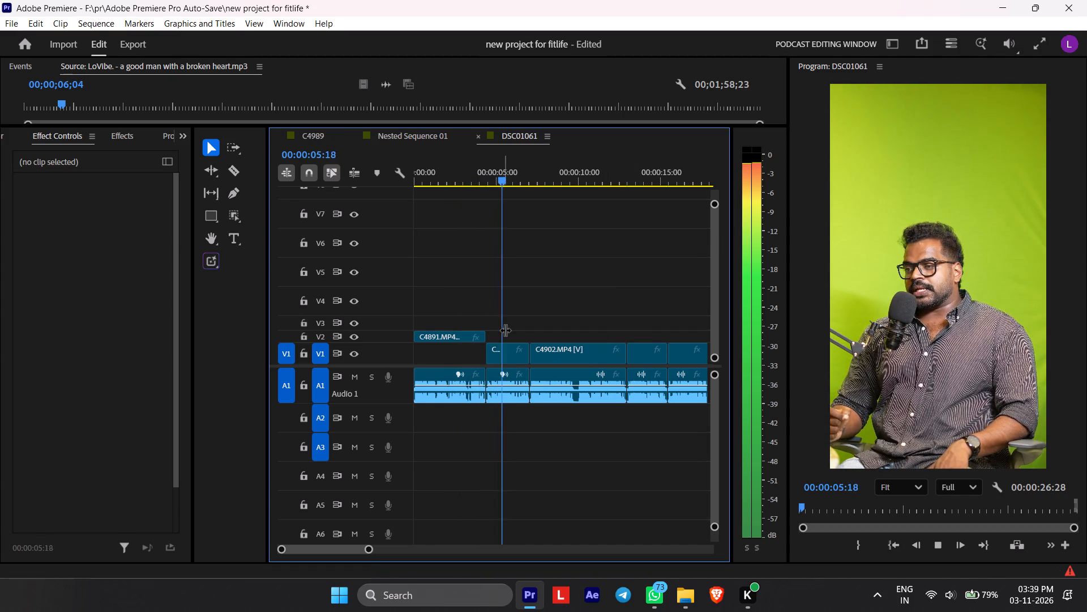
key("space")
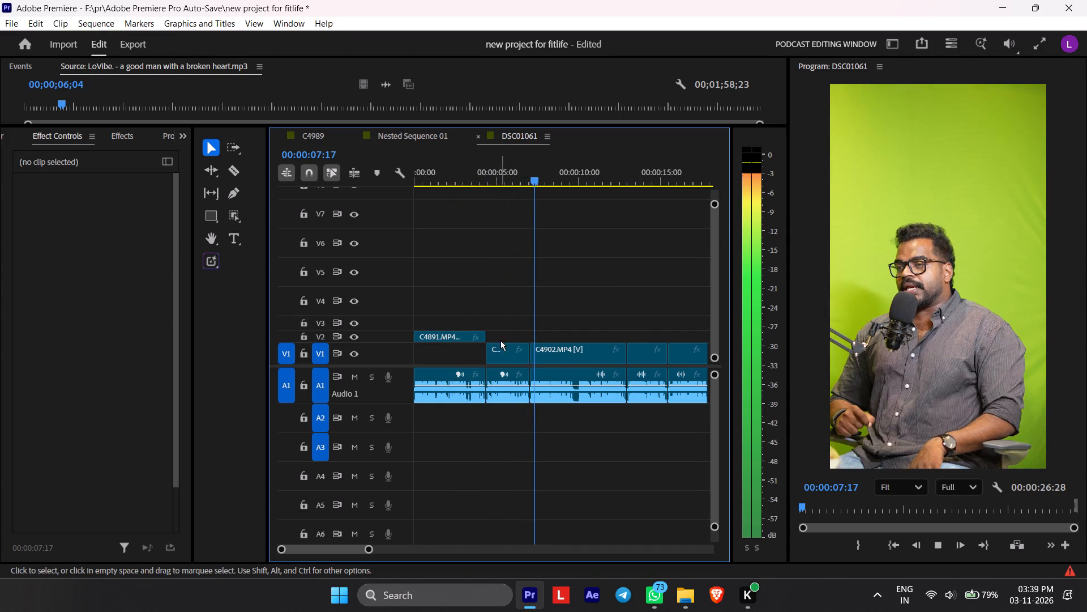
left_click_drag(507, 351, 507, 324)
left_click_drag(508, 323, 507, 339)
Play through C4902.MP4, leaving it on V1, and move the video of the following C4868.MP4 up to track V3.
key("space")
scroll(511, 341, "down", 2)
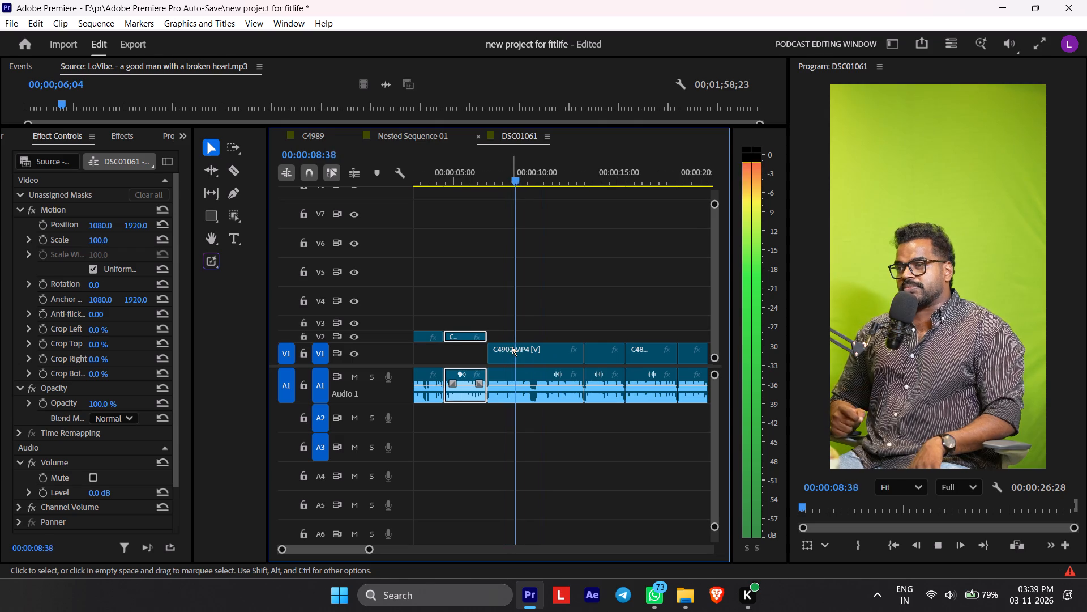
scroll(512, 346, "down", 1)
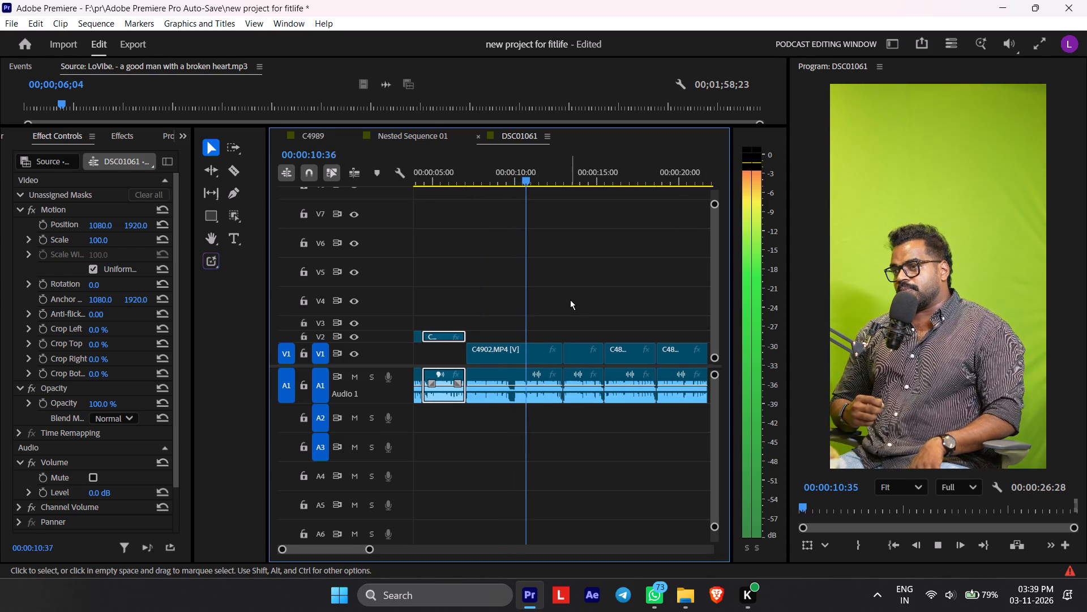
scroll(570, 307, "down", 1)
scroll(566, 315, "up", 5, "alt")
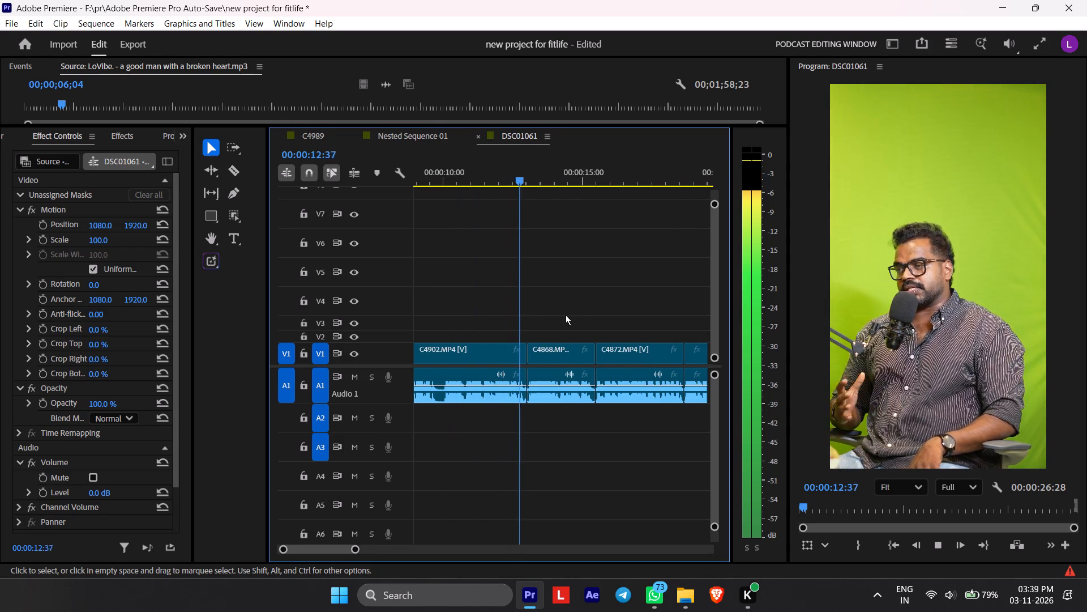
key("space")
left_click_drag(563, 345, 562, 319)
Play on into C4872.MP4 and ripple-delete that clip, closing its gap after C4868.MP4.
key("space")
scroll(581, 324, "down", 2)
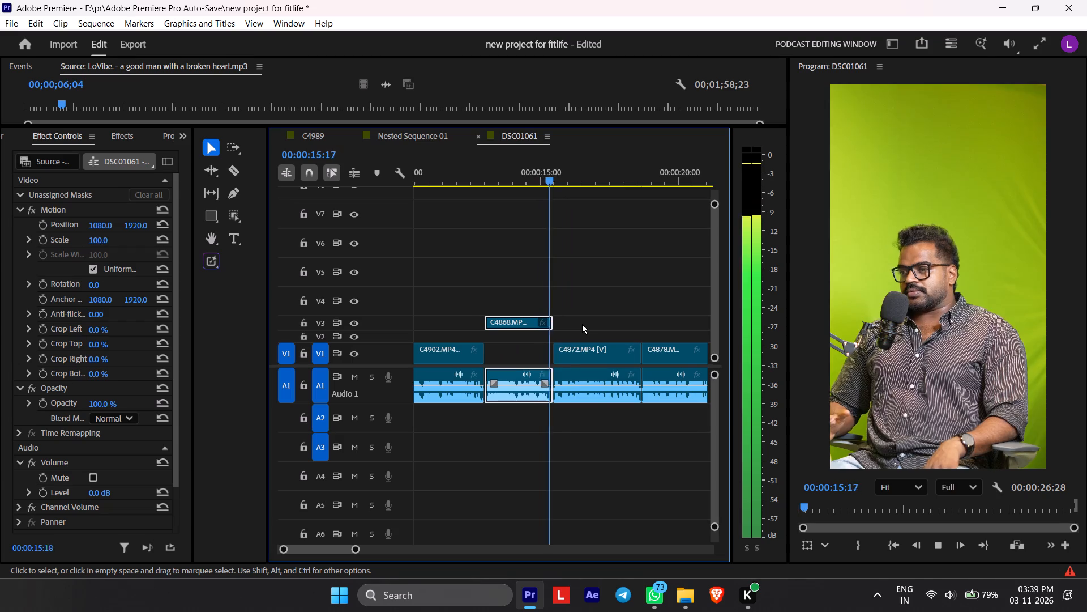
scroll(582, 324, "down", 2)
key("space")
left_click(557, 346)
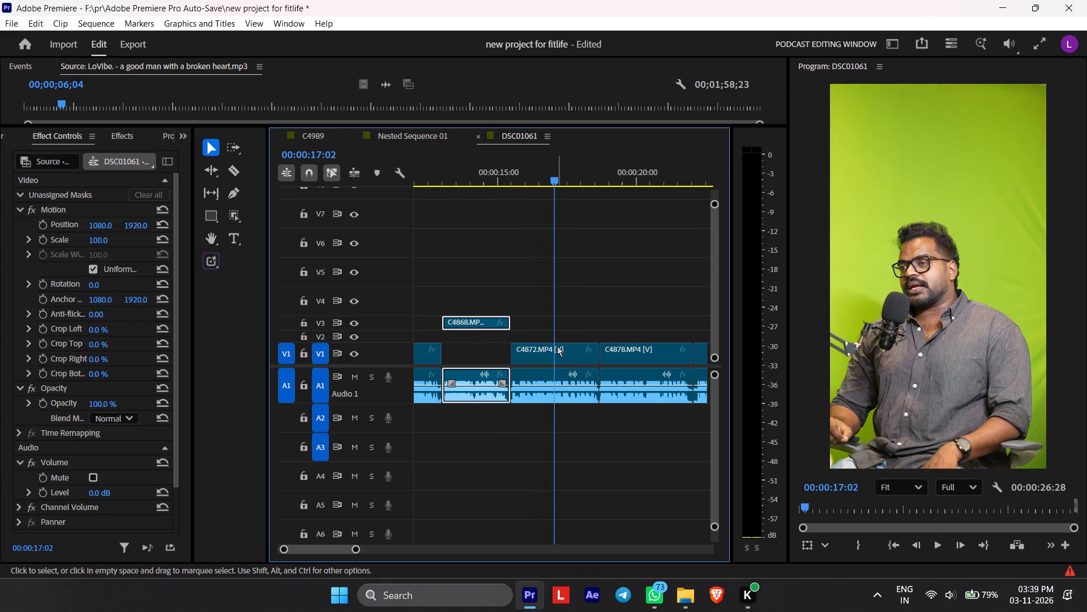
key("space")
key("space")
type("Z")
Play the start of C4878.MP4 and move its video up to track V3.
key("space")
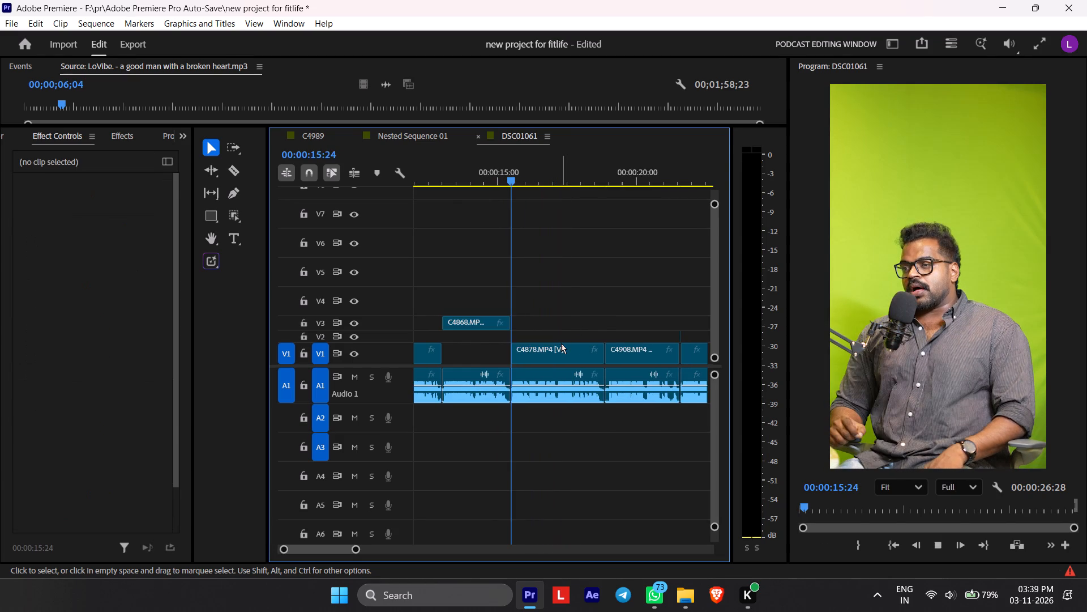
key("space")
left_click_drag(557, 346, 557, 321)
Play through C4878.MP4 into C4908.MP4 and move the video of C4908.MP4 up to track V4.
key("space")
scroll(560, 329, "down", 2)
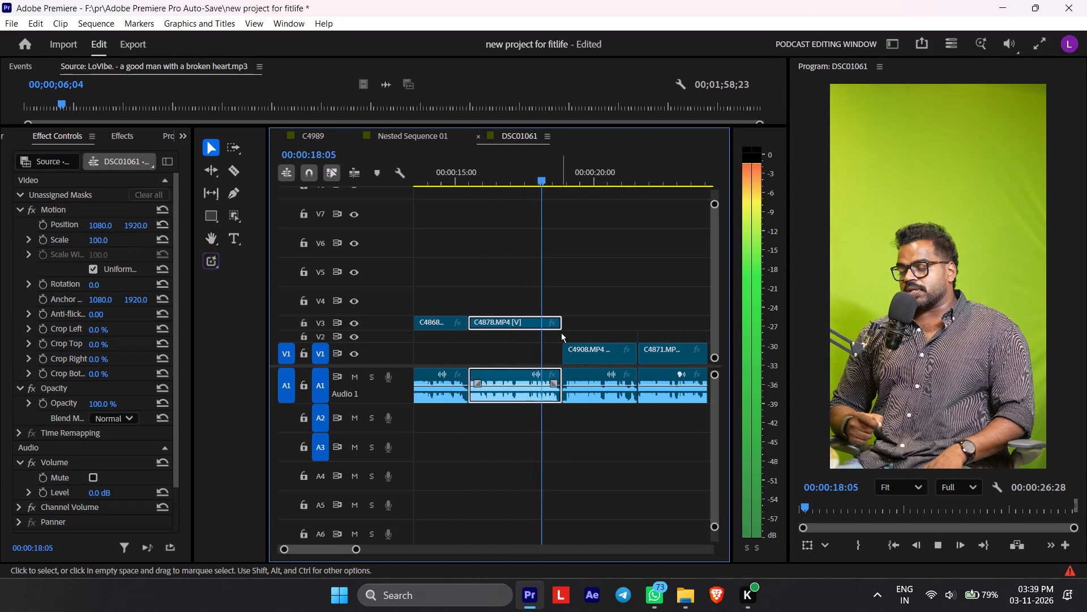
scroll(561, 333, "down", 1)
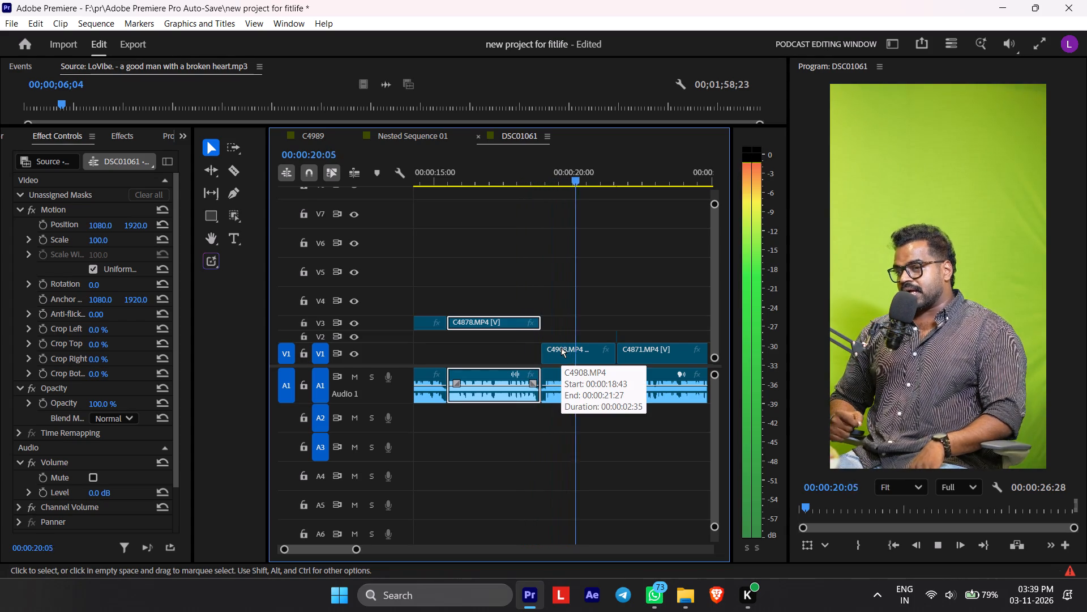
key("space")
left_click_drag(561, 347, 562, 338)
left_click_drag(562, 336, 563, 311)
Play on into C4871.MP4 and move its video up to track V3.
scroll(563, 311, "down", 1)
key("space")
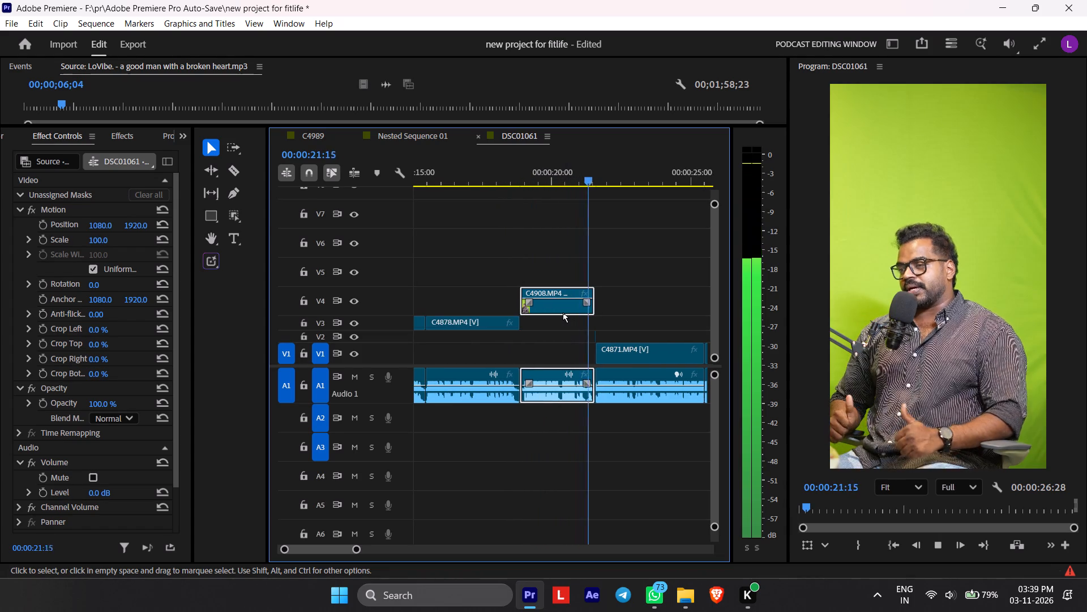
scroll(563, 317, "down", 2)
key("space")
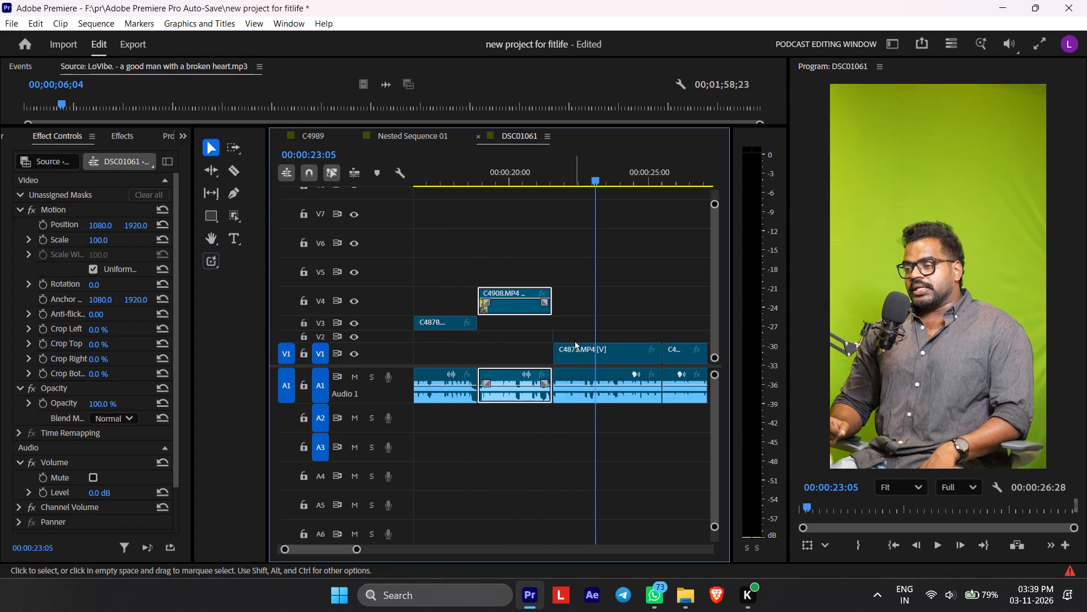
left_click_drag(574, 349, 572, 316)
Inspect the join between C4908.MP4 and C4871.MP4, remove the tiny leftover fragment there and close its gap.
scroll(572, 333, "up", 12, "alt")
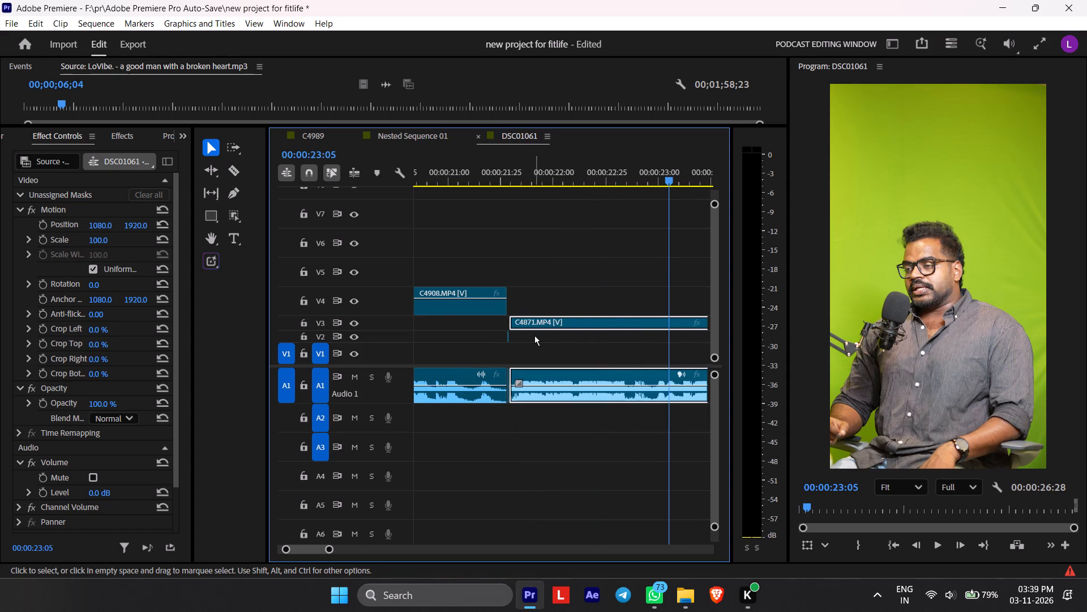
left_click_drag(526, 180, 497, 191)
key("space")
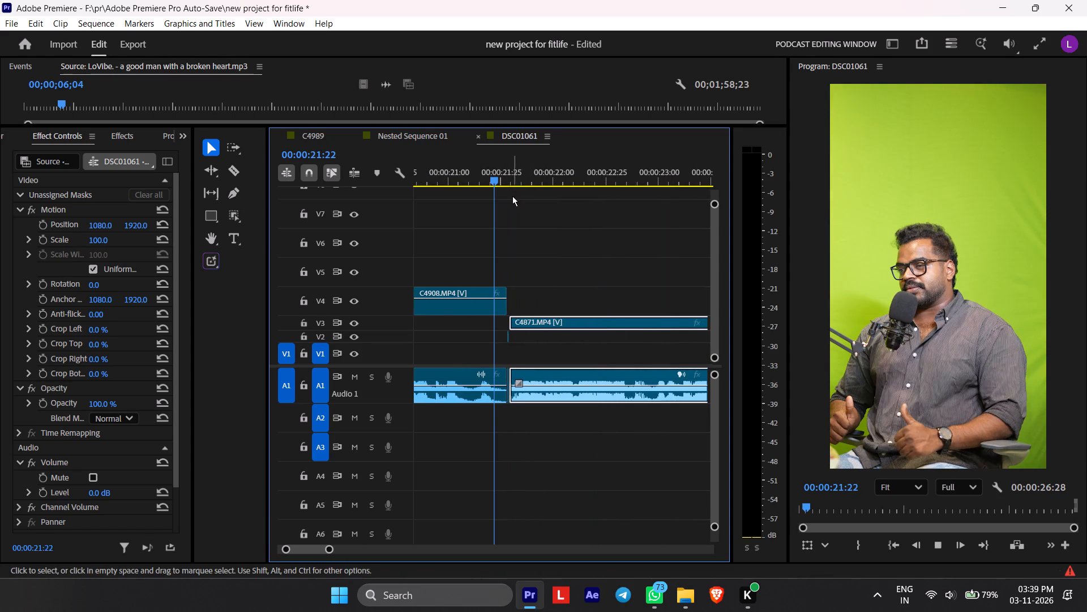
key("space")
left_click_drag(514, 203, 504, 203)
left_click(507, 186)
left_click_drag(507, 161, 512, 173)
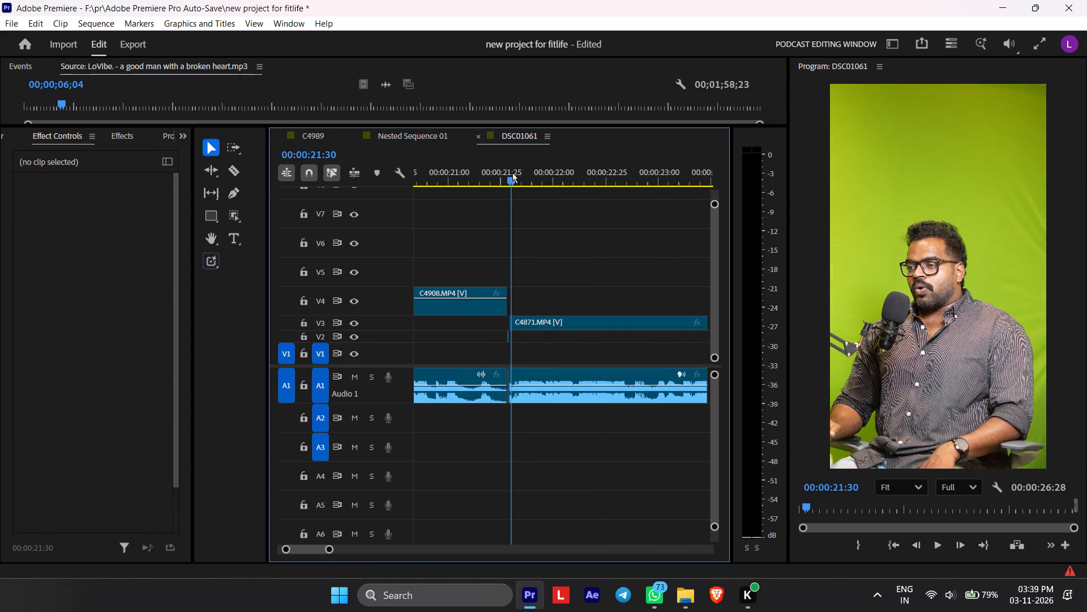
left_click_drag(512, 173, 505, 176)
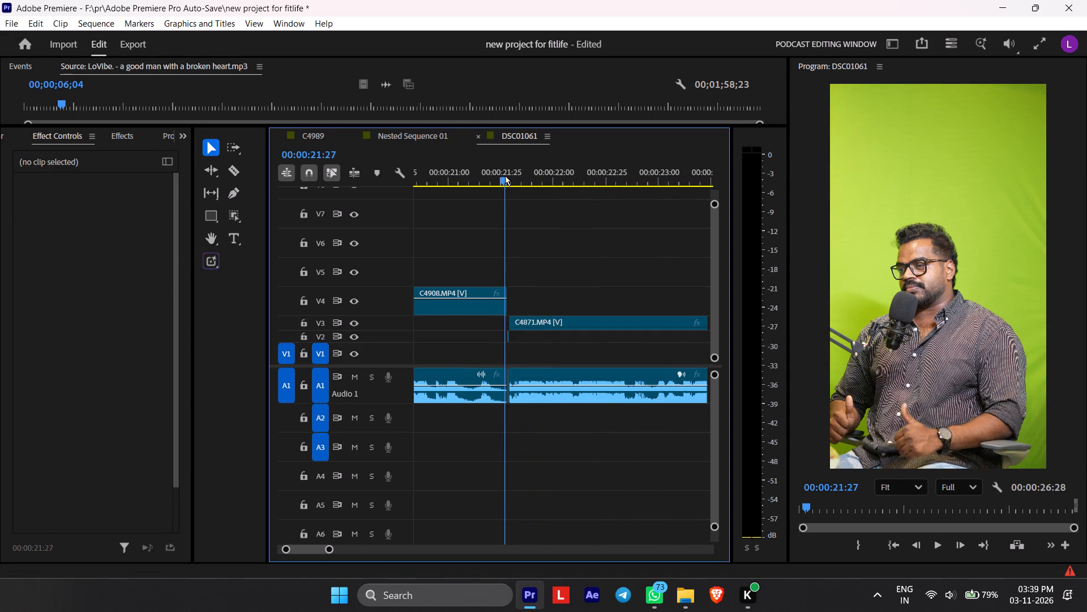
left_click_drag(505, 176, 509, 176)
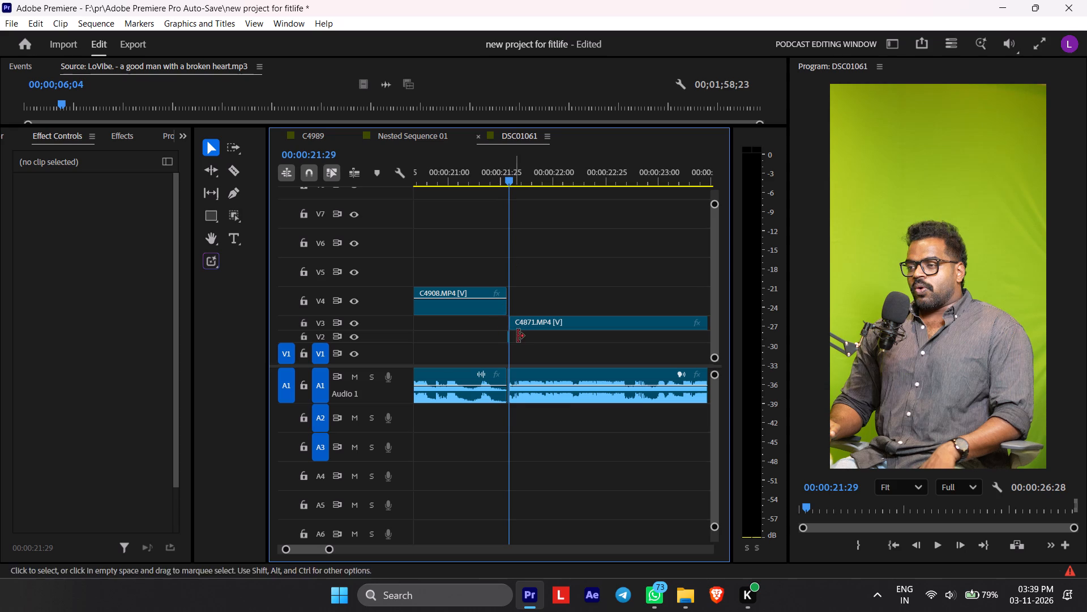
left_click_drag(517, 336, 506, 344)
left_click(509, 341)
scroll(512, 346, "up", 20, "alt")
scroll(512, 346, "up", 6, "alt")
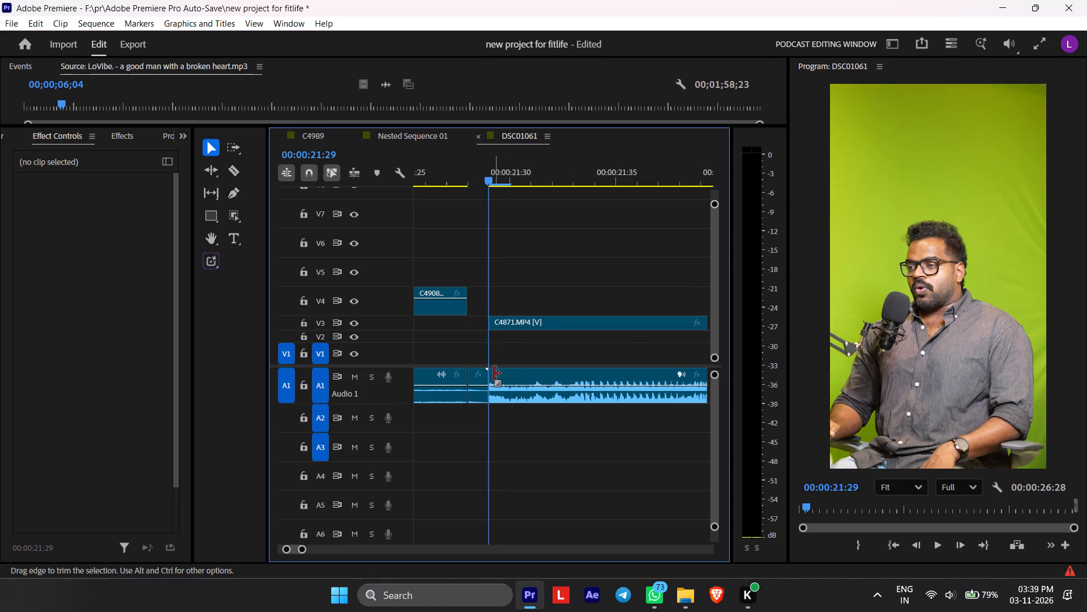
left_click(477, 379)
key("z")
Play through C4871.MP4 into the start of C4870.MP4 to review the takes.
key("space")
scroll(590, 364, "down", 6, "alt")
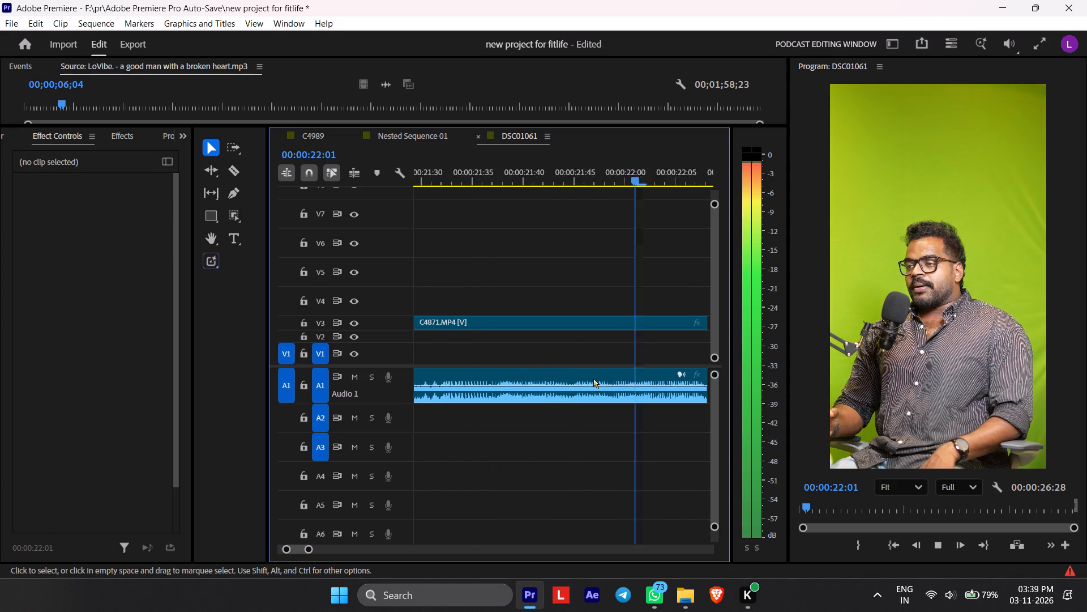
scroll(593, 379, "down", 20, "alt")
scroll(593, 379, "down", 15, "alt")
key("space")
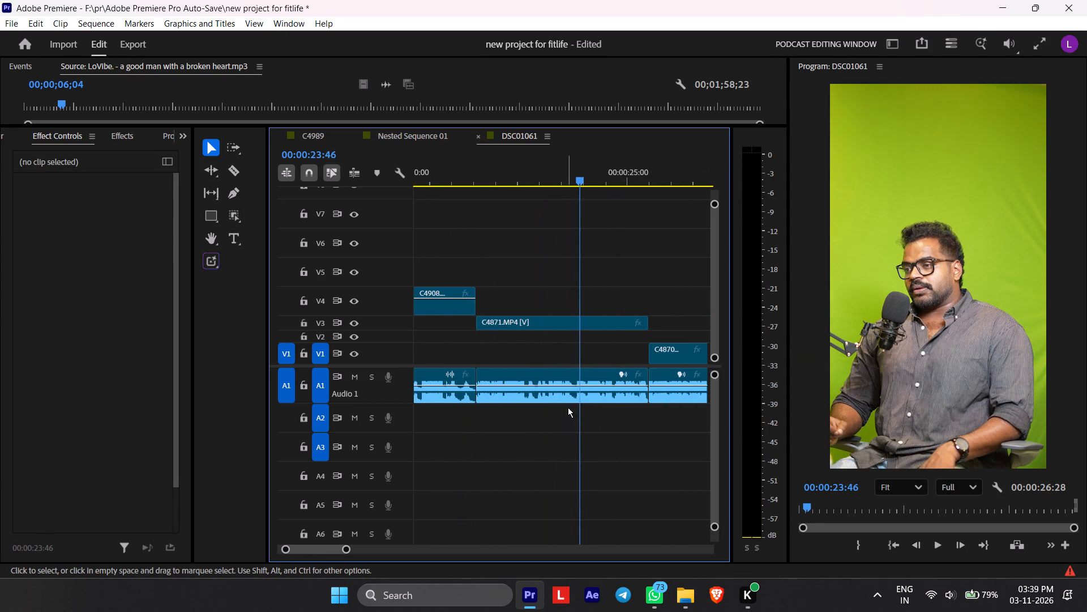
scroll(568, 407, "down", 5)
key("space")
scroll(570, 407, "down", 11, "alt")
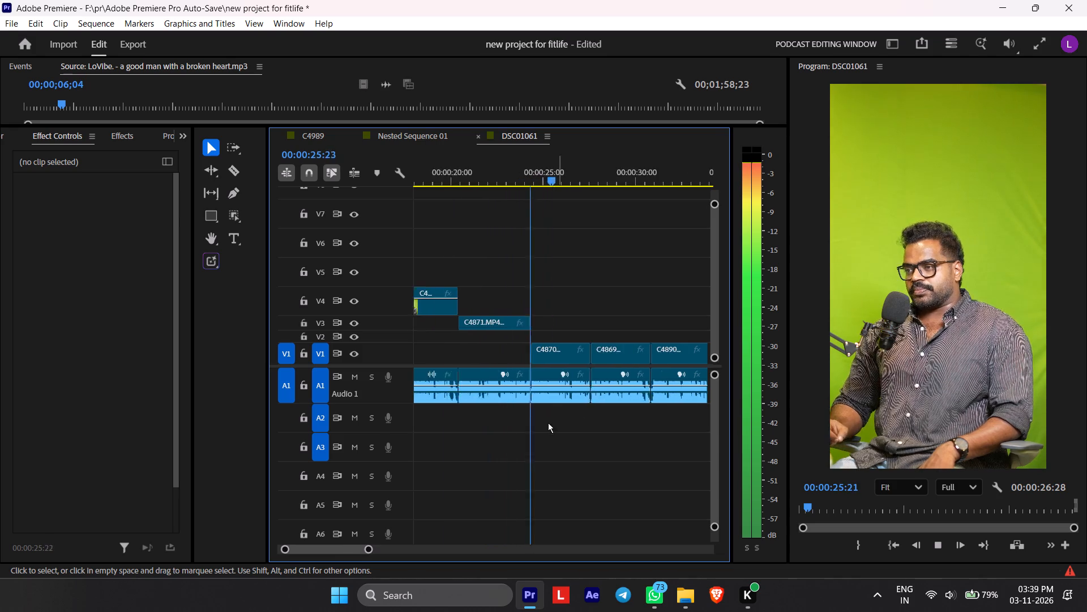
scroll(548, 423, "down", 2, "alt")
key("space")
scroll(553, 413, "down", 8, "alt")
scroll(551, 410, "up", 6)
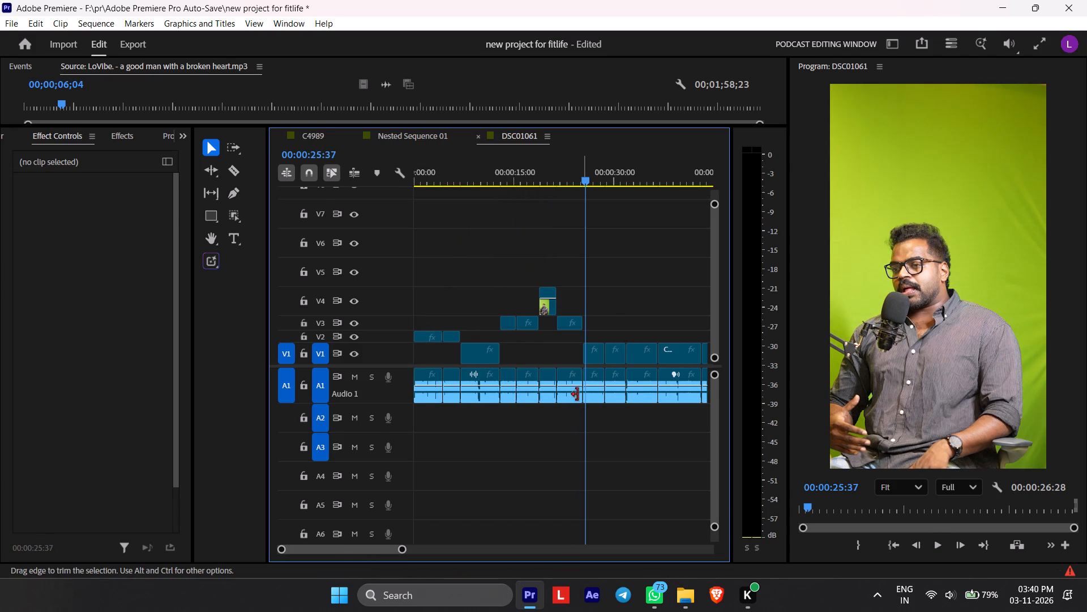
Move the three clips on track V3, including C4871.MP4, down to track V2 together.
left_click_drag(506, 334, 597, 316)
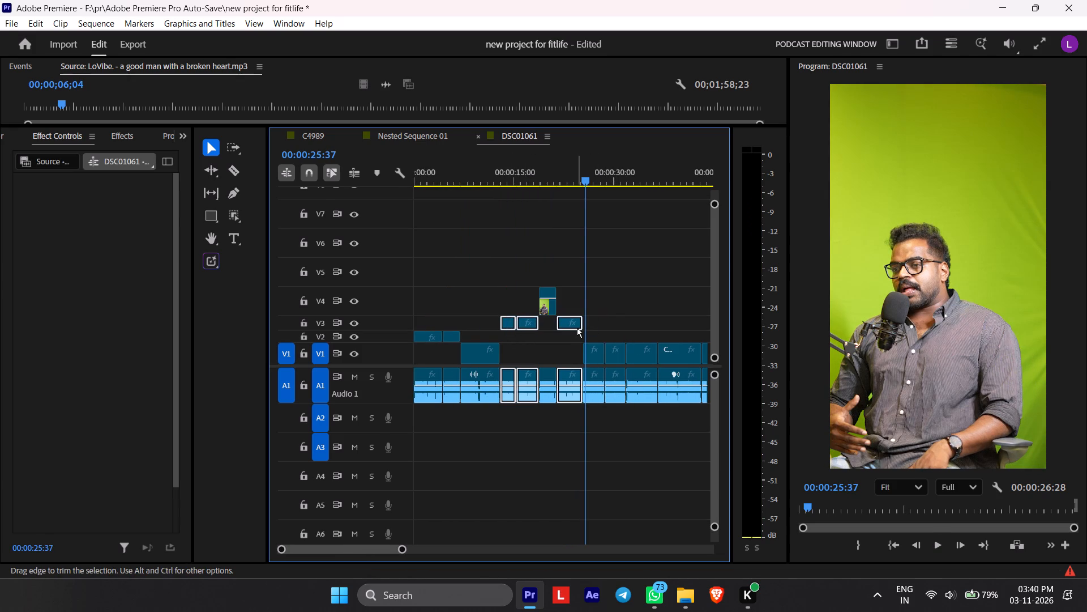
left_click_drag(575, 325, 574, 341)
Spot-check playback at several points from C4902.MP4 through C4871.MP4 to compare the shots on each track.
left_click(472, 188)
left_click(478, 185)
key("space")
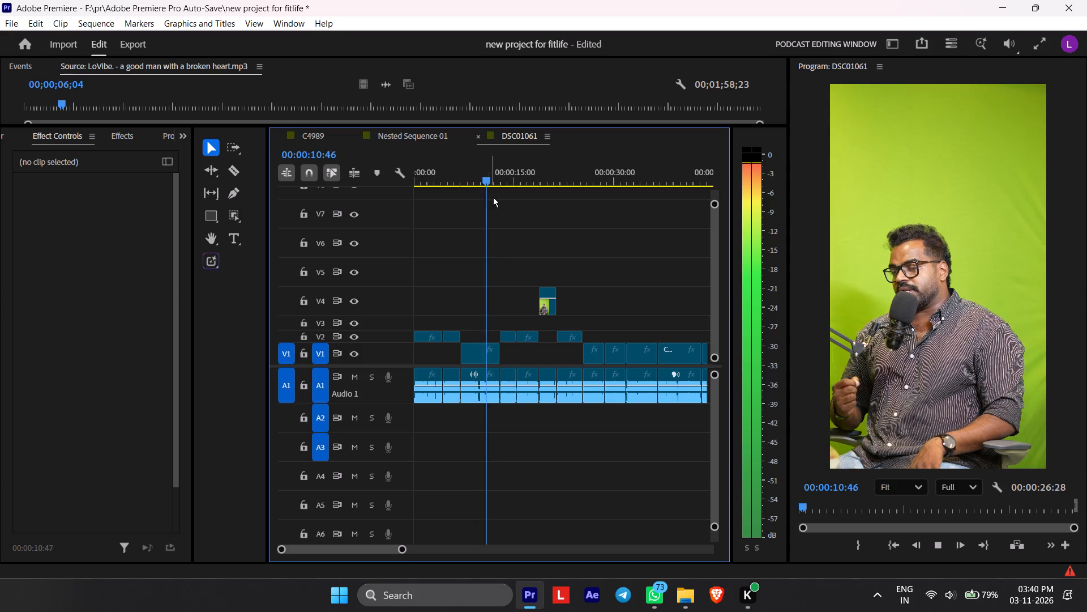
left_click(515, 167)
key("space")
key("space")
key("space")
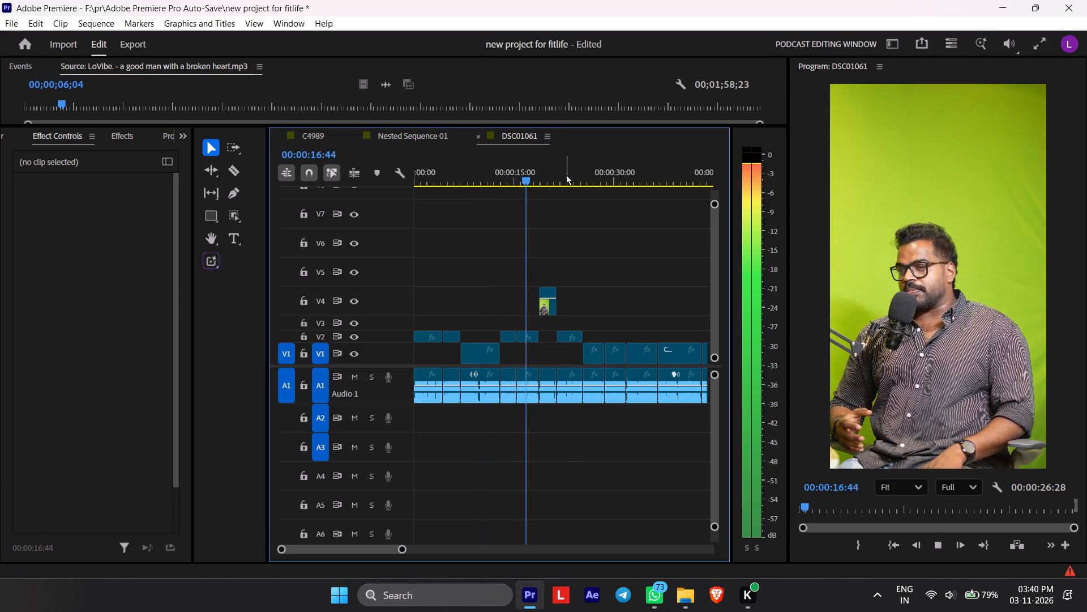
left_click_drag(571, 173, 550, 181)
key("space")
left_click(580, 181)
left_click_drag(577, 181, 577, 182)
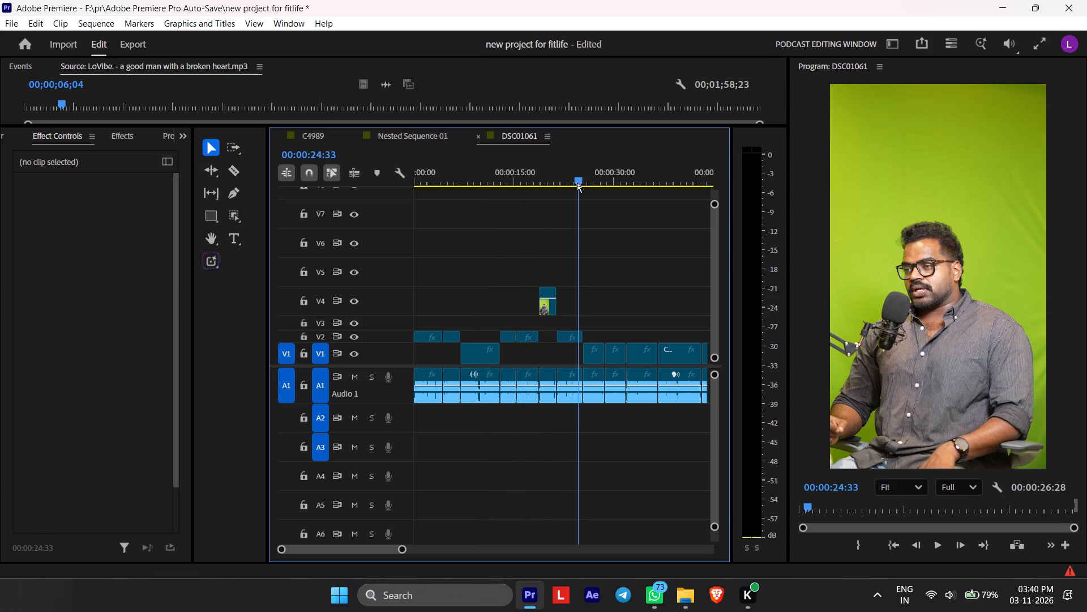
left_click_drag(577, 182, 564, 183)
key("space")
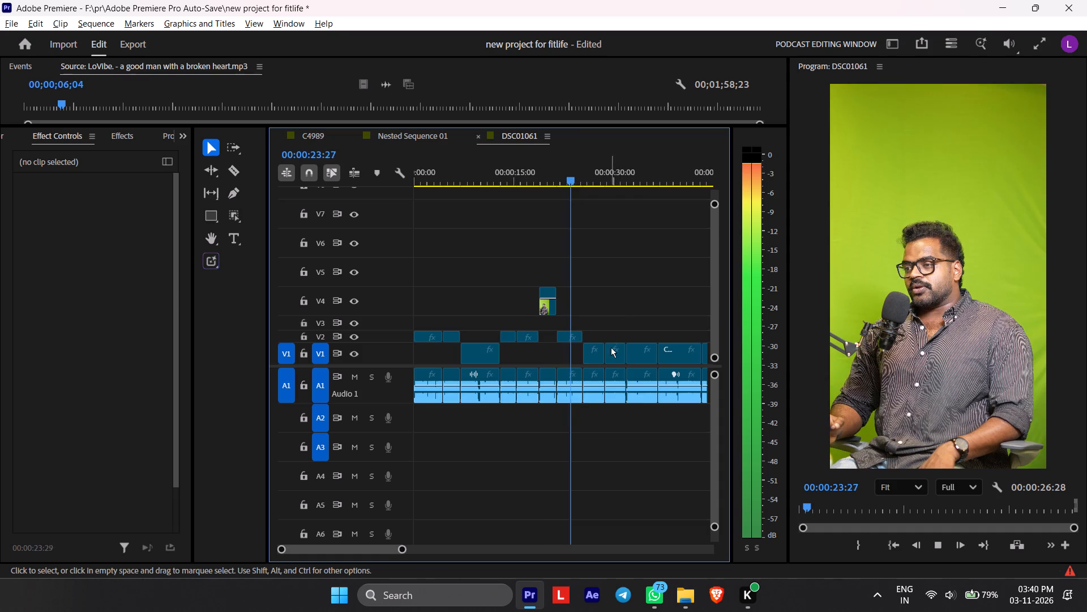
Play C4870.MP4, compare it with C4902.MP4 on V1, and move the video of C4870.MP4 up to track V2.
scroll(611, 347, "up", 12, "alt")
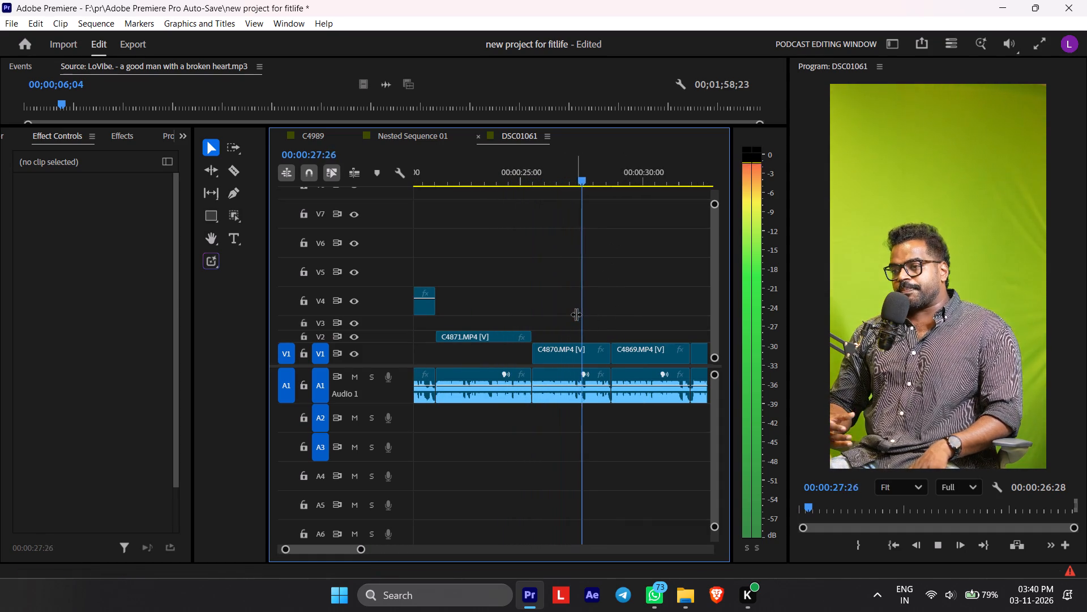
key("space")
scroll(567, 355, "down", 6, "alt")
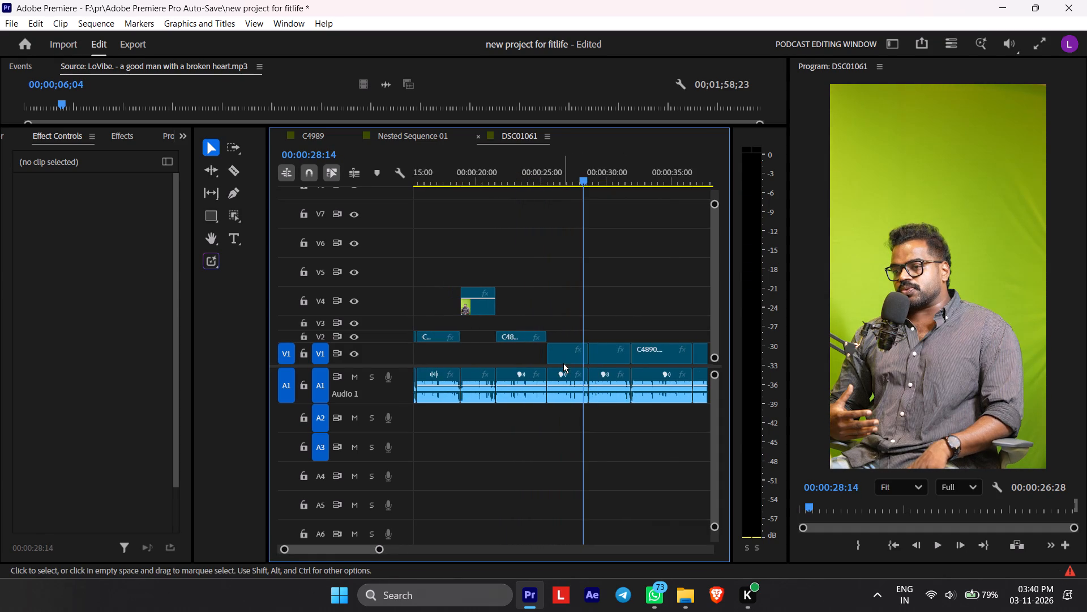
scroll(548, 362, "up", 4)
left_click_drag(442, 173, 418, 180)
key("space")
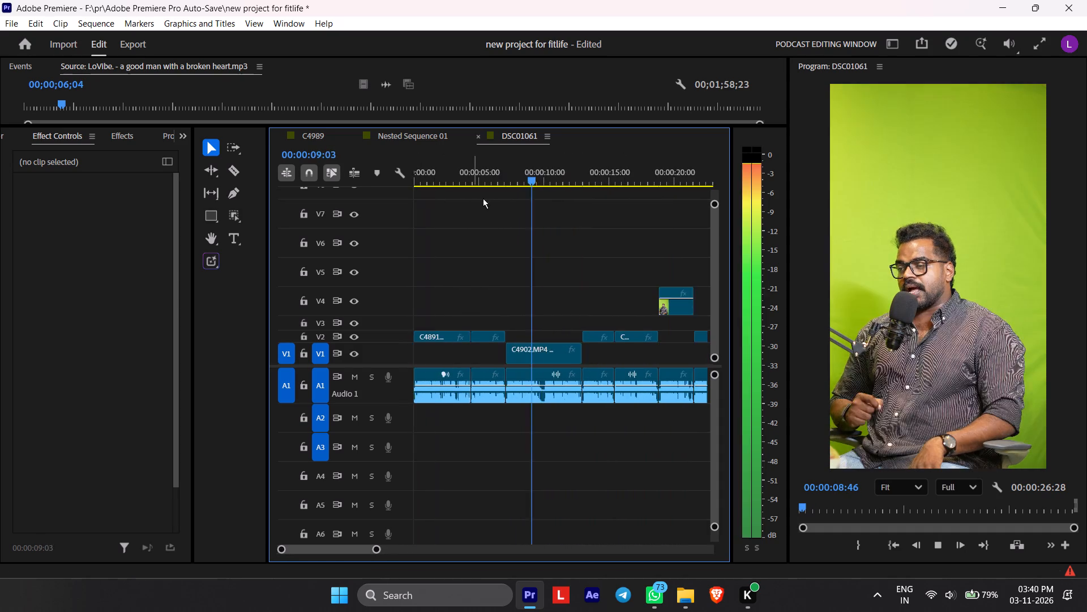
scroll(592, 261, "down", 5)
key("space")
scroll(583, 313, "down", 4)
left_click_drag(576, 352, 576, 339)
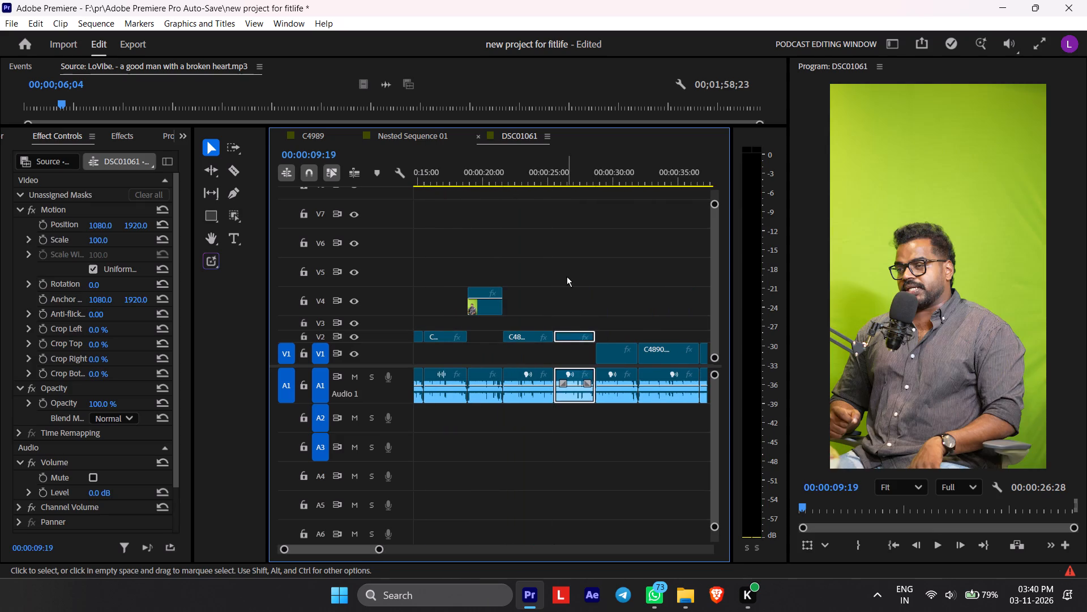
Replay C4871.MP4 into C4870.MP4 and remove C4871.MP4 from the sequence, closing its gap.
left_click_drag(530, 182, 514, 184)
key("space")
scroll(553, 321, "up", 5, "alt")
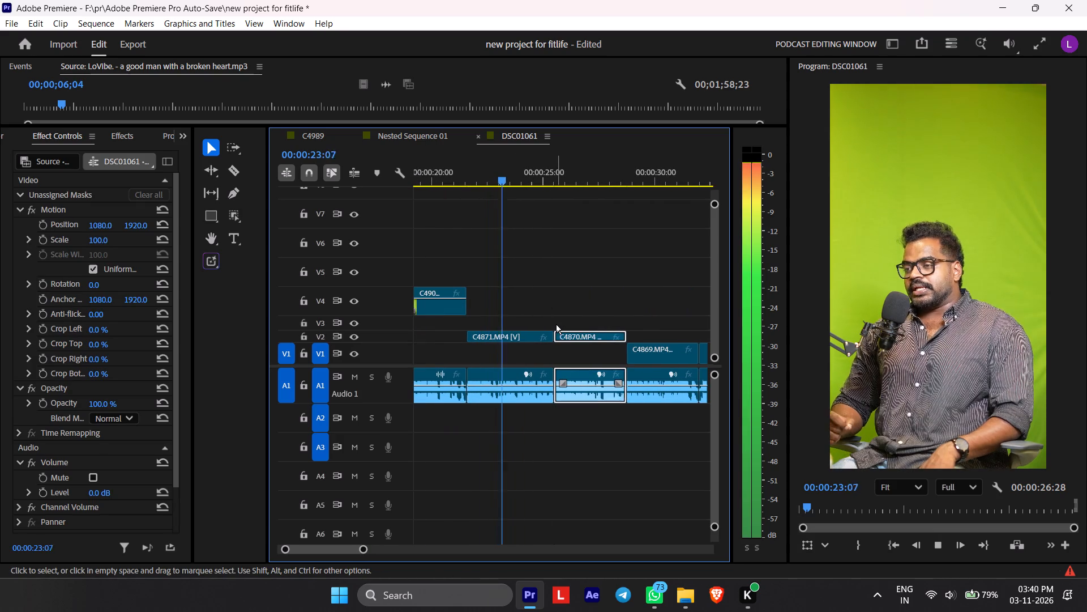
scroll(555, 367, "up", 5, "alt")
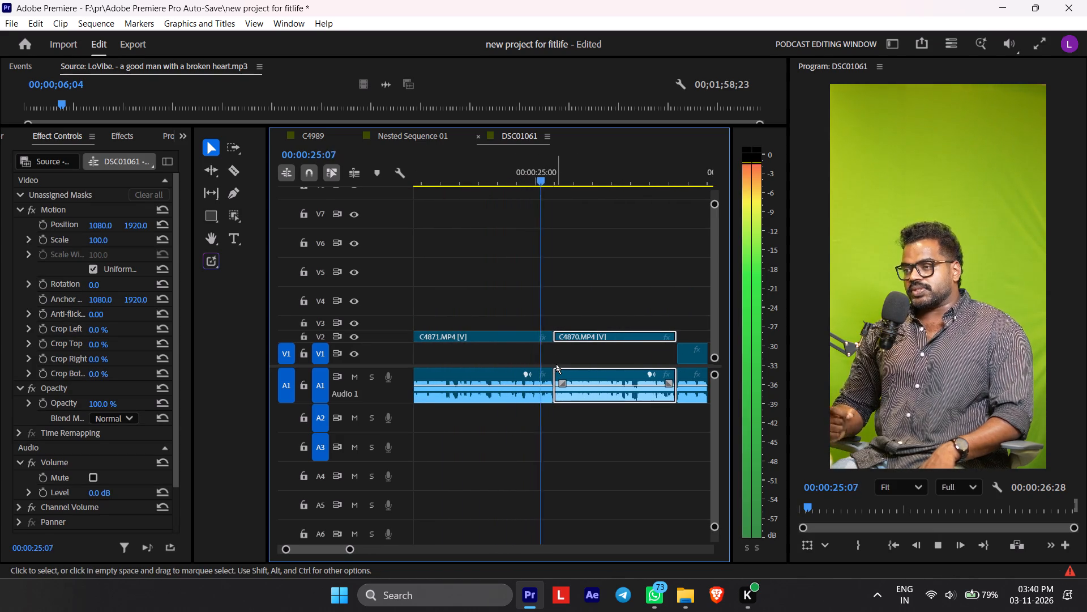
scroll(557, 362, "down", 6, "alt")
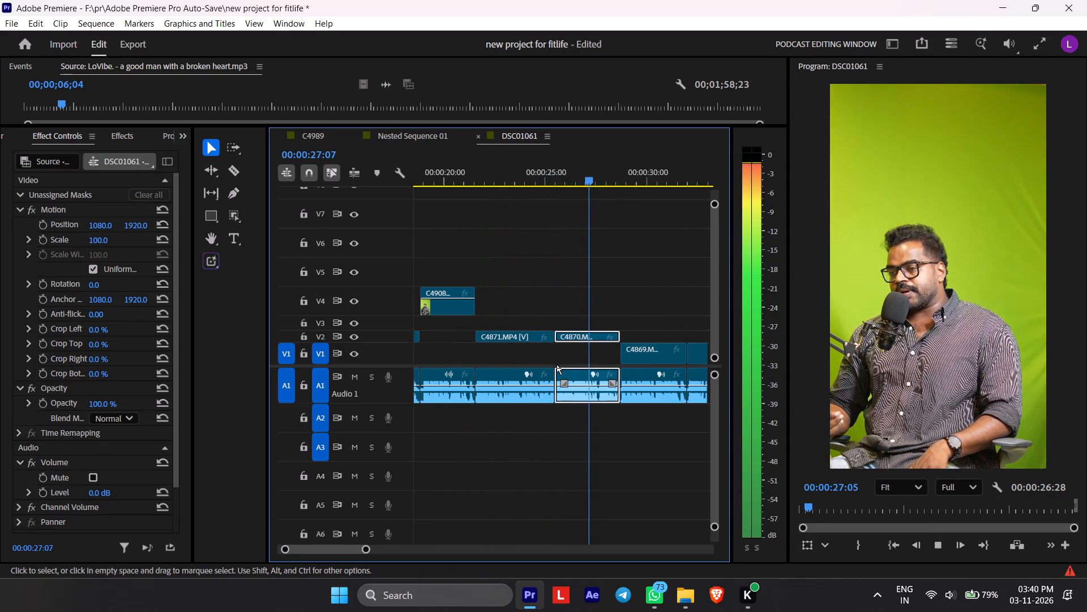
left_click(479, 183)
key("space")
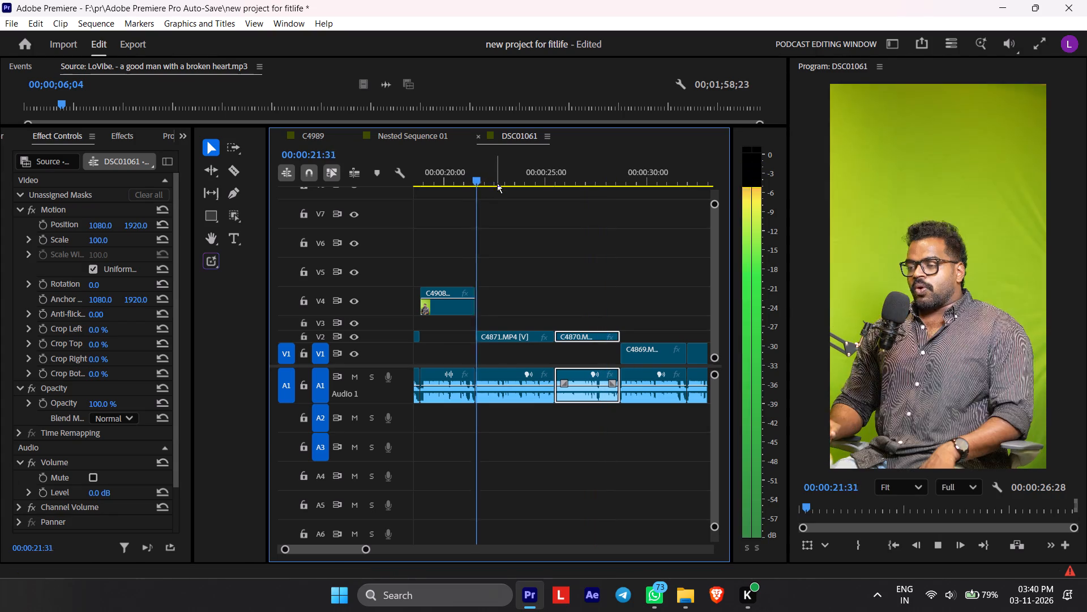
key("space")
left_click(511, 339)
key("z")
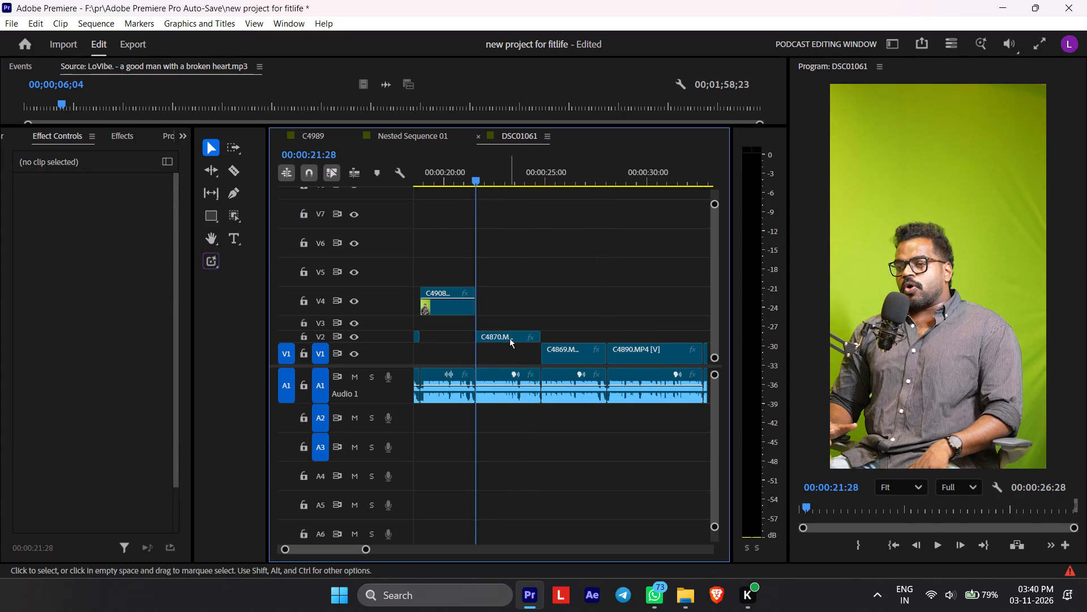
Play C4870.MP4 into C4869.MP4 and move the video of C4869.MP4 up to track V2.
key("space")
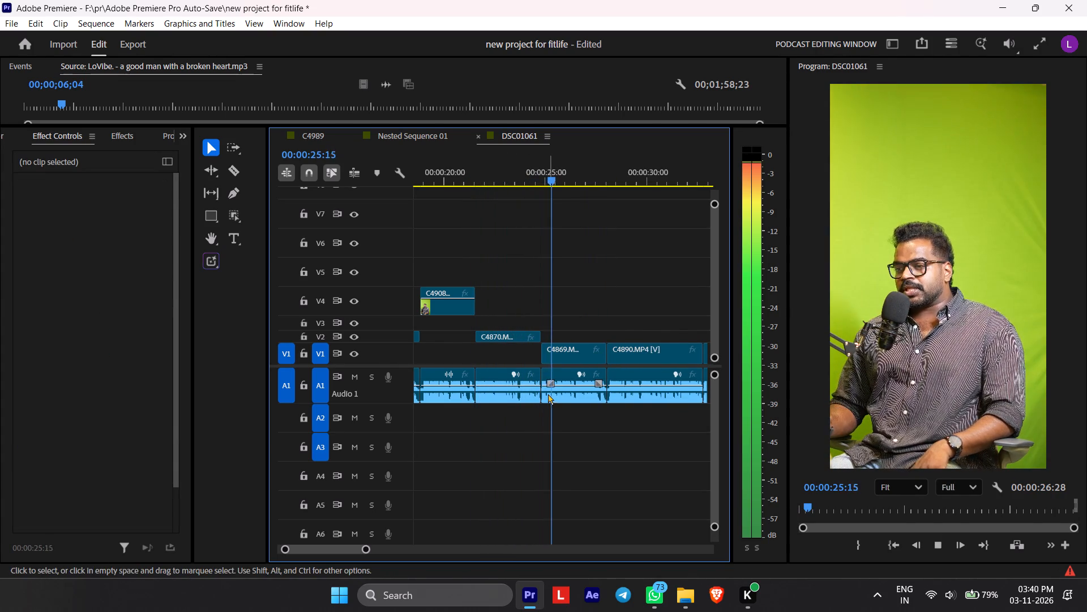
key("space")
left_click_drag(570, 350, 569, 333)
Play on into C4890.MP4 and move its video up to track V2.
key("space")
scroll(567, 331, "down", 2)
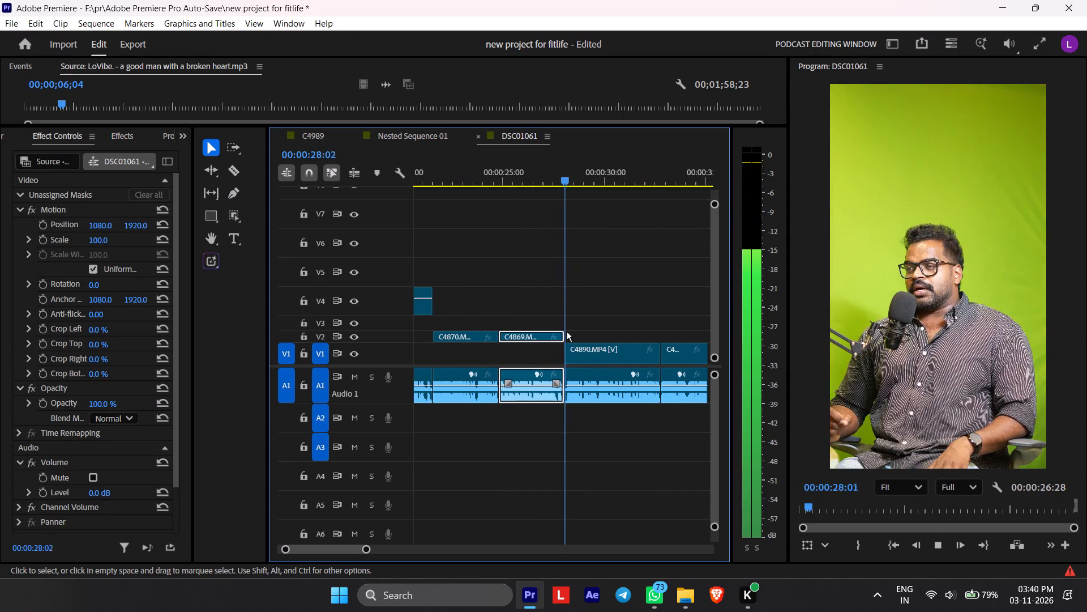
scroll(567, 329, "down", 2)
left_click_drag(567, 350, 563, 343)
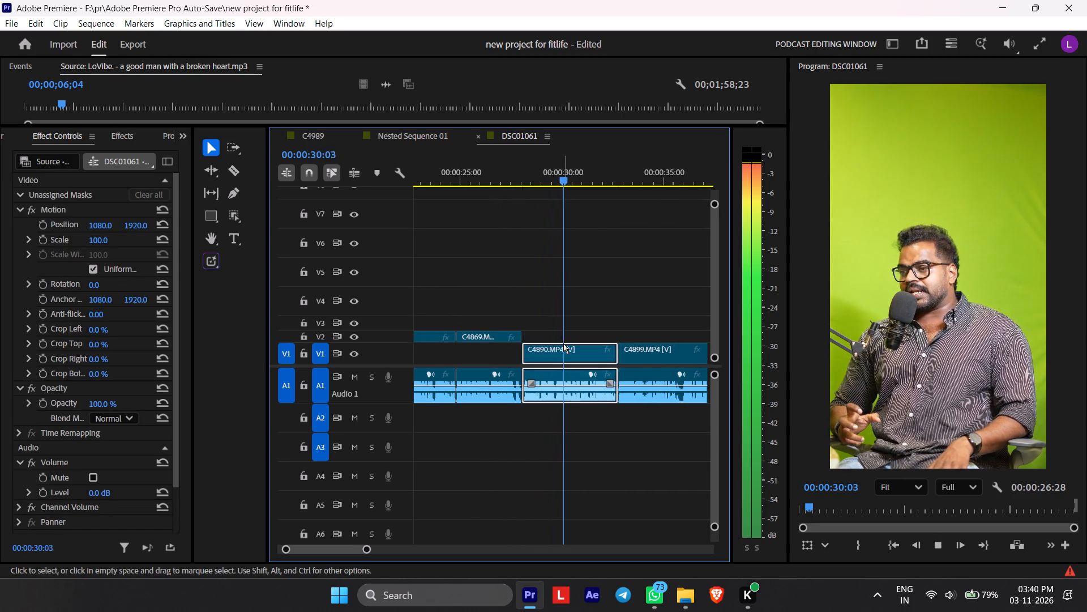
left_click_drag(559, 352, 558, 340)
Play through C4899.MP4 into C4881.MP4, leave C4899.MP4 on V1 and move the video of C4881.MP4 up to track V2.
scroll(558, 346, "down", 2)
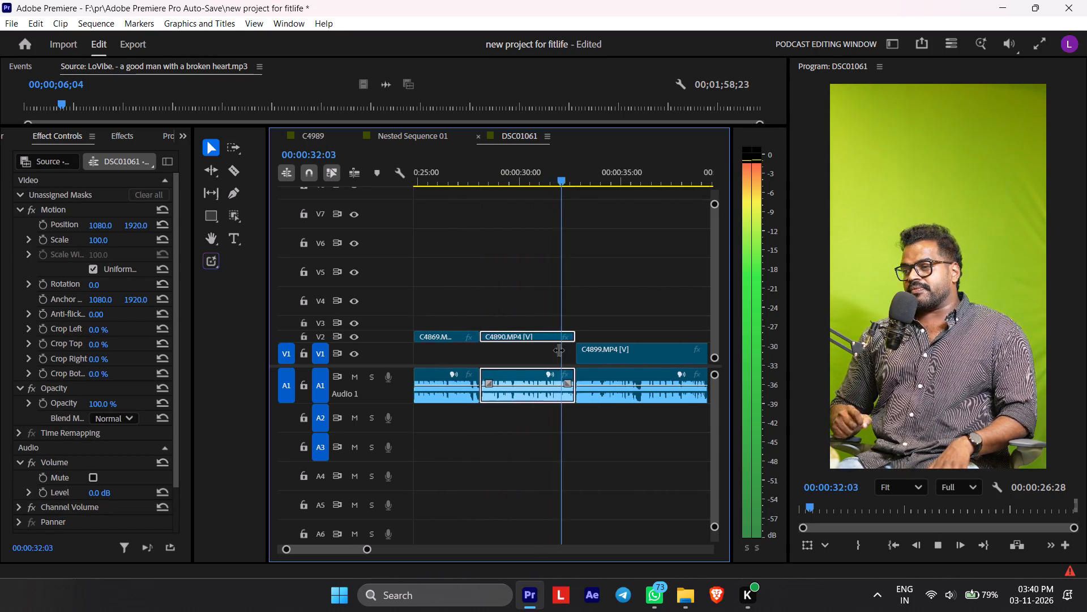
scroll(558, 350, "down", 1)
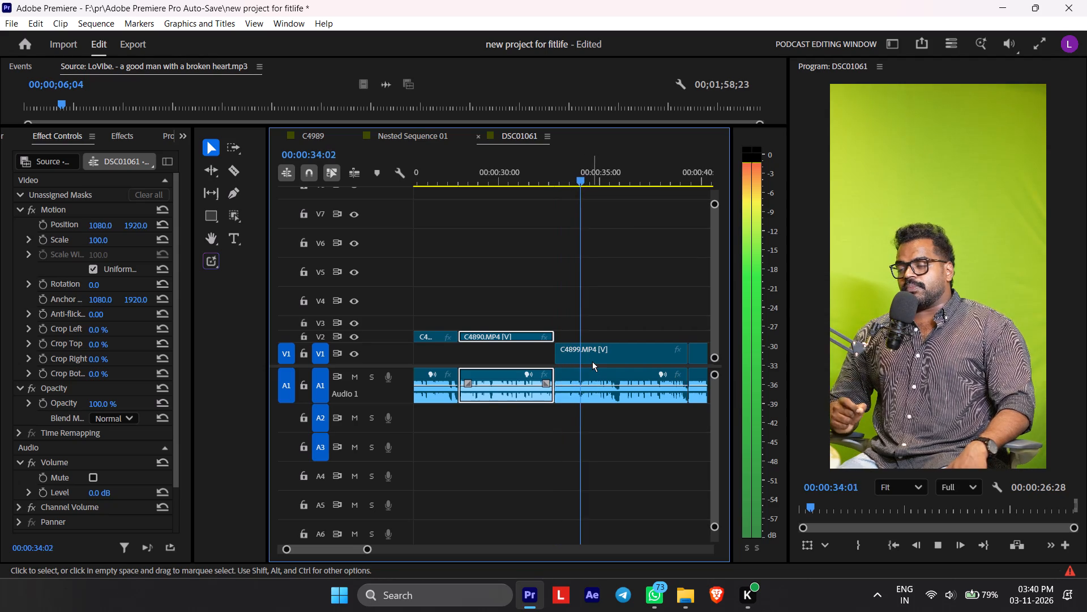
left_click(592, 354)
scroll(592, 354, "down", 3)
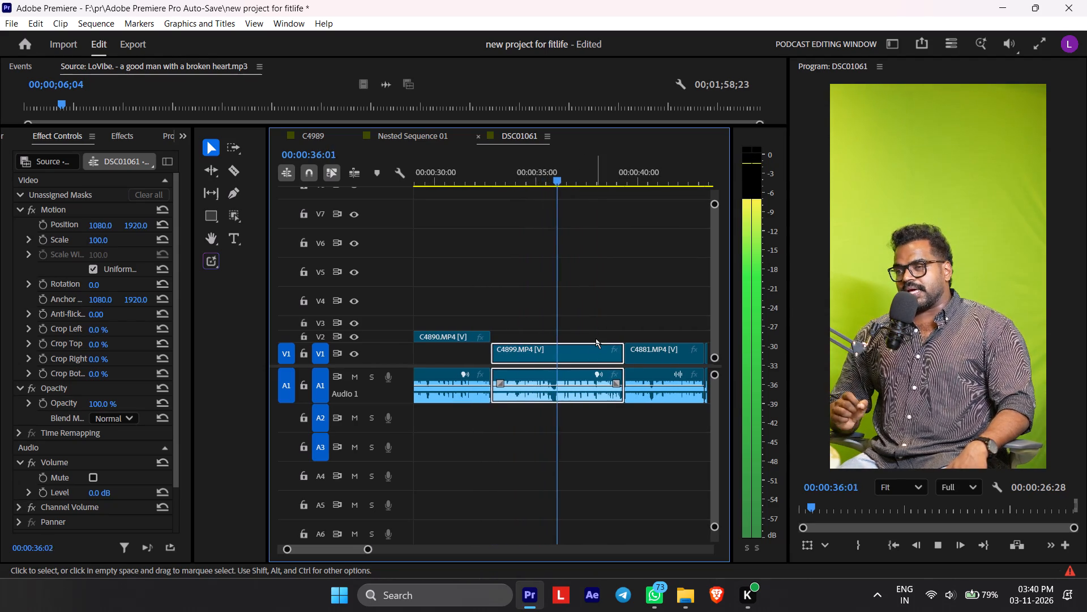
scroll(594, 341, "down", 5)
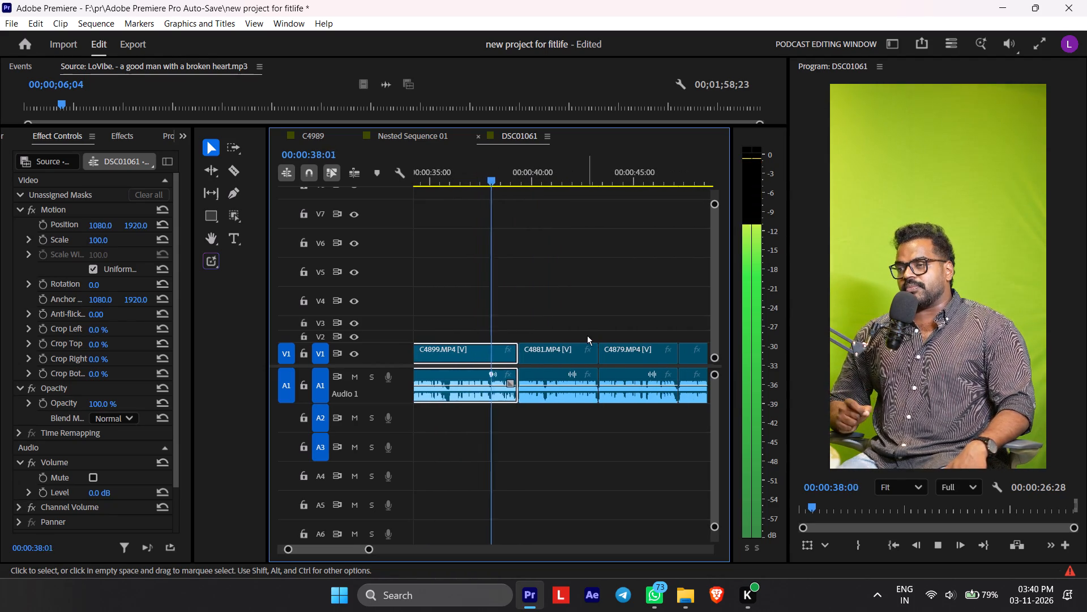
scroll(584, 338, "down", 2)
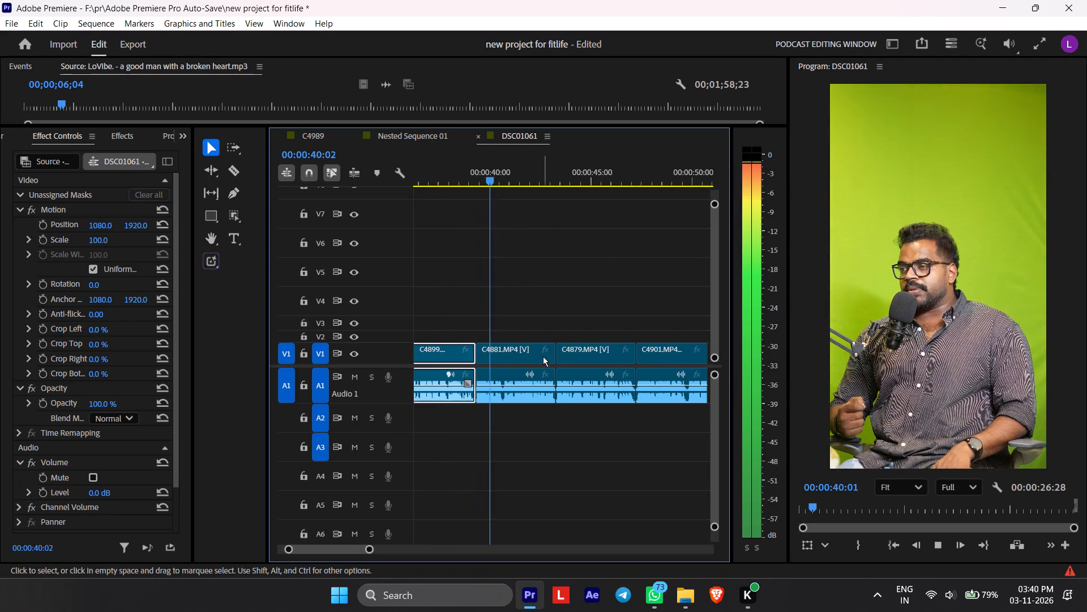
key("space")
left_click_drag(518, 359, 516, 347)
left_click_drag(516, 347, 516, 347)
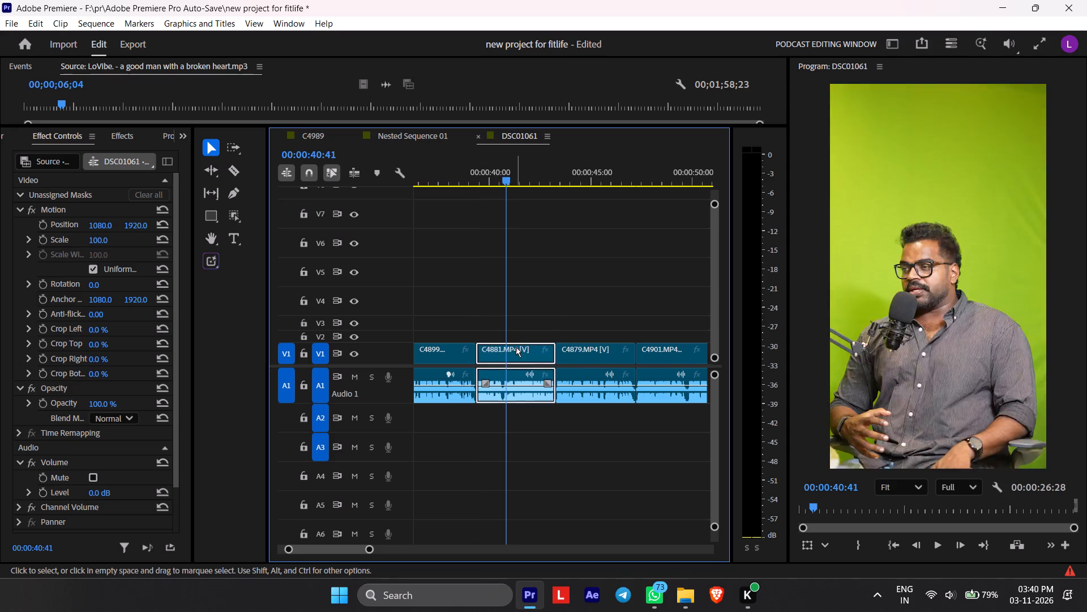
left_click_drag(516, 347, 517, 341)
Play on into C4879.MP4 and move its video up to track V2.
key("space")
scroll(526, 346, "down", 1)
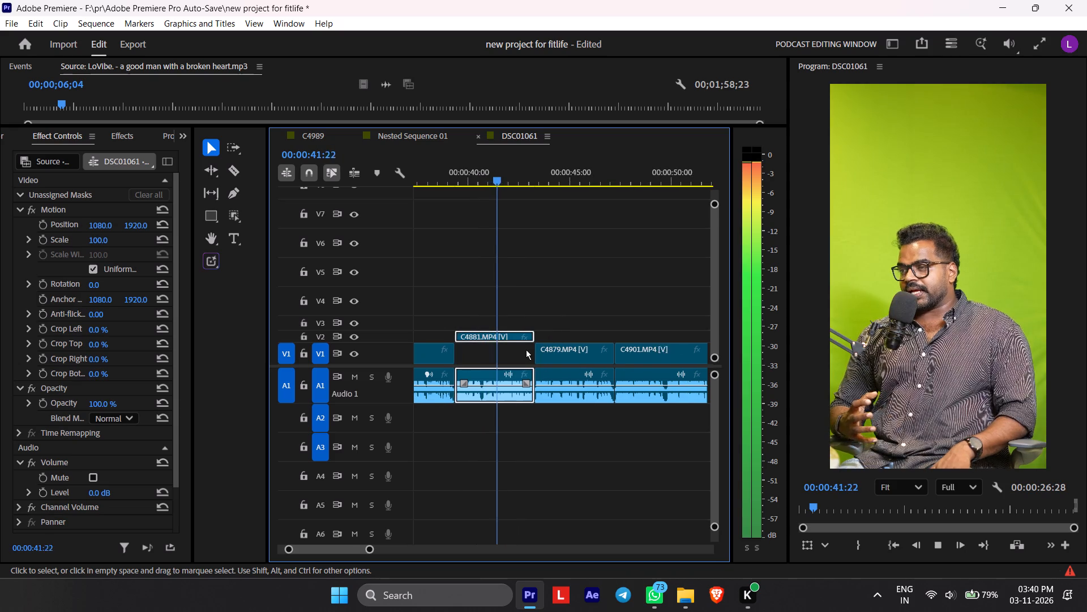
scroll(526, 351, "down", 2)
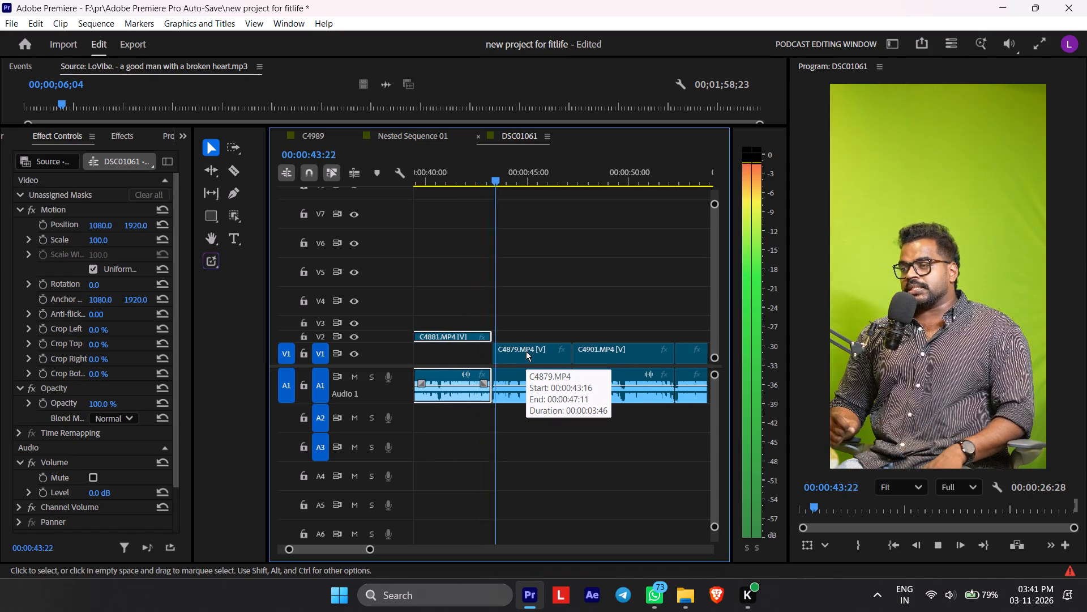
key("space")
left_click_drag(549, 350, 549, 328)
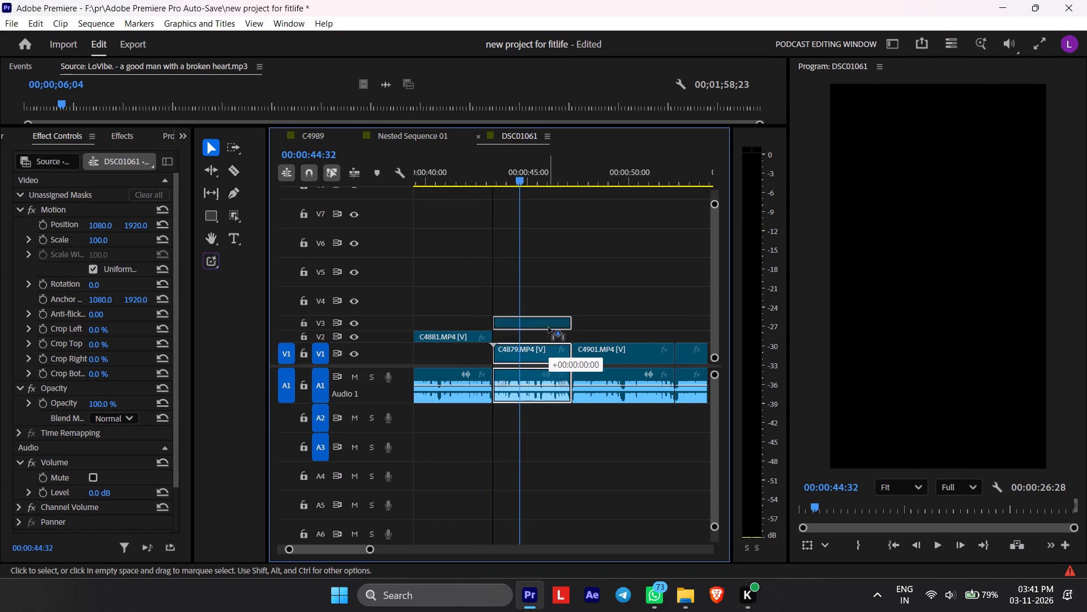
left_click_drag(549, 328, 547, 340)
Play on from C4879.MP4 through C4901.MP4 and both C4907.MP4 clips to the end of the sequence, reviewing each take.
key("space")
scroll(555, 338, "down", 2)
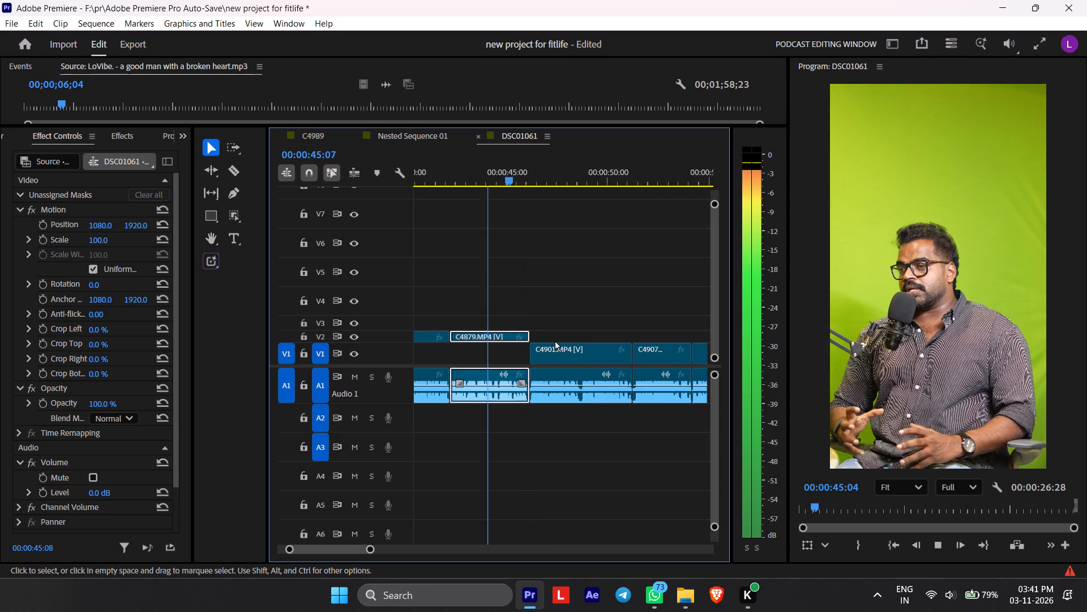
scroll(555, 347, "down", 2)
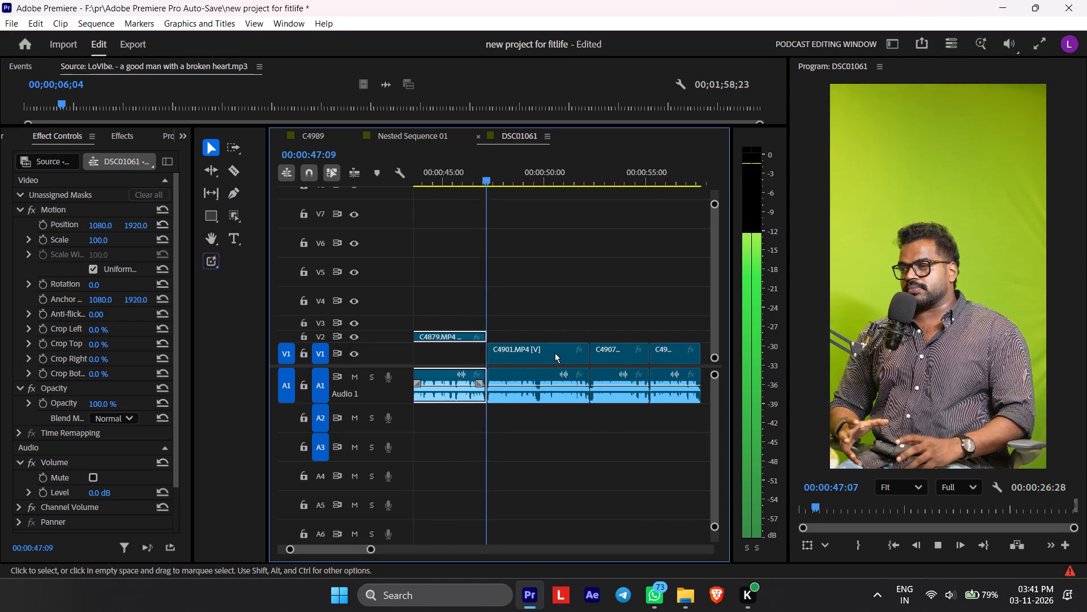
scroll(546, 346, "down", 1)
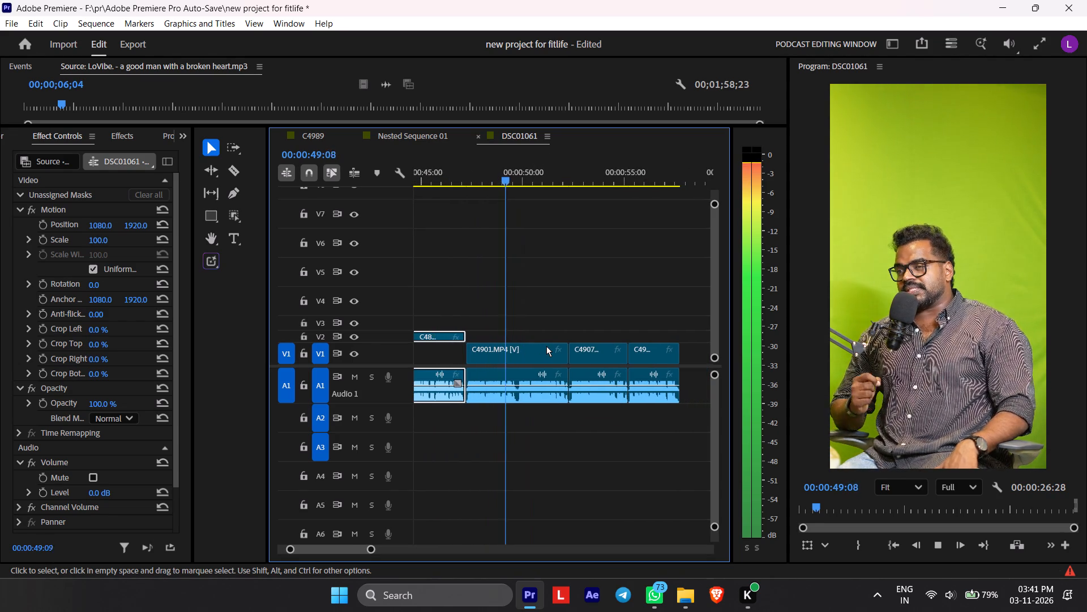
scroll(553, 347, "up", 4, "alt")
scroll(553, 351, "down", 1)
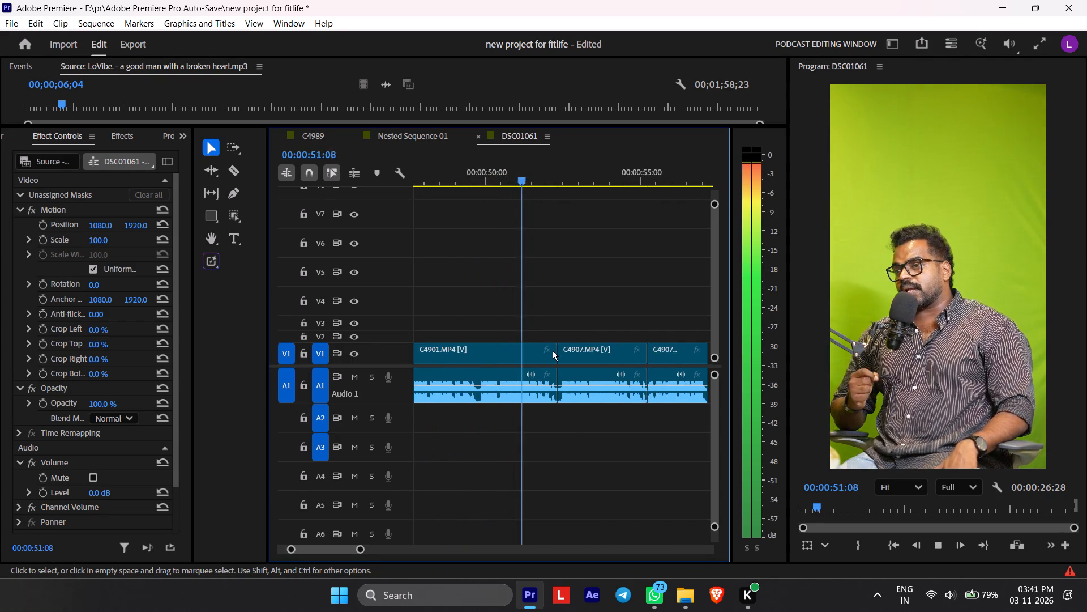
scroll(553, 351, "down", 3)
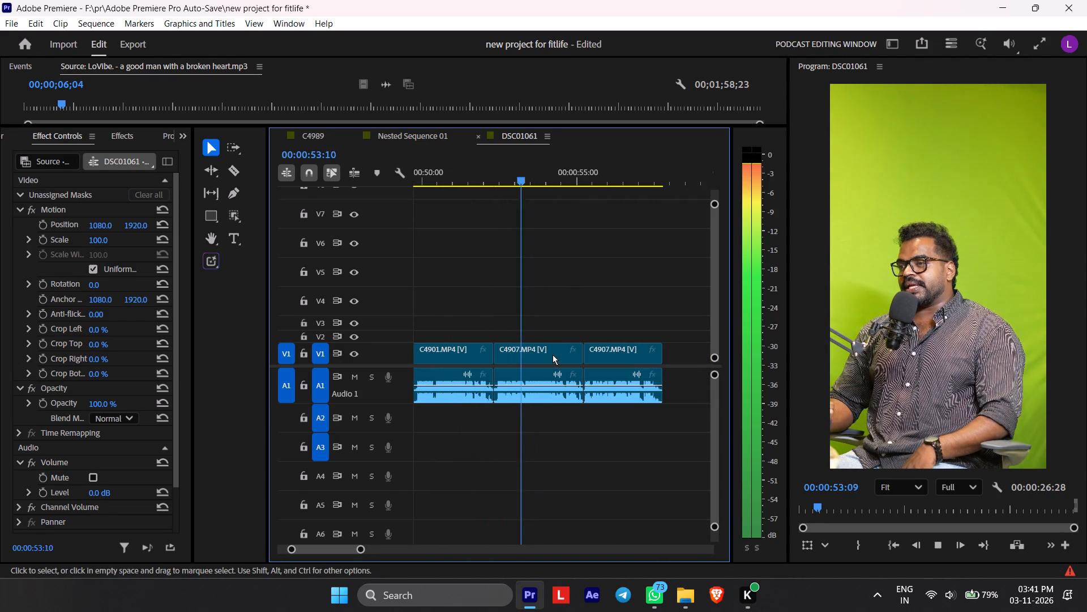
scroll(554, 352, "down", 1)
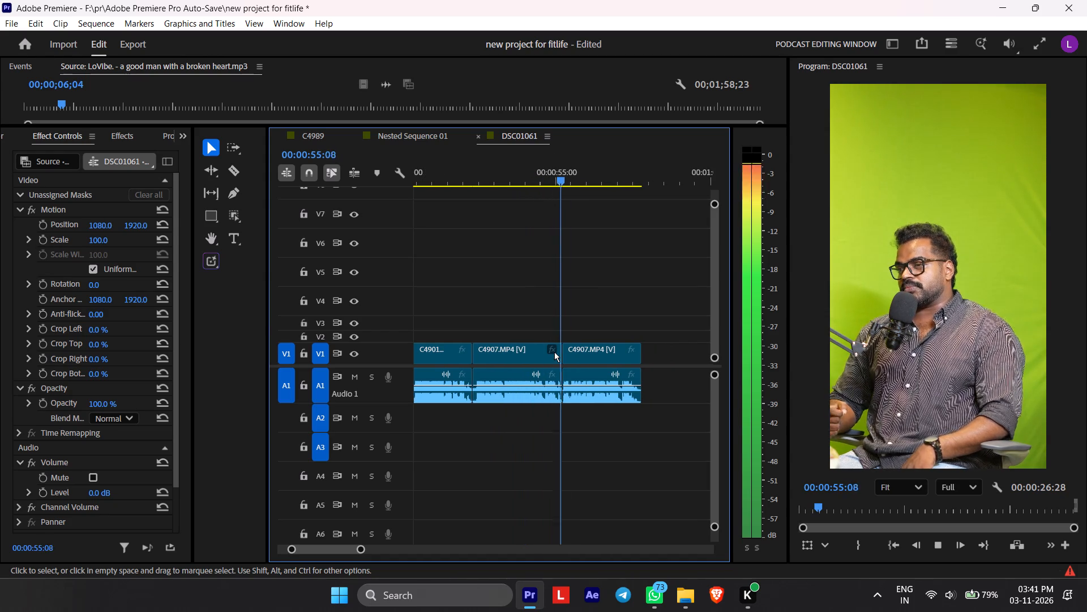
scroll(554, 352, "down", 15, "alt")
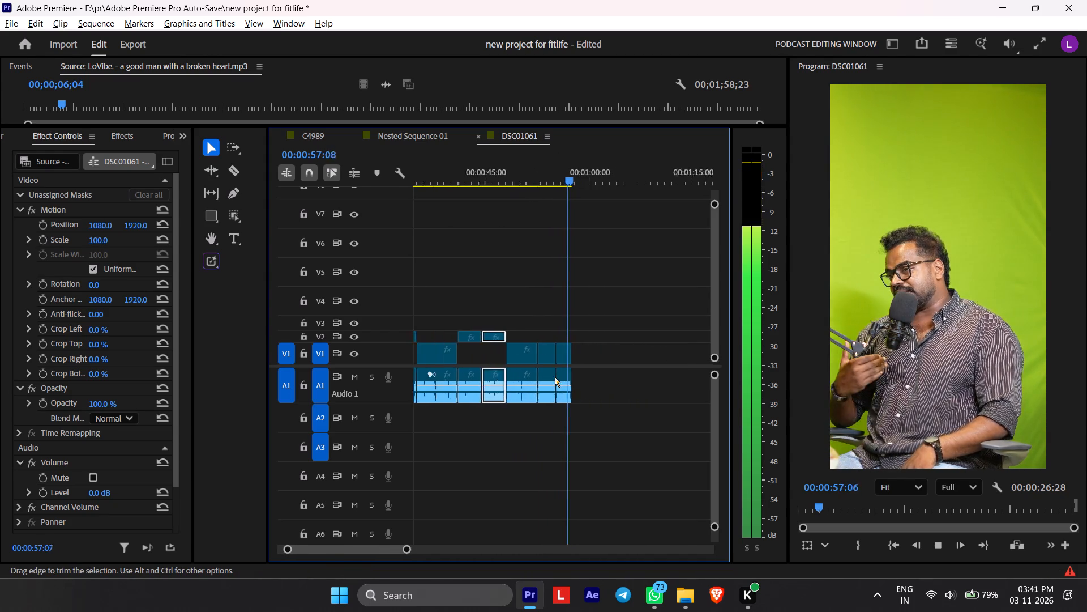
scroll(555, 377, "down", 8, "alt")
key("space")
Select all clips on V2 with their linked audio and move them past the last V1 clip, starting at about 00:01:07.
scroll(552, 384, "down", 3, "alt")
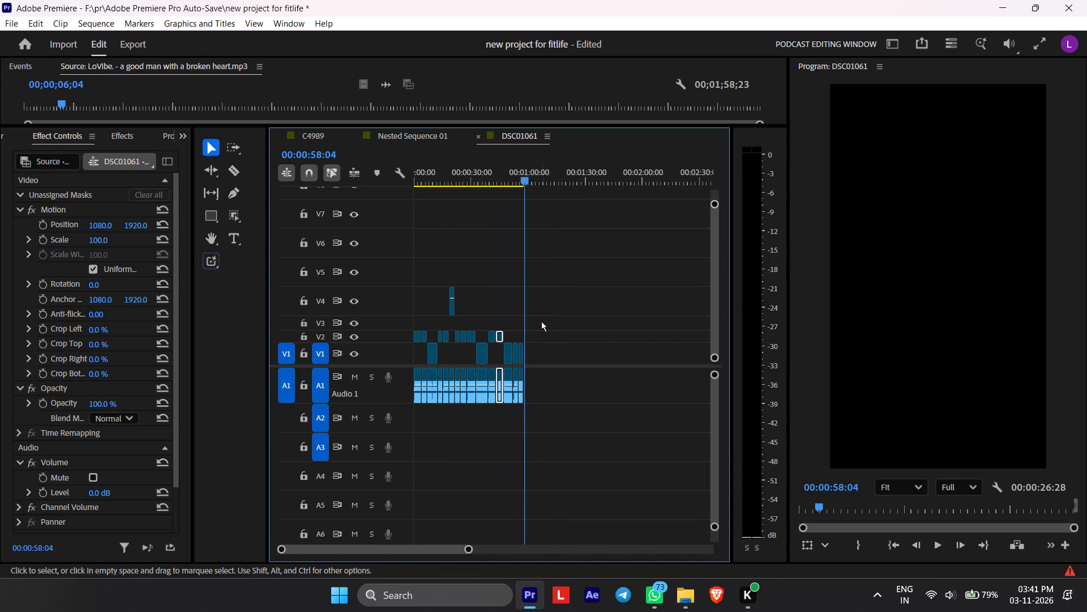
left_click_drag(541, 320, 412, 331)
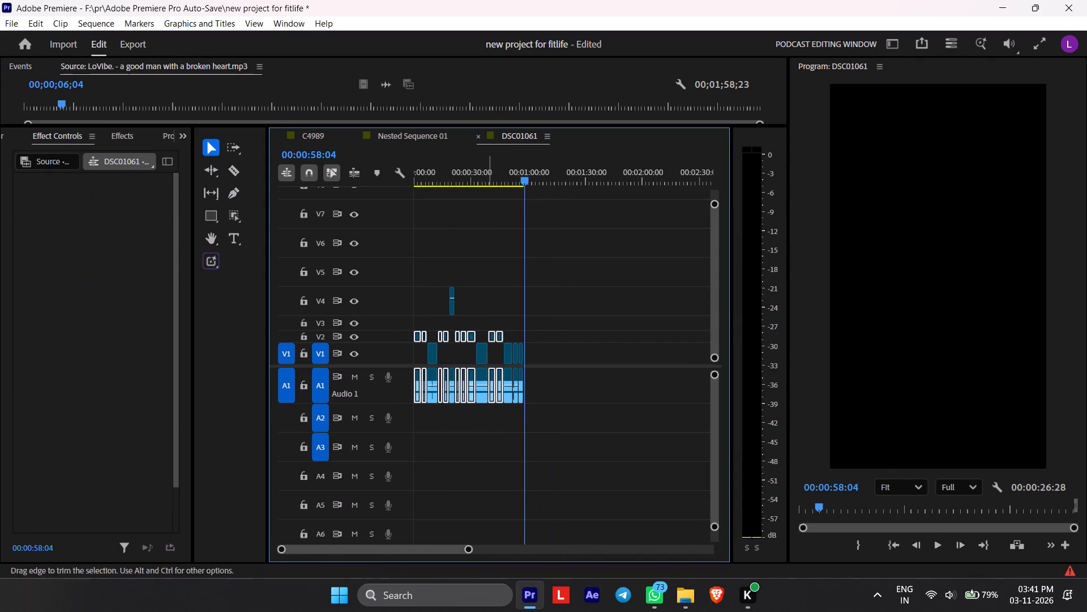
left_click_drag(472, 338, 600, 338)
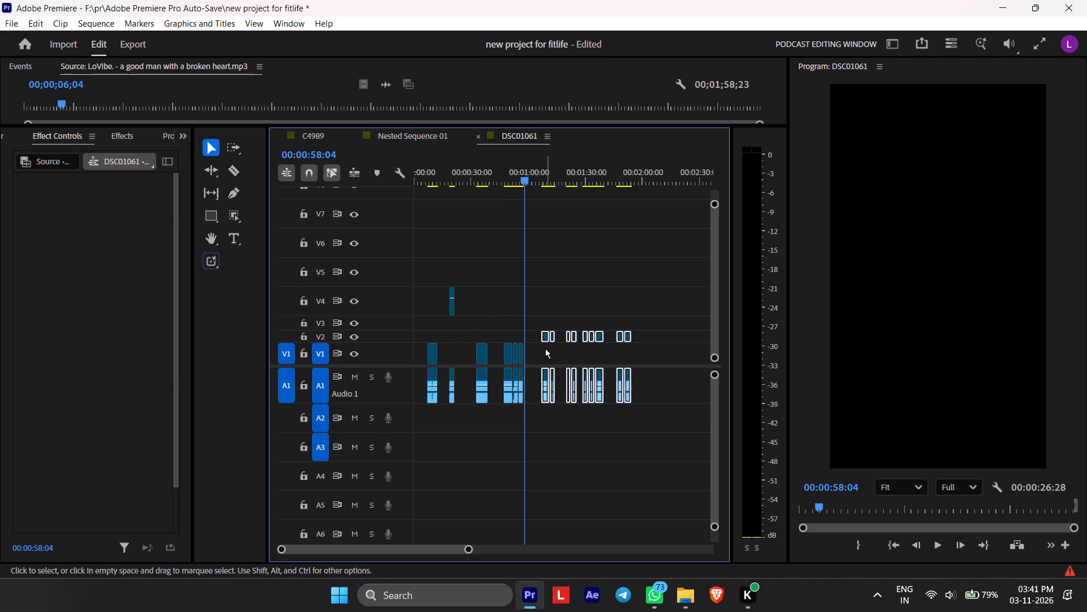
Play the first two moved V2 clips and ripple delete the gap after the second one.
scroll(551, 326, "up", 11, "alt")
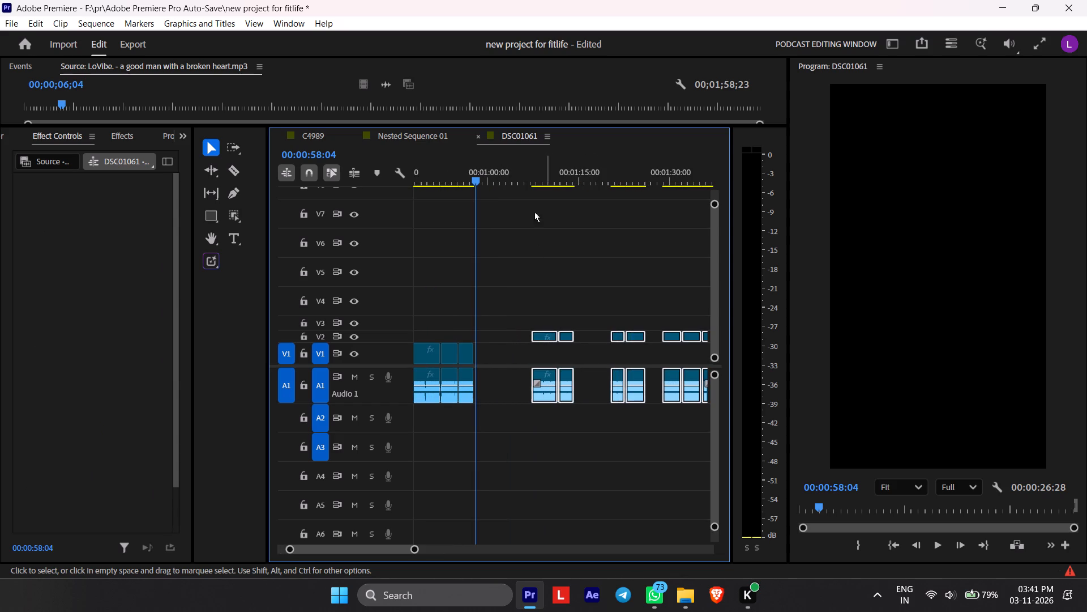
left_click(531, 176)
key("space")
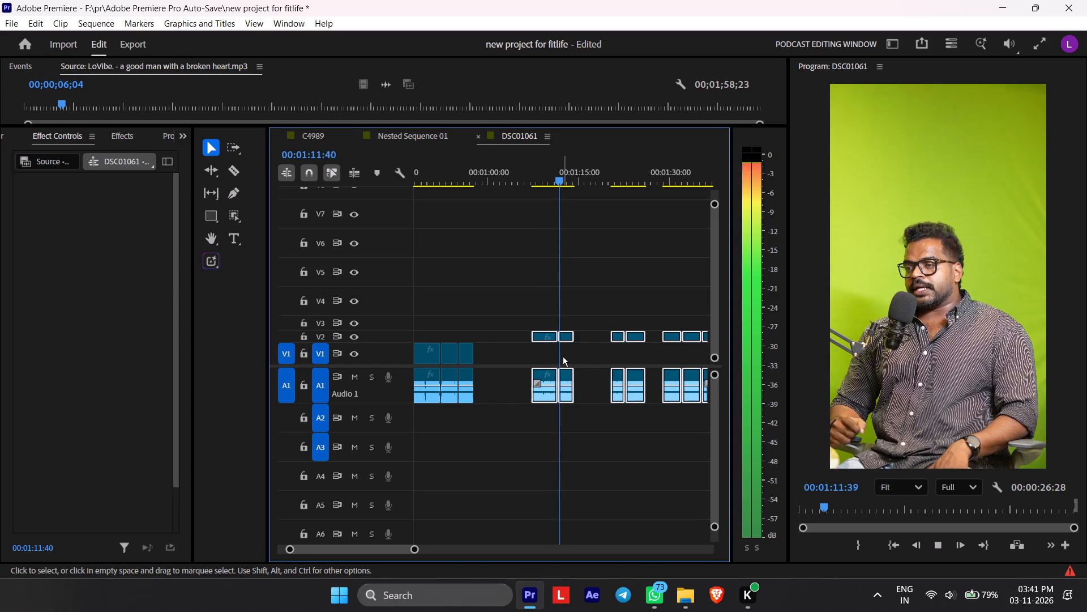
left_click(563, 356)
left_click(604, 350)
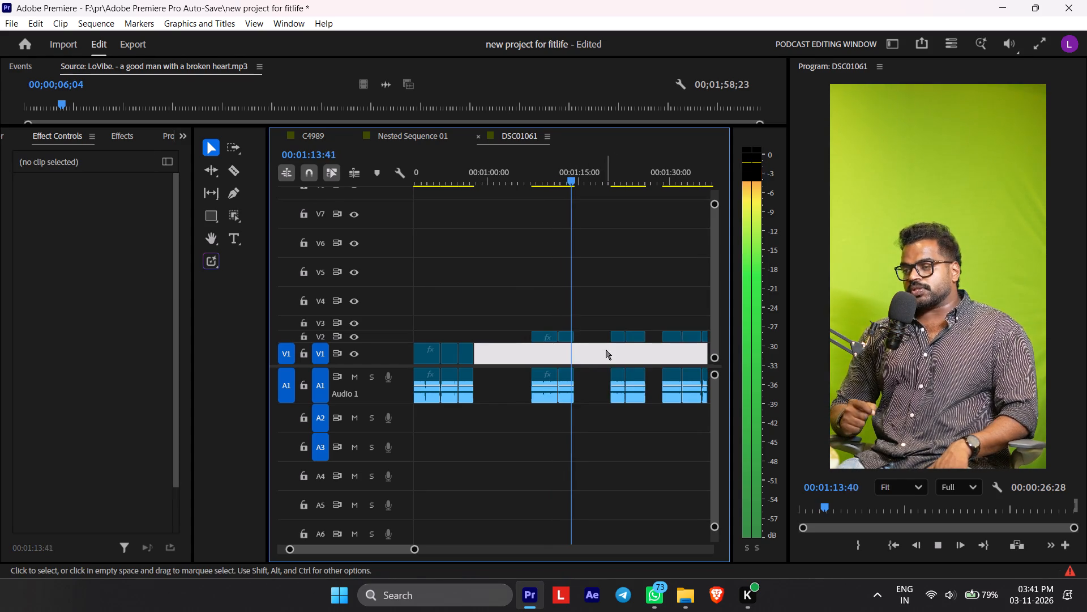
left_click(605, 385)
key("space")
left_click(599, 374)
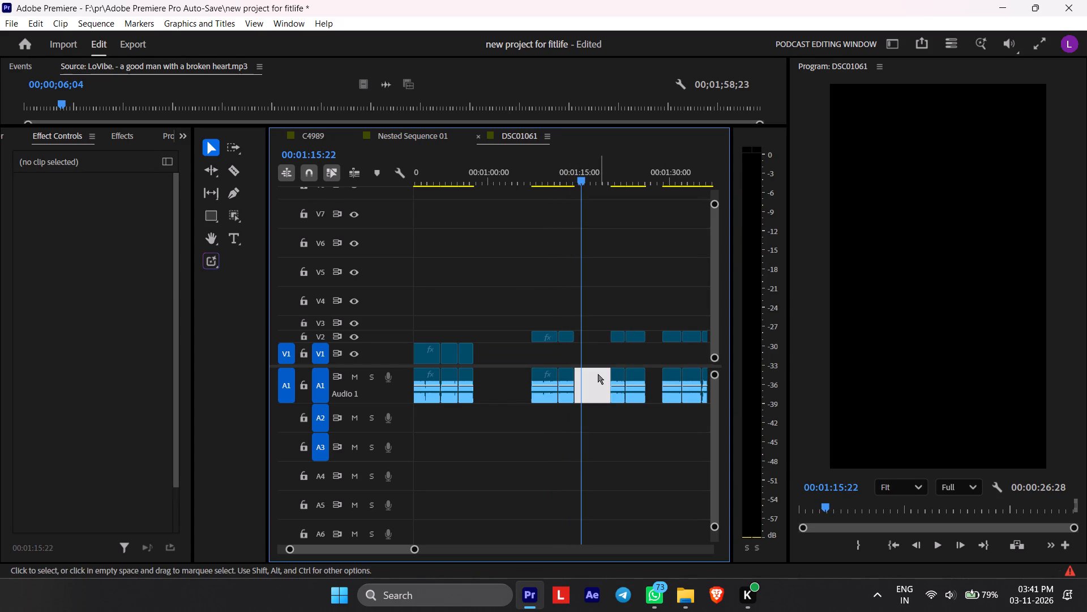
type("Z")
Play across the closed gap into C4878.MP4 and select the V2 clip just before it.
key("space")
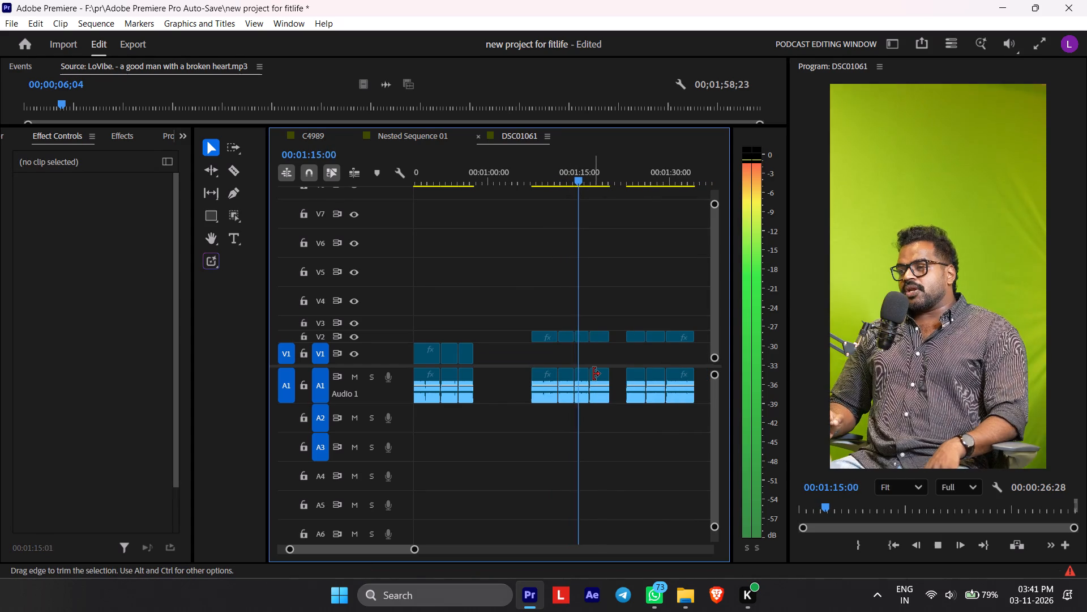
key("space")
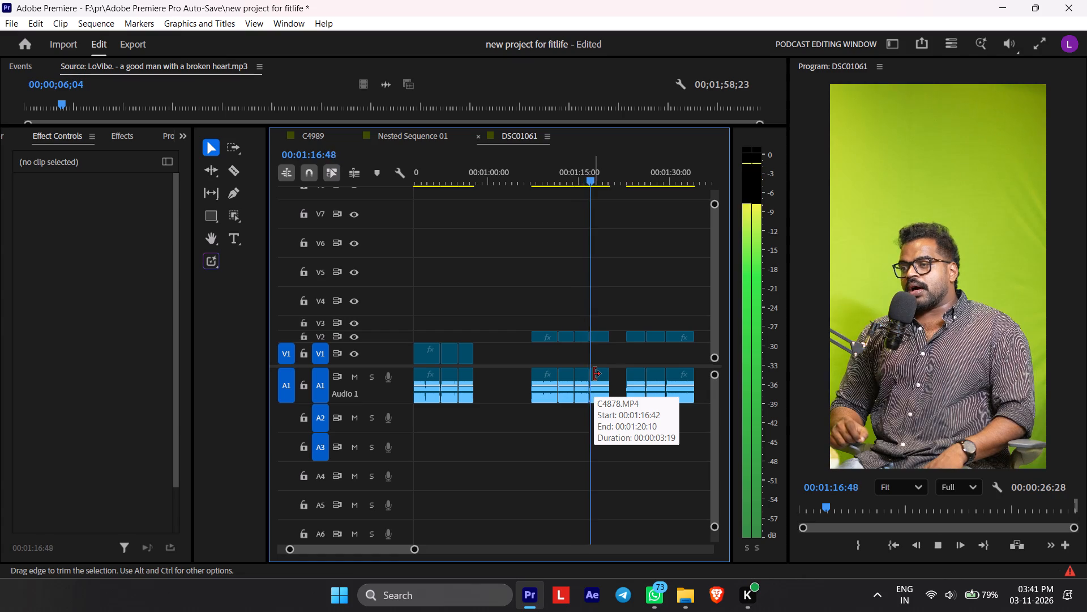
scroll(594, 375, "down", 4)
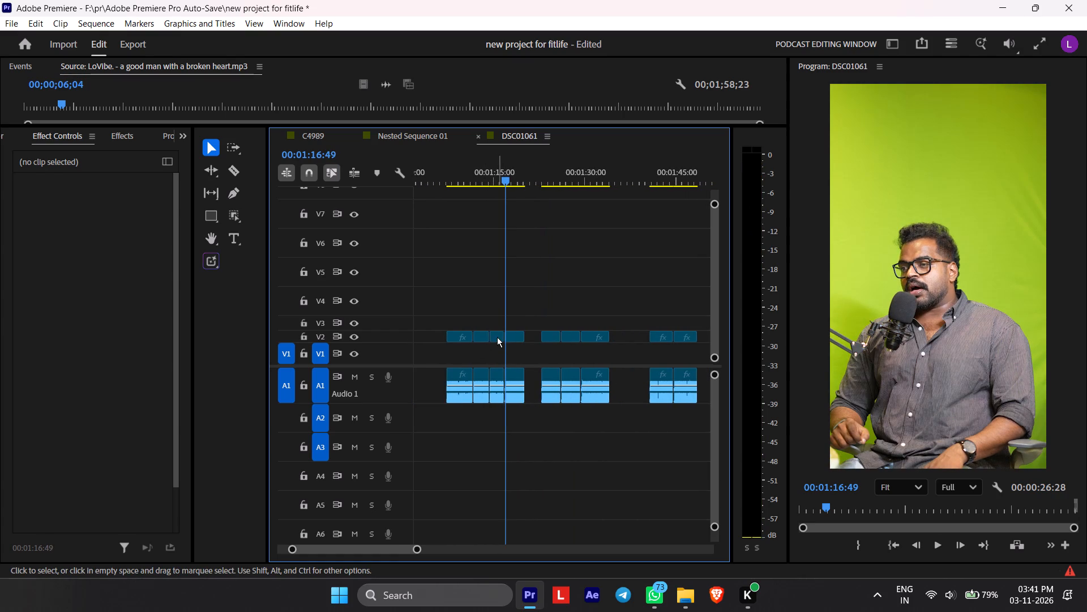
left_click(499, 337)
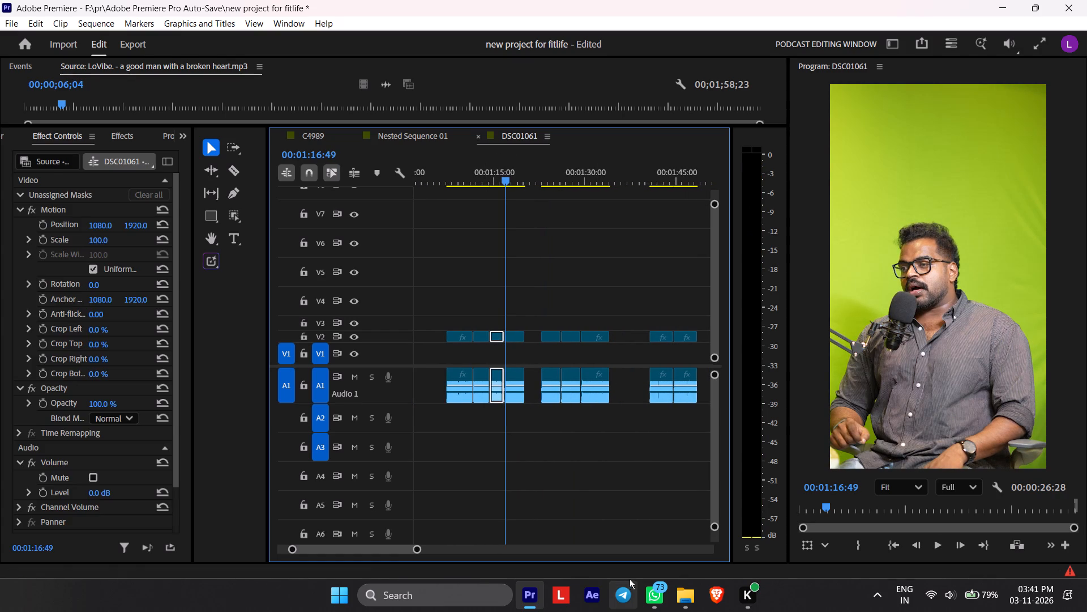
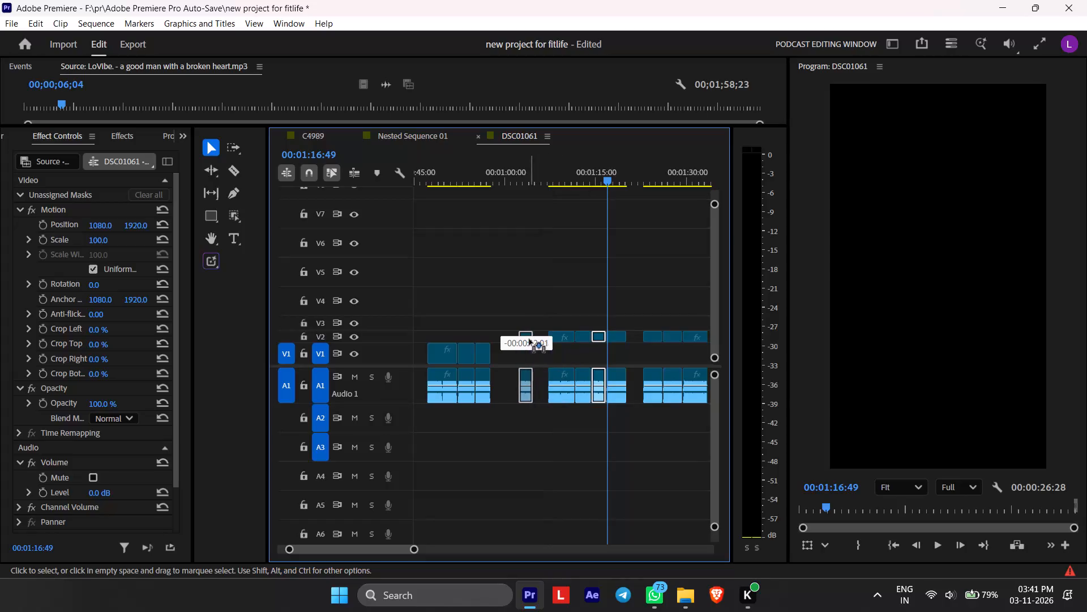
Play the first moved V2 clips from about 00:01:05 to 00:01:11, reviewing how the takes follow each other.
left_click(540, 180)
key("space")
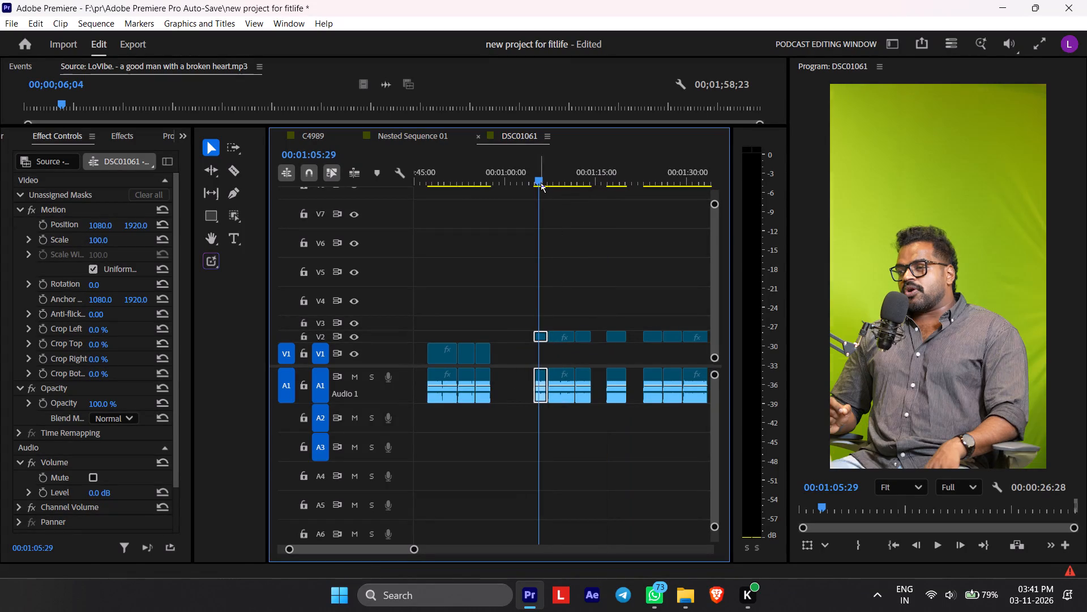
scroll(568, 373, "up", 5, "alt")
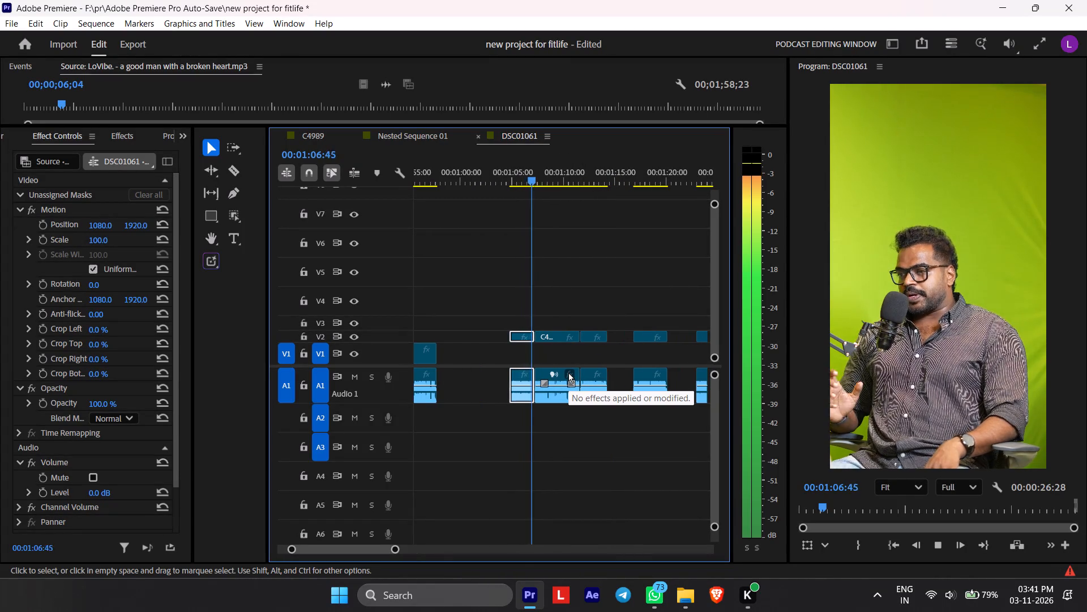
scroll(567, 375, "down", 1)
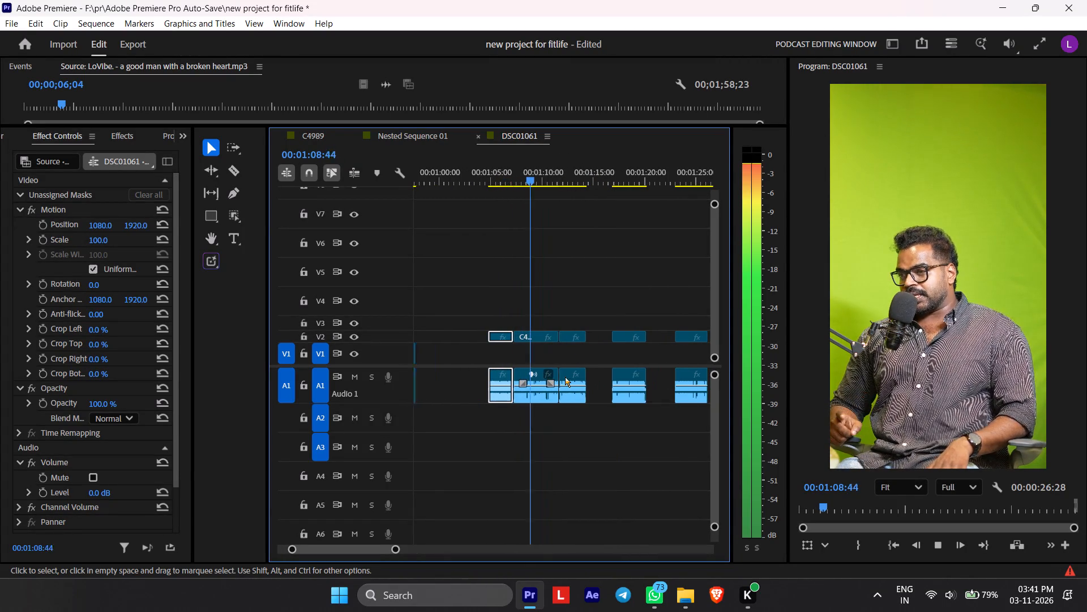
scroll(565, 377, "down", 1)
scroll(559, 383, "down", 9, "alt")
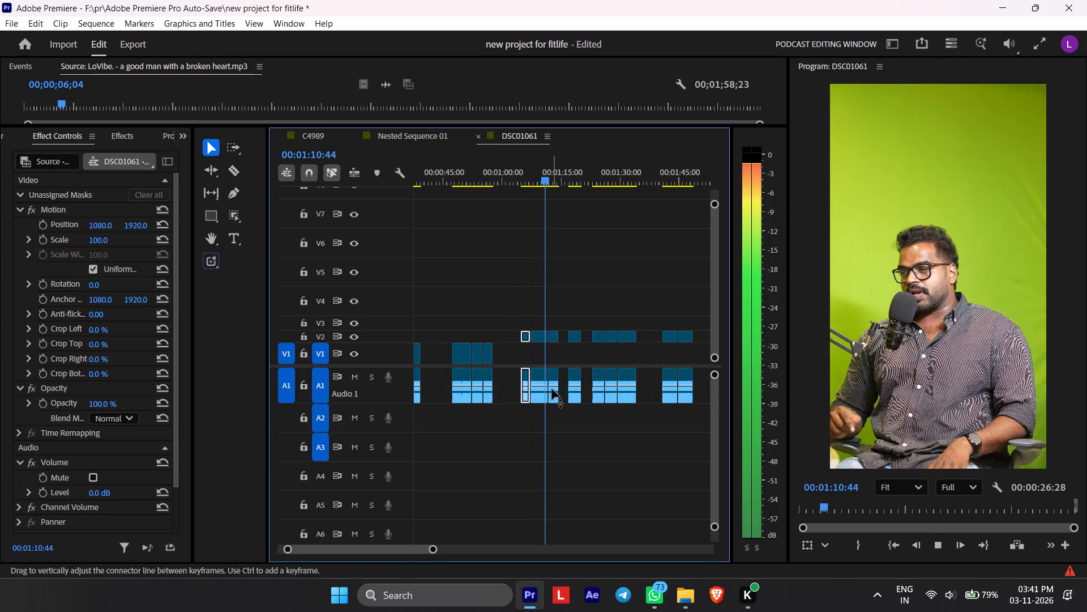
scroll(550, 388, "down", 3)
key("space")
Move the second clip of the V2 group past the end of the sequence and ripple delete the gap it leaves.
left_click_drag(477, 373, 649, 368)
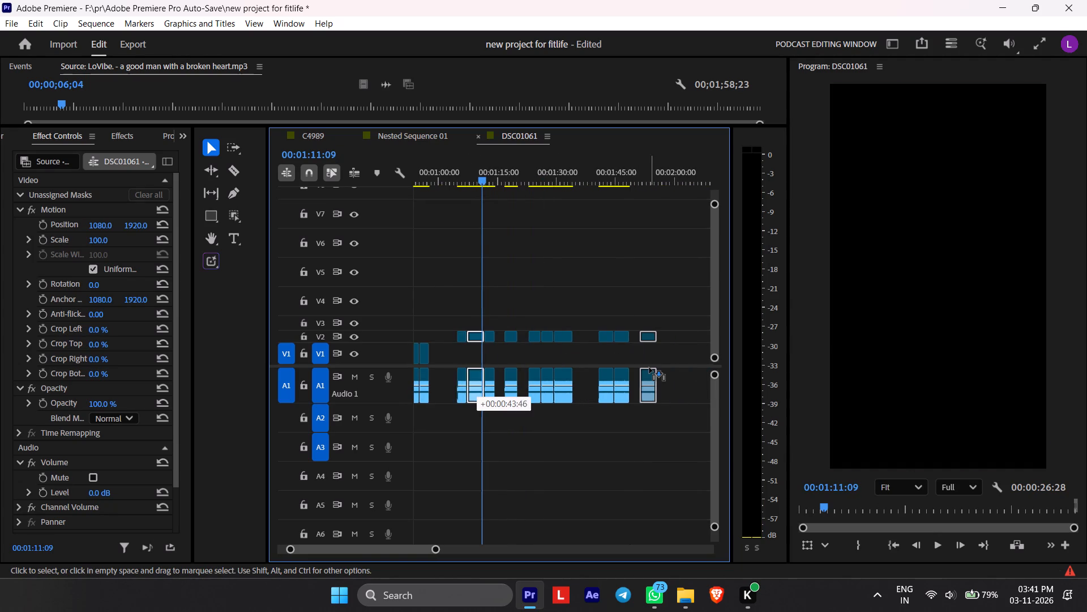
left_click_drag(649, 368, 656, 368)
key("space")
scroll(498, 367, "up", 4, "alt")
key("space")
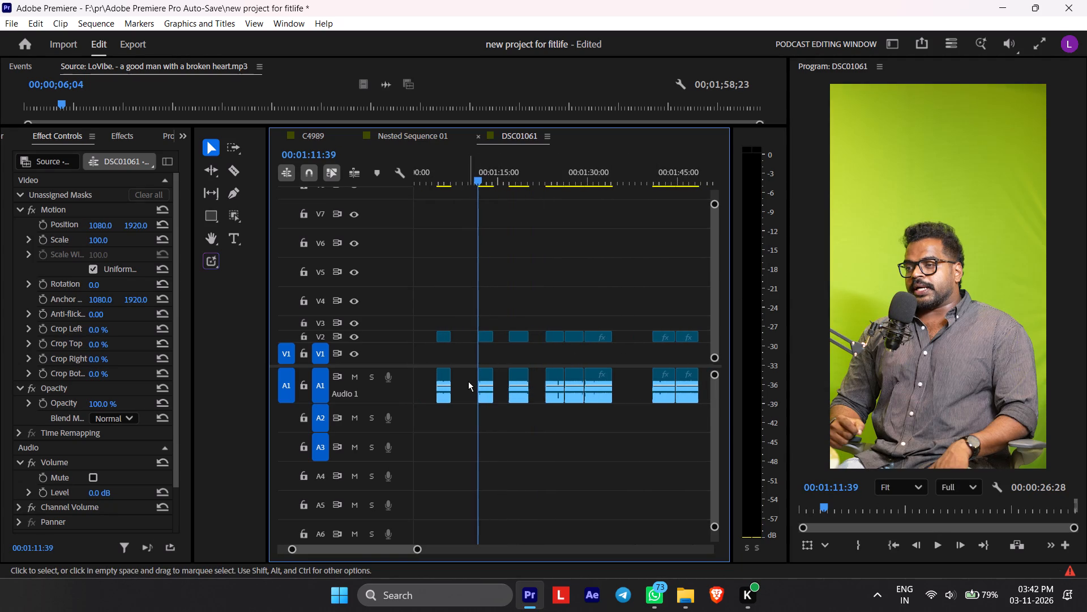
left_click(467, 384)
type("Z")
Play across the closed gap and sample the following V2 clips between about 00:01:12 and 00:01:22.
key("space")
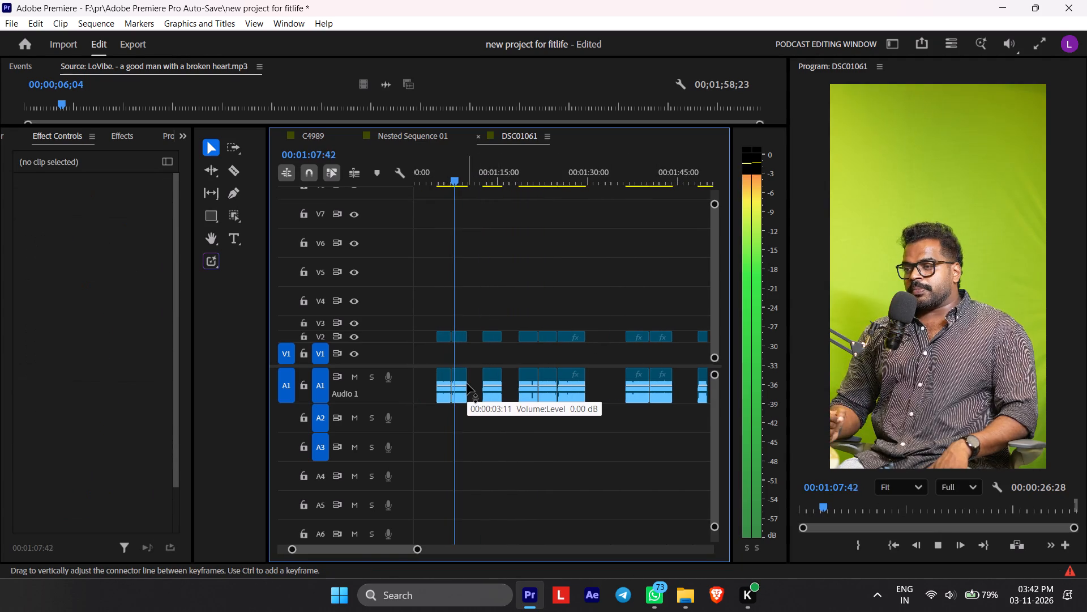
key("space")
key("space")
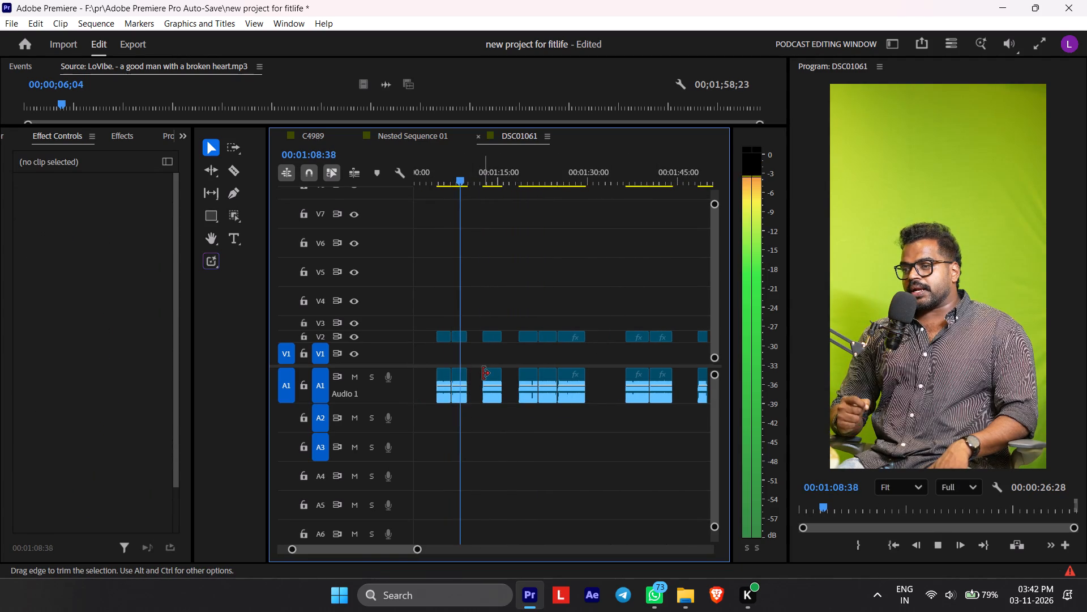
left_click_drag(490, 175, 483, 175)
key("space")
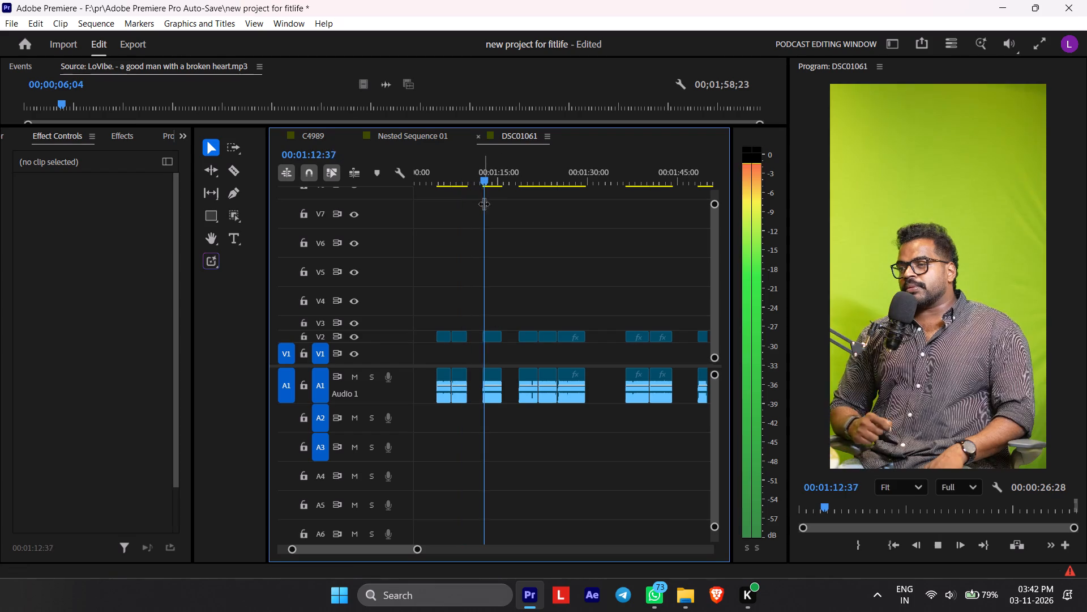
left_click(521, 185)
key("space")
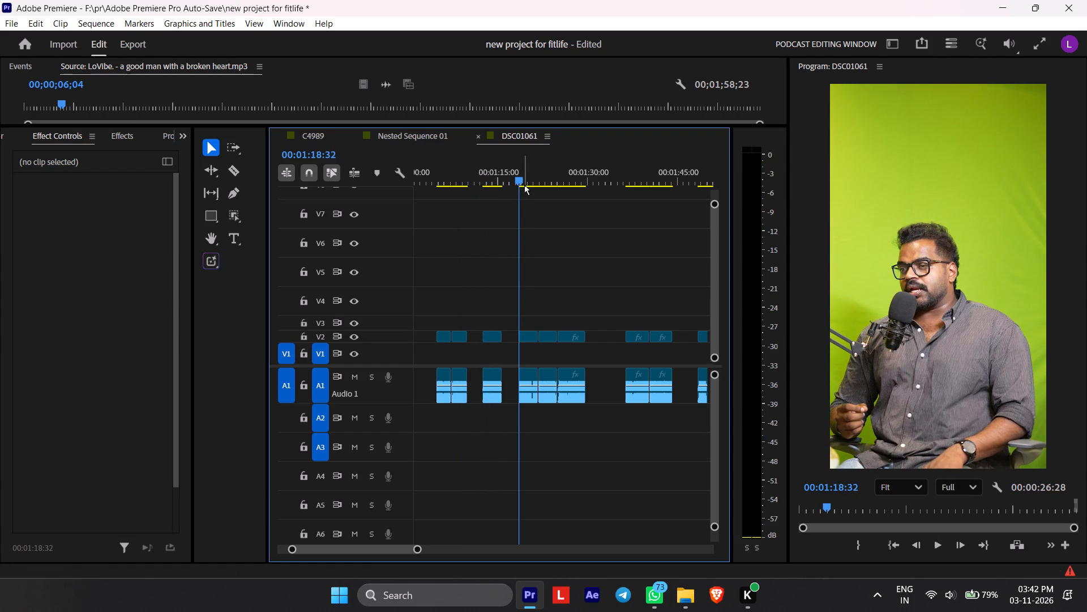
left_click_drag(553, 186, 558, 188)
left_click(547, 185)
key("space")
key("space")
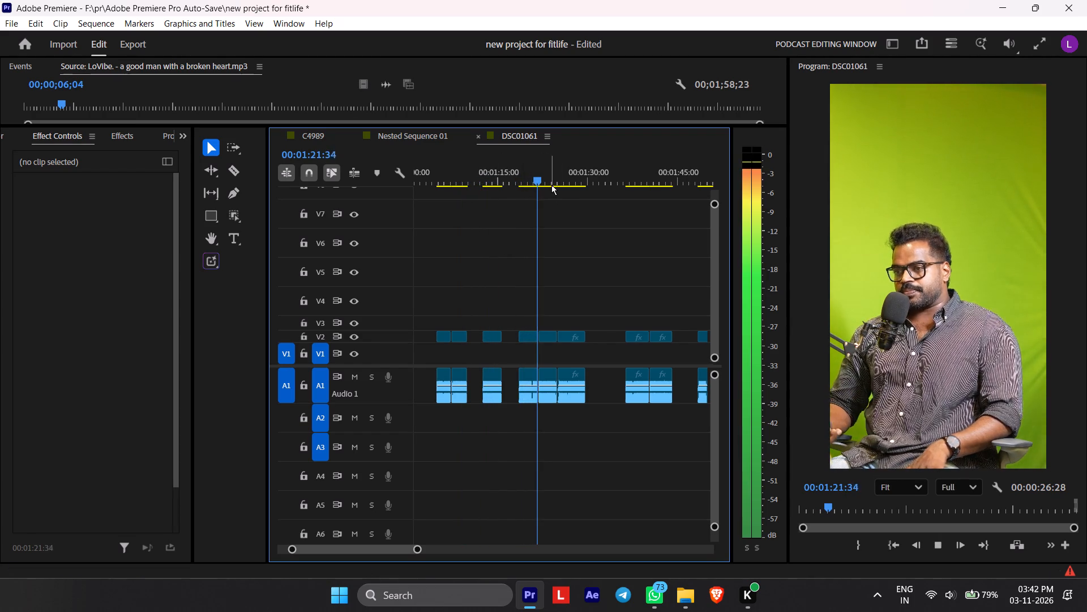
key("space")
Move the second V2 clip with its audio to V1 in the empty space at about 00:01:32.
left_click(455, 336)
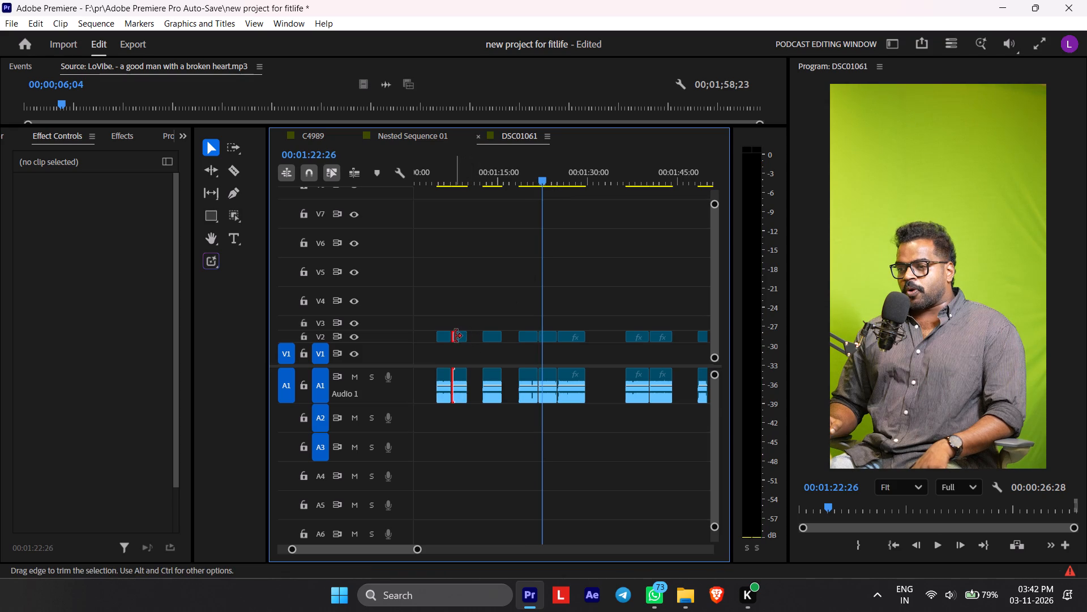
left_click(464, 341)
left_click_drag(460, 336, 551, 329)
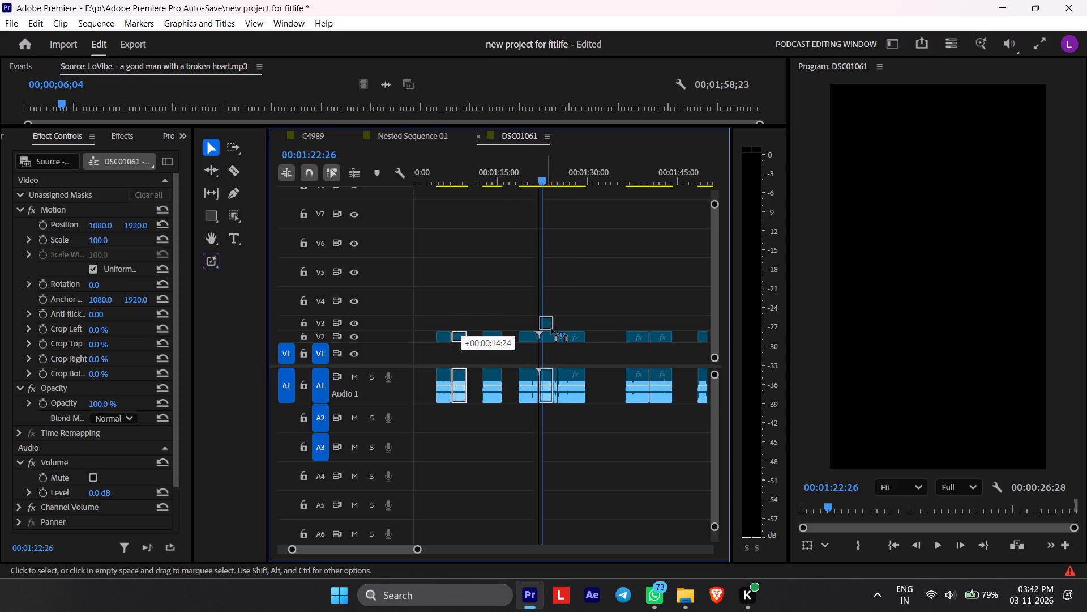
left_click_drag(551, 329, 610, 347)
Place C4869.MP4 on V1 directly after the first clip of the group, and lower that first clip from V2 to V1.
left_click_drag(547, 339, 453, 359)
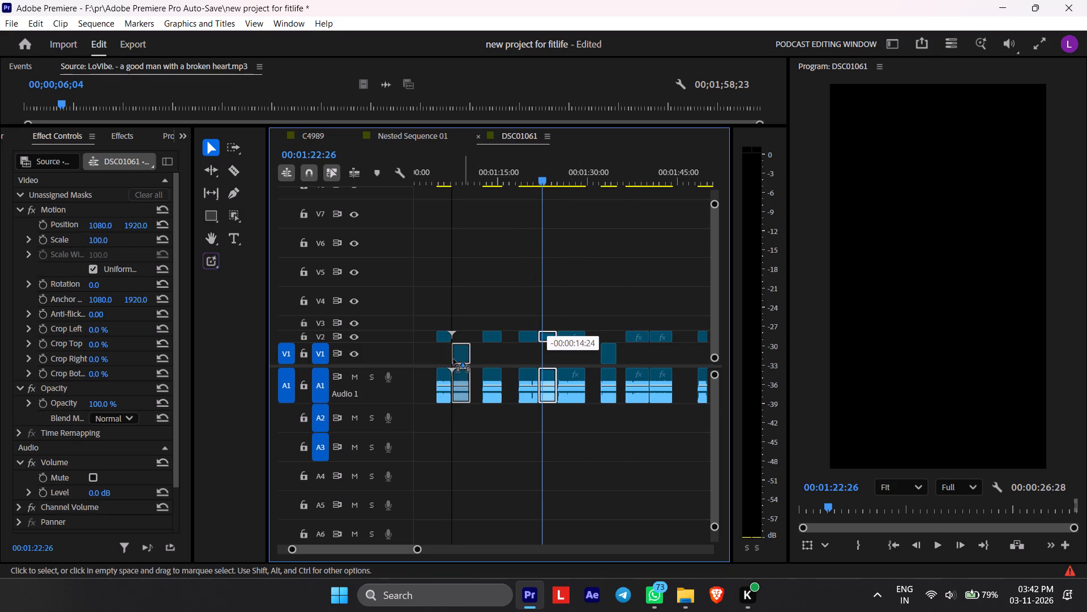
left_click_drag(453, 359, 463, 377)
left_click_drag(447, 334, 447, 364)
Play the joined V1 clips from about 00:01:05 on into C4878.MP4, checking the cuts.
left_click(429, 188)
left_click(440, 176)
key("space")
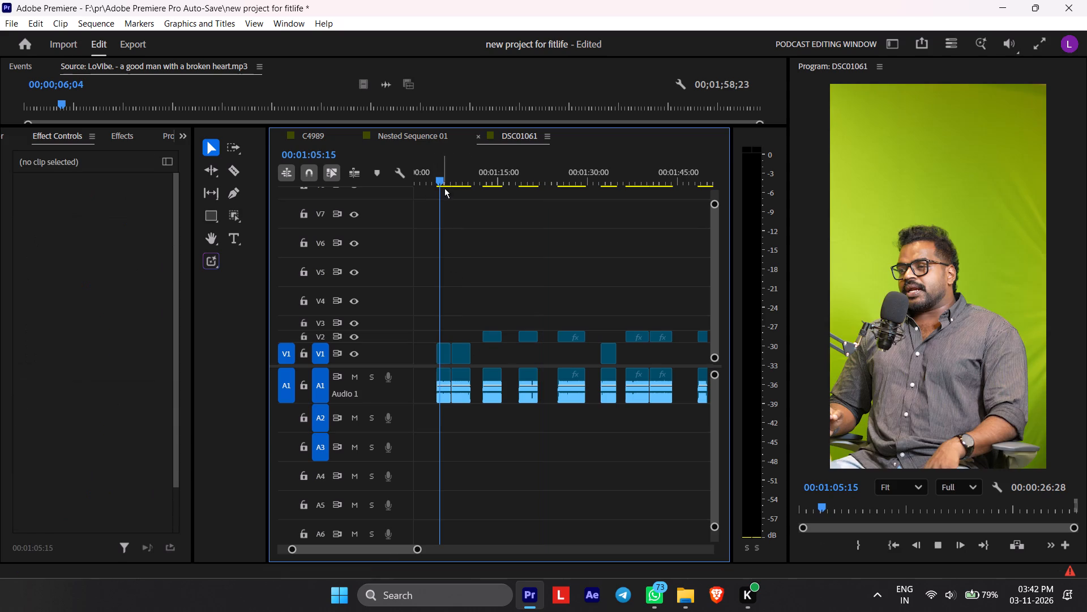
scroll(448, 382, "up", 9, "alt")
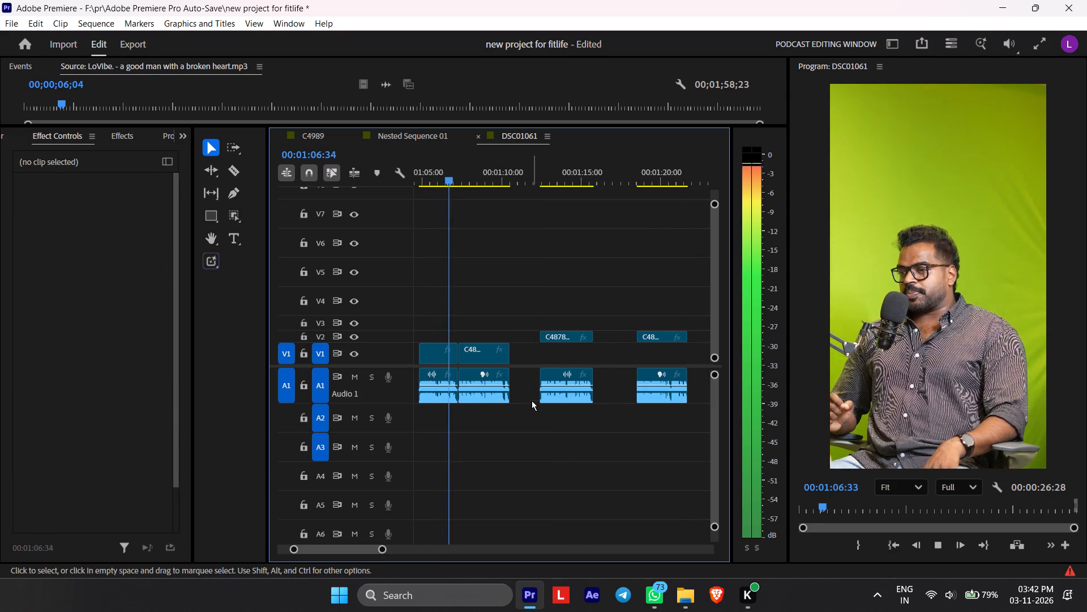
scroll(532, 403, "down", 1)
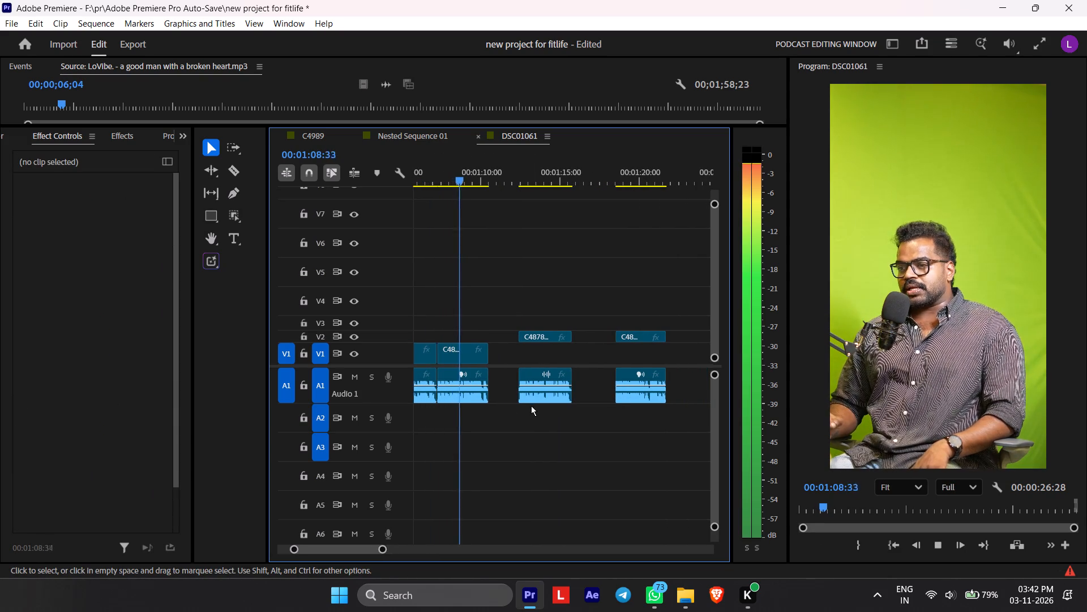
scroll(511, 443, "up", 4, "alt")
key("space")
left_click(509, 401)
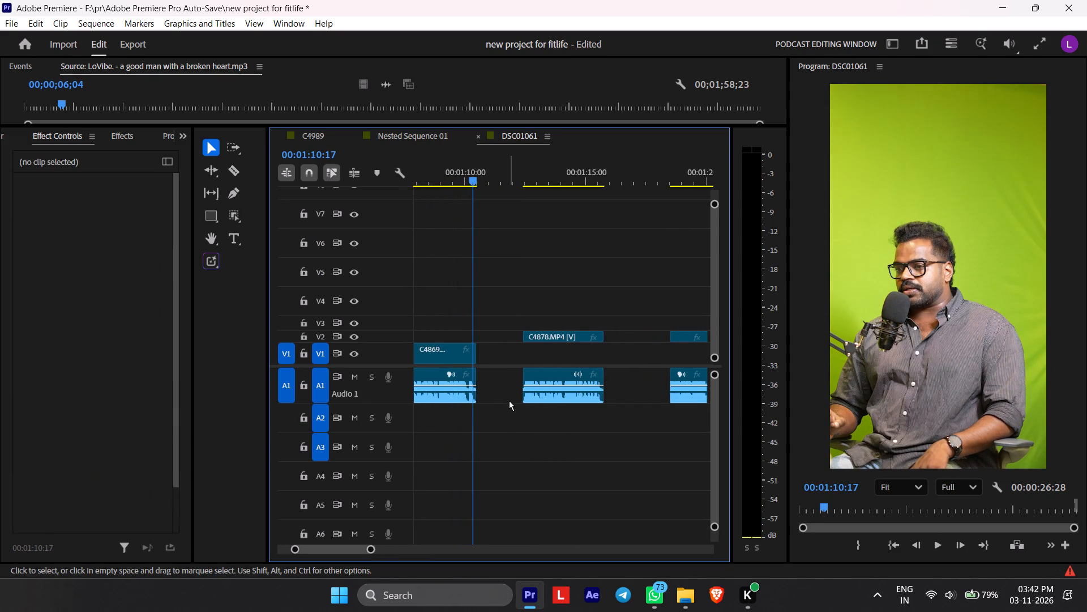
key("space")
scroll(511, 403, "down", 7)
scroll(545, 395, "down", 9, "alt")
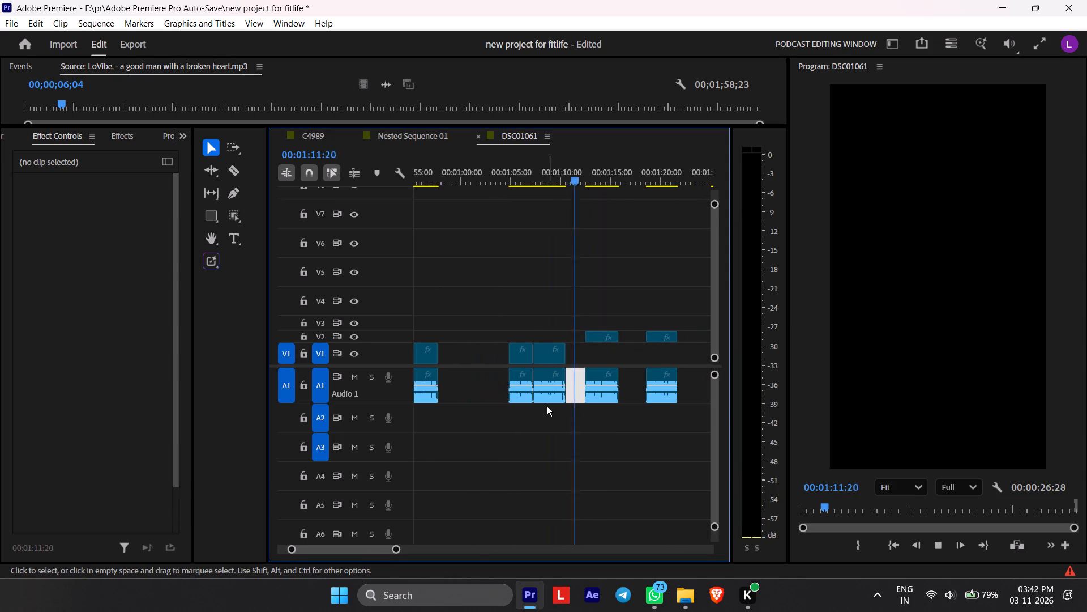
scroll(547, 406, "down", 3, "alt")
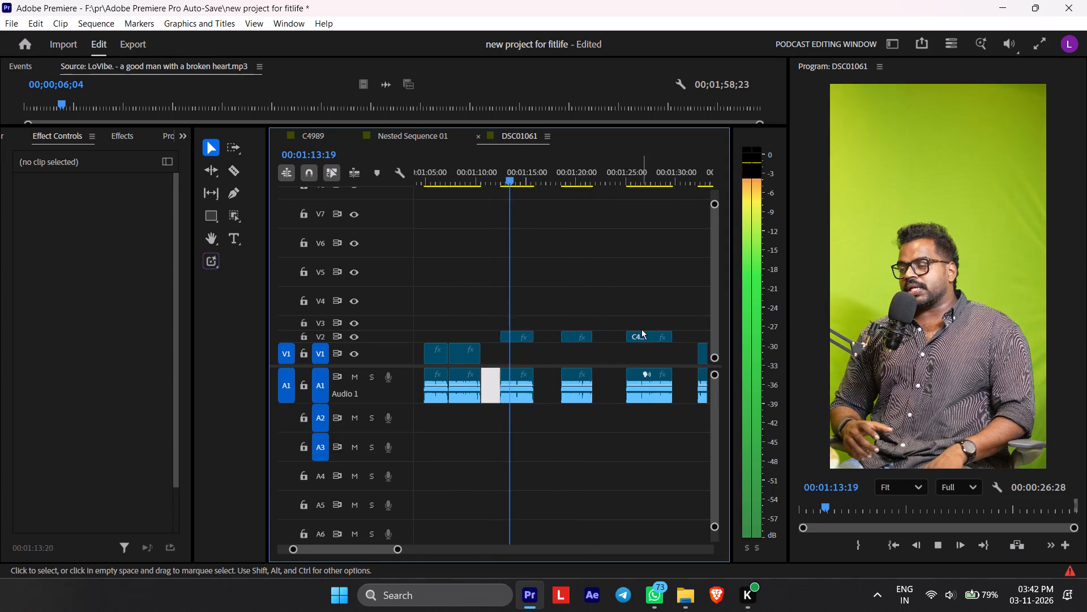
Preview the V2 clips after C4878.MP4 and move C4870.MP4 with its audio to V1 directly after C4869.MP4.
left_click(615, 313)
left_click(626, 316)
left_click(639, 132)
left_click(625, 157)
key("space")
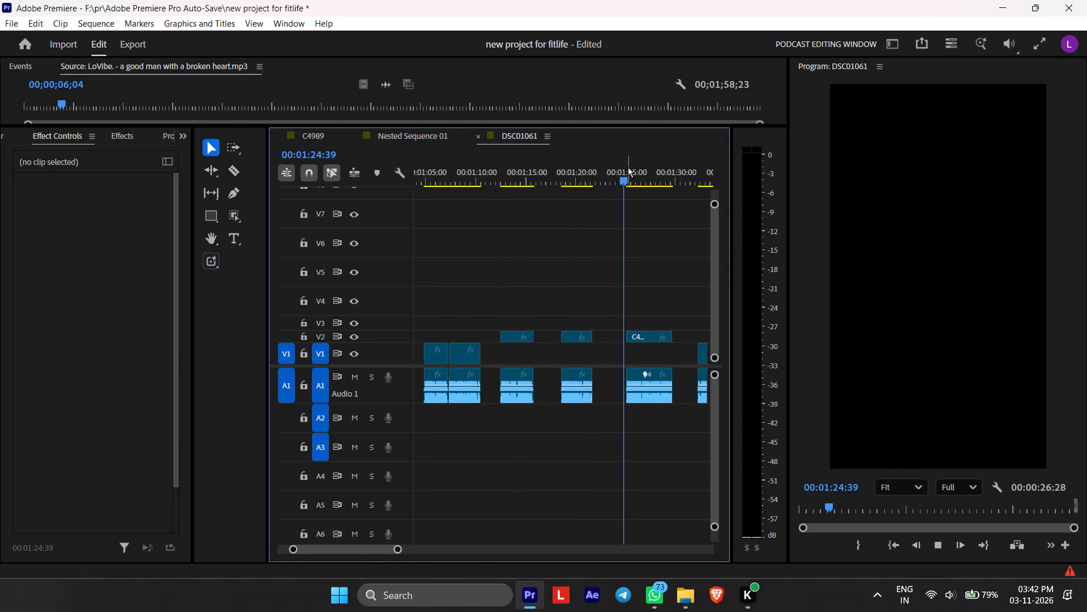
left_click(555, 170)
key("space")
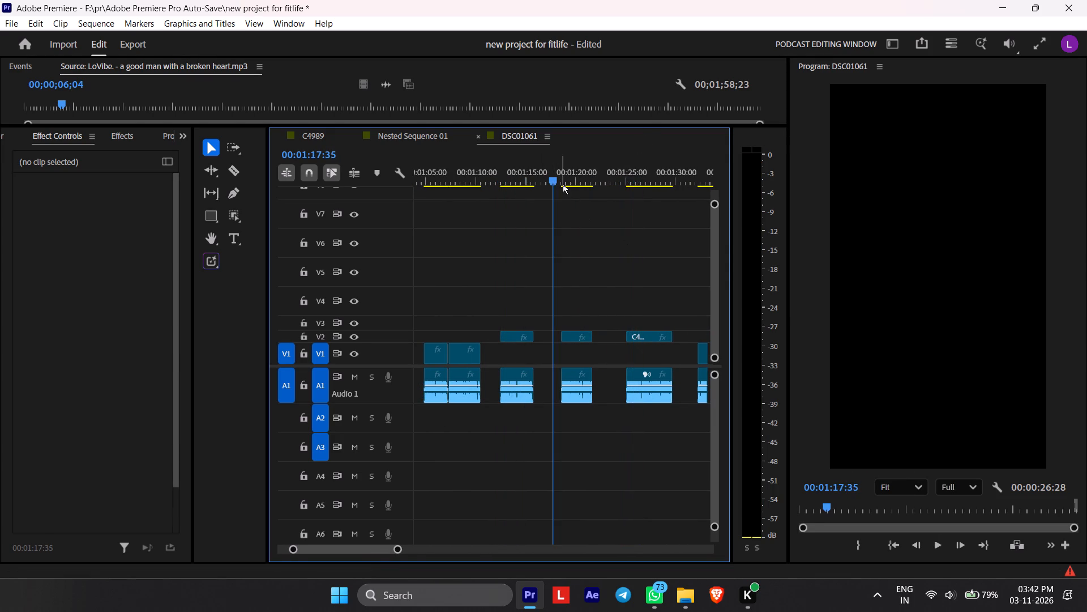
key("space")
left_click_drag(579, 337, 510, 350)
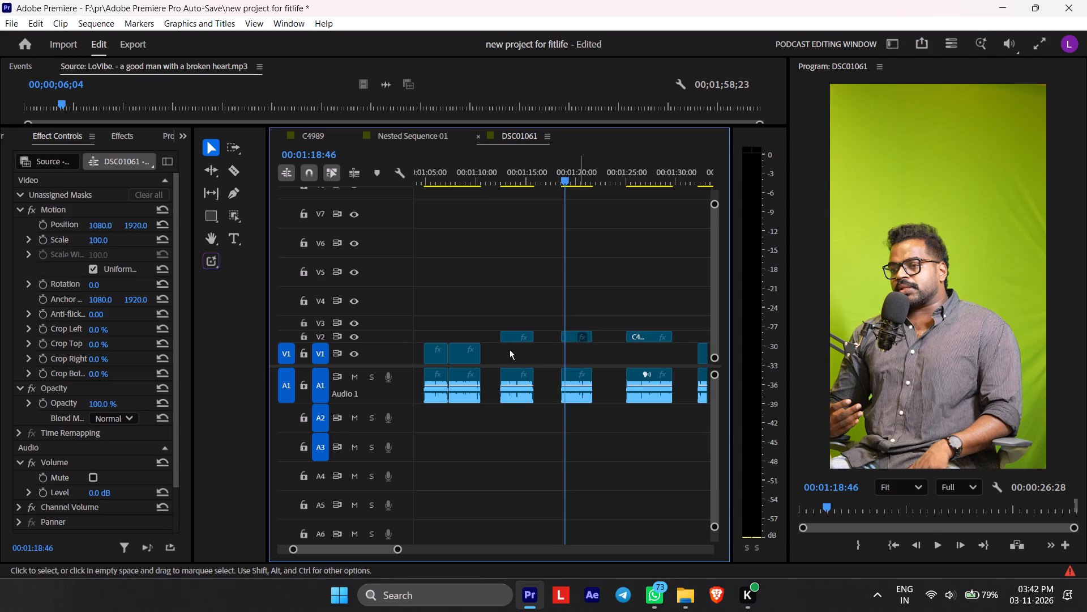
left_click_drag(510, 350, 506, 370)
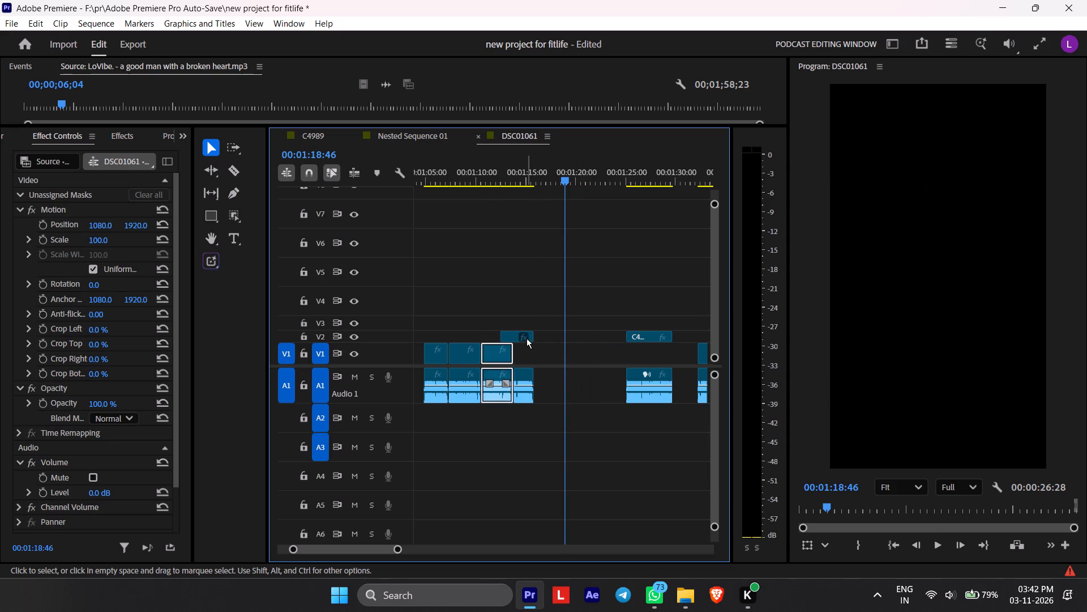
Move C4878.MP4 to V1 directly after C4870.MP4 and extend its trimmed audio start to match the video.
left_click_drag(521, 338, 536, 338)
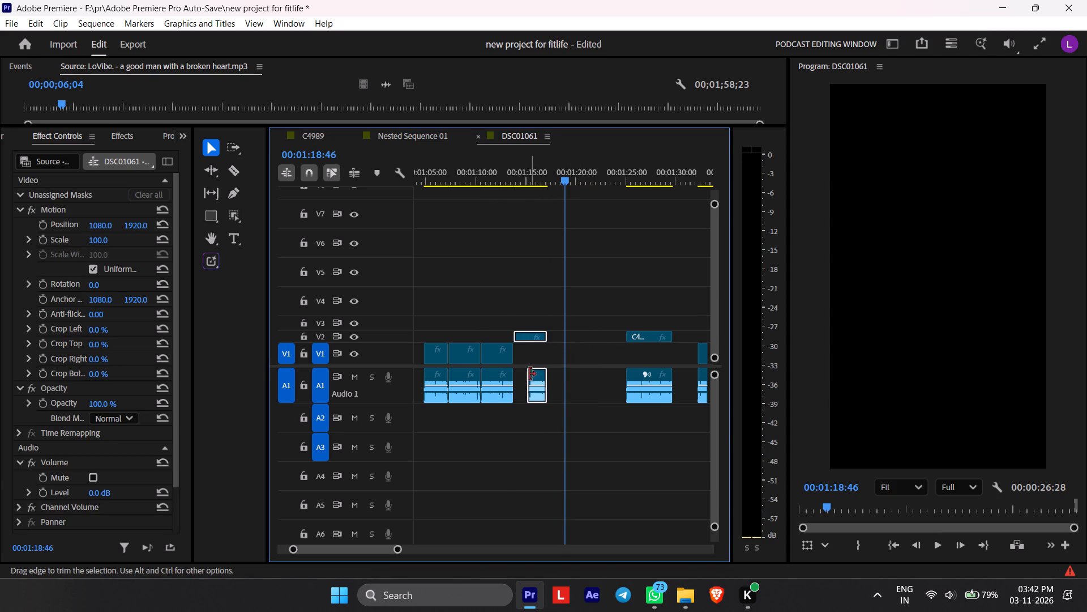
left_click(529, 374)
left_click_drag(528, 372, 516, 372, "alt")
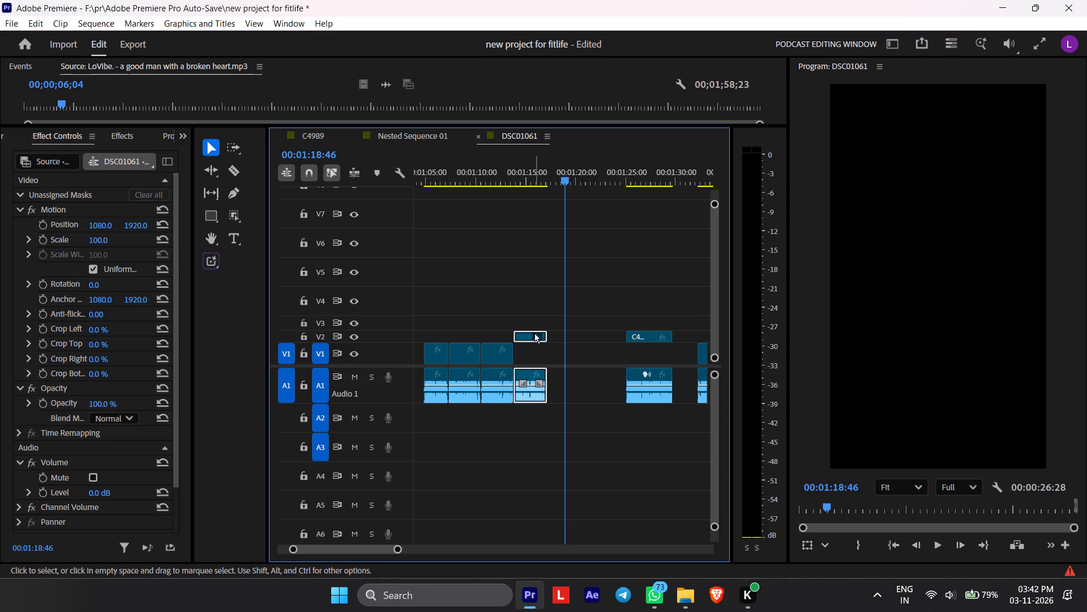
left_click_drag(534, 333, 534, 372)
Play from C4869.MP4 through C4870.MP4 and C4878.MP4 on V1, reviewing the cuts between them.
left_click_drag(504, 154, 495, 161)
left_click(494, 173)
key("space")
scroll(512, 358, "up", 7, "alt")
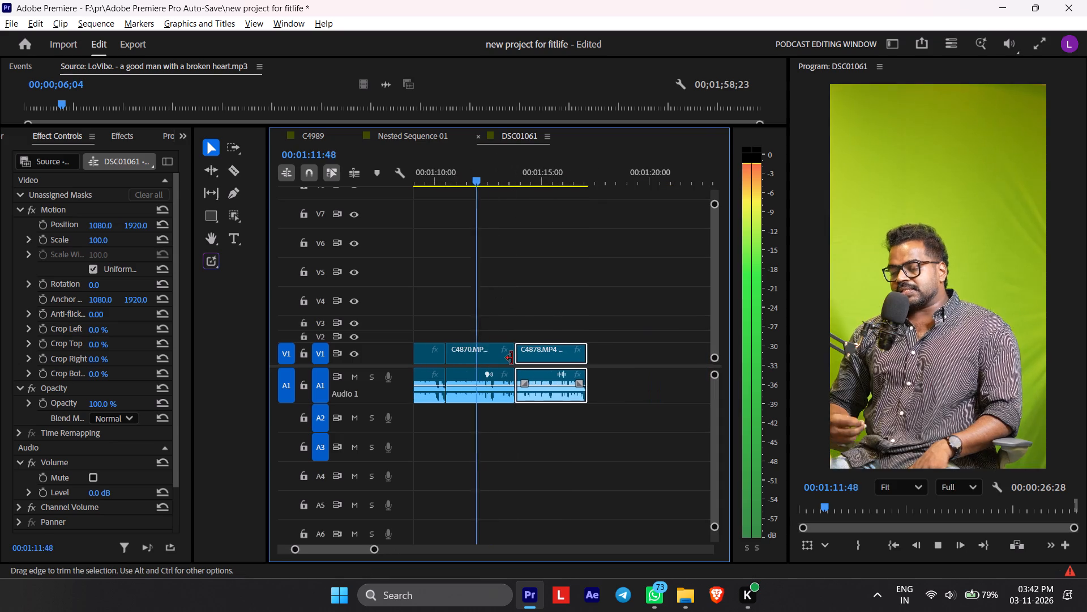
scroll(513, 363, "up", 7, "alt")
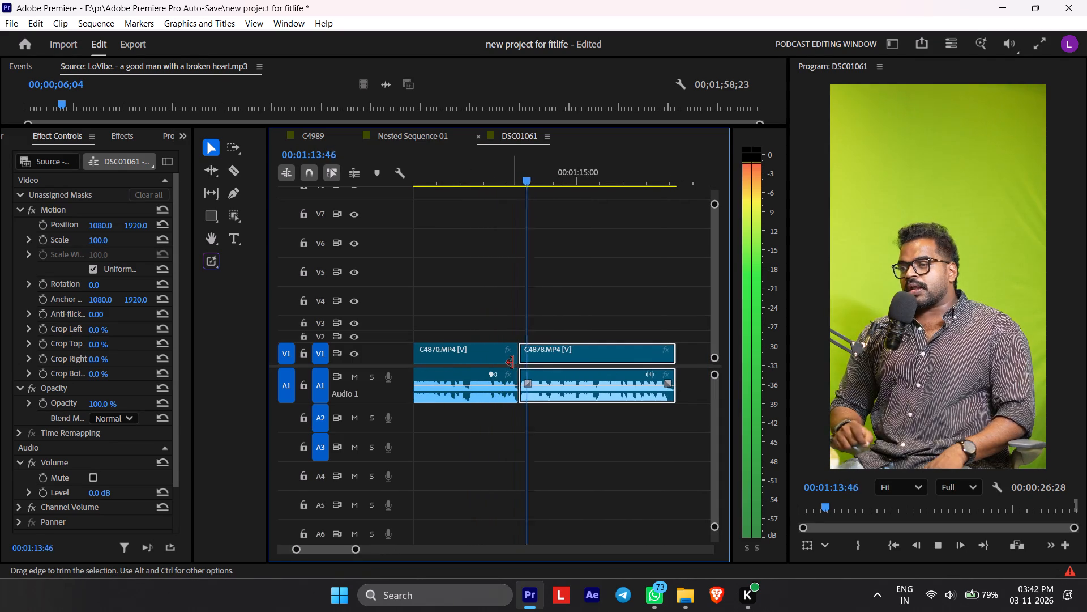
scroll(512, 363, "down", 7)
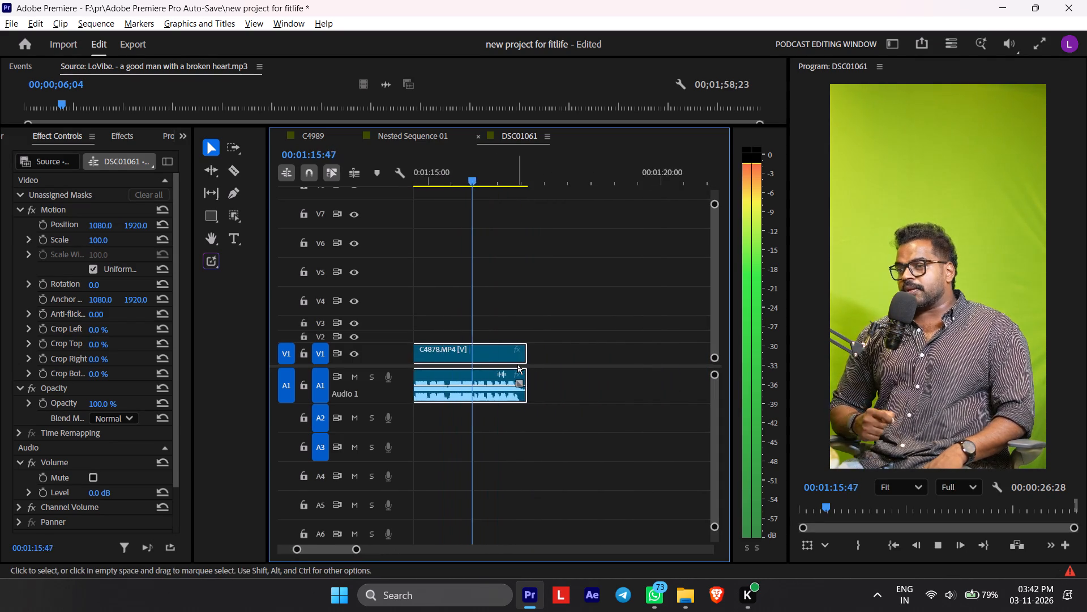
scroll(517, 367, "down", 8, "alt")
key("space")
scroll(509, 383, "down", 6, "alt")
scroll(510, 389, "up", 4)
left_click(532, 181)
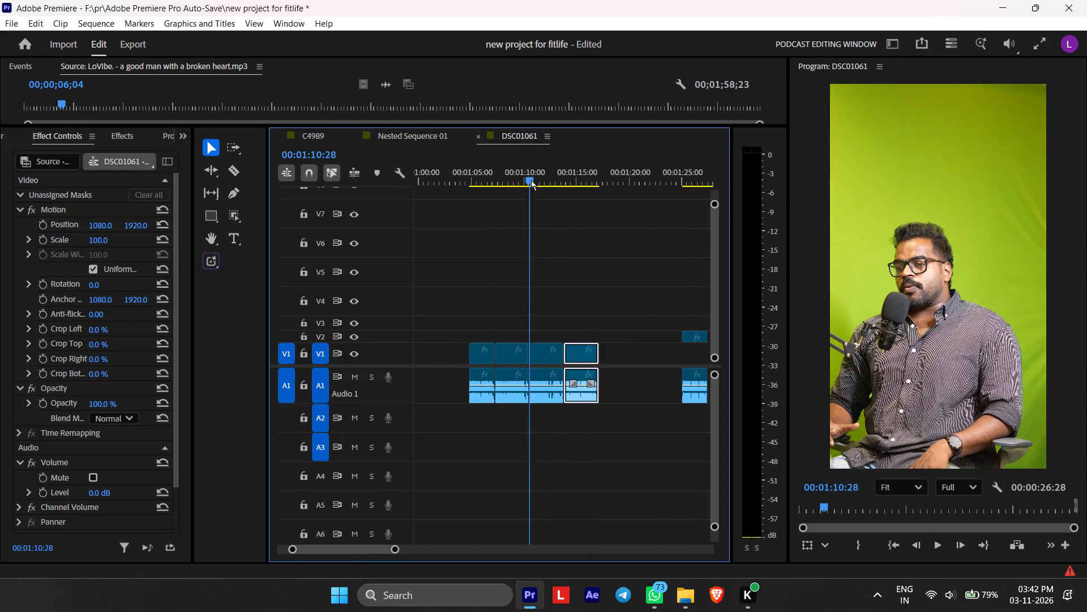
key("space")
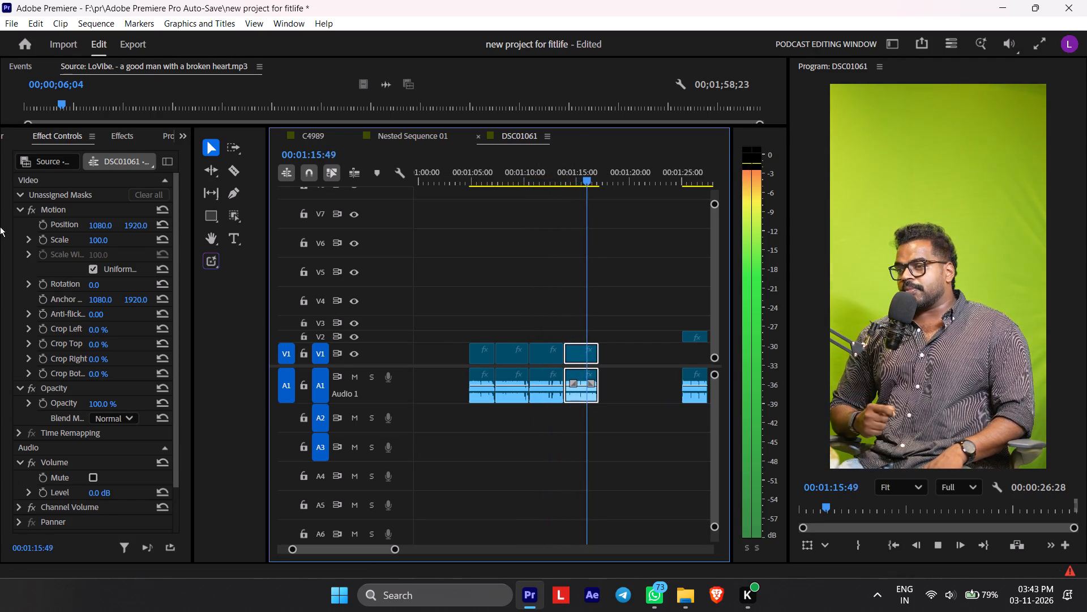
key("space")
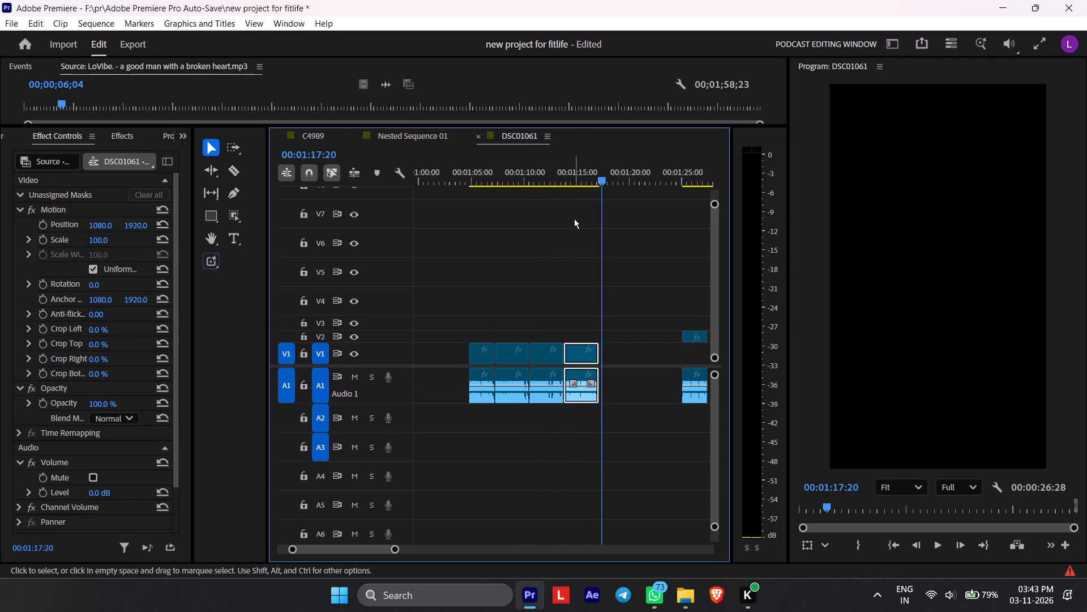
Move C4878.MP4 later on V1 so it starts at about 00:01:19, apart from C4870.MP4.
left_click_drag(582, 351, 641, 354)
Preview C4890.MP4 on V2 from its beginning at about 00:01:25.
scroll(641, 341, "down", 4)
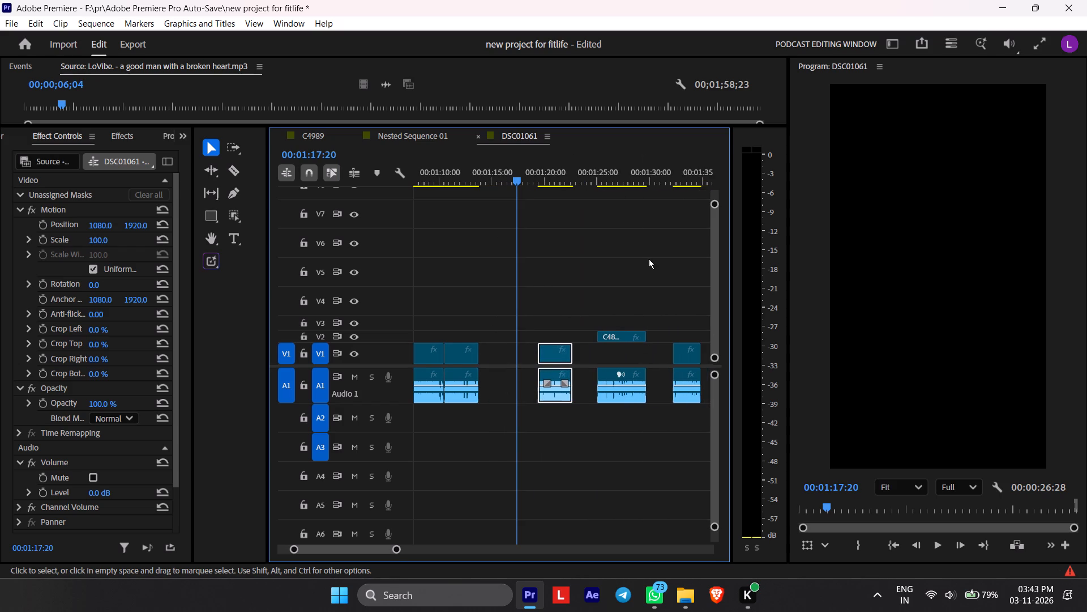
left_click(611, 173)
key("space")
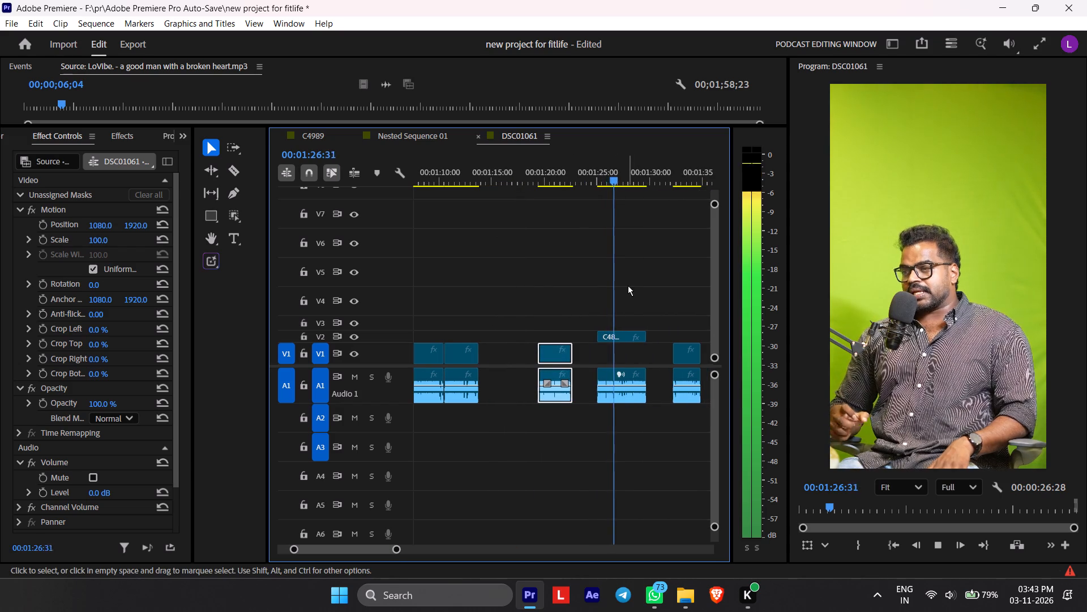
left_click_drag(607, 178, 600, 184)
key("space")
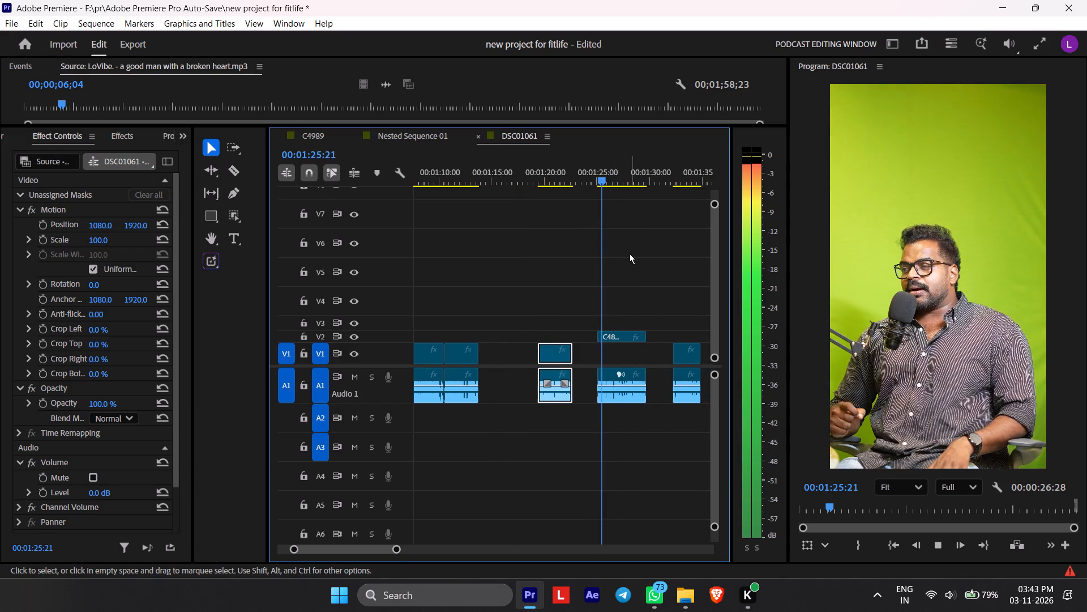
scroll(630, 267, "down", 3)
key("space")
Preview C4874.MP4 on V1 and move it with its audio directly after C4870.MP4.
left_click(619, 173)
left_click_drag(611, 176, 605, 179)
key("space")
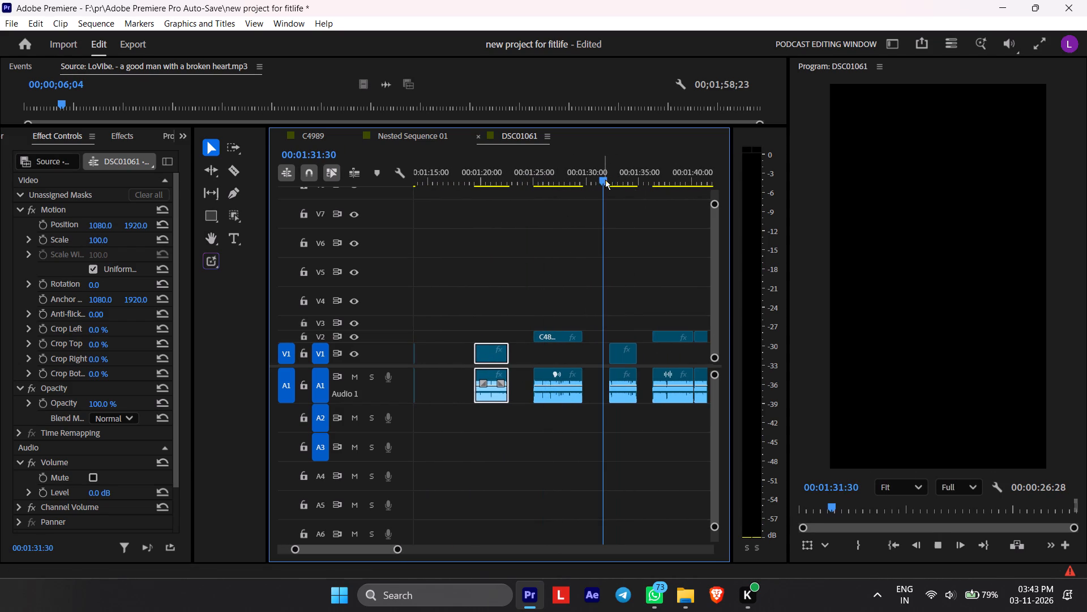
key("space")
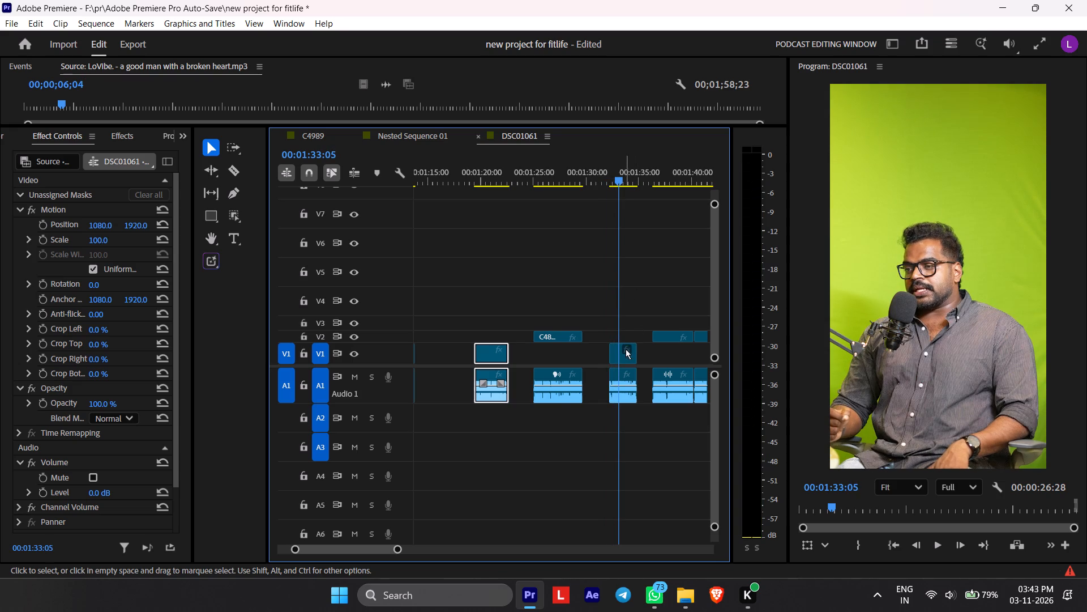
scroll(594, 357, "up", 4)
scroll(653, 349, "down", 2)
left_click_drag(658, 349, 443, 356)
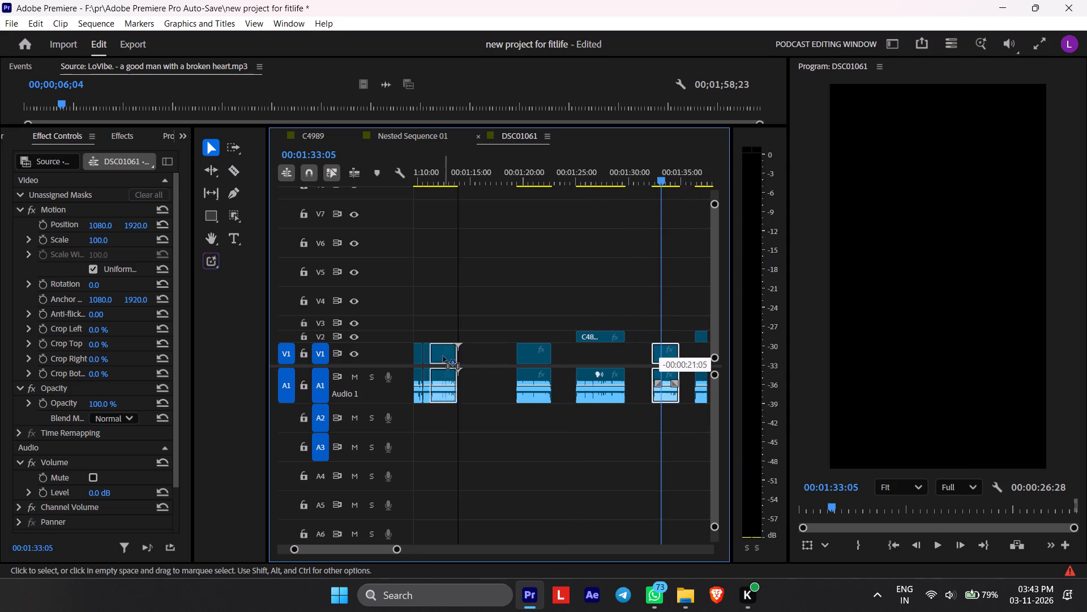
left_click_drag(443, 356, 466, 357)
Play from C4870.MP4 through C4874.MP4 on V1 to review the cut between them.
left_click(438, 148)
left_click(449, 166)
key("space")
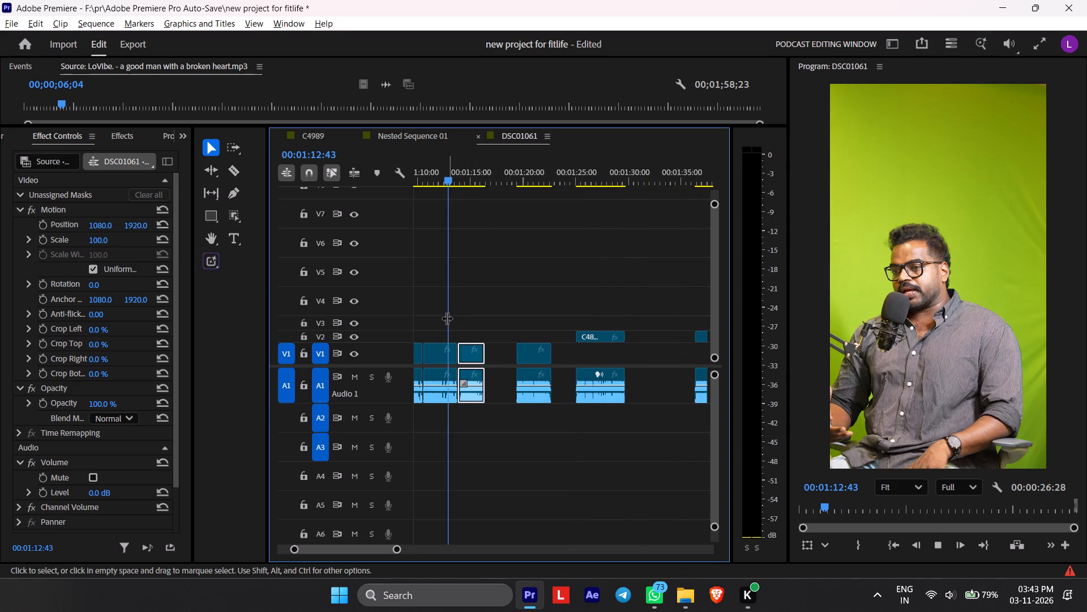
scroll(447, 318, "up", 6, "alt")
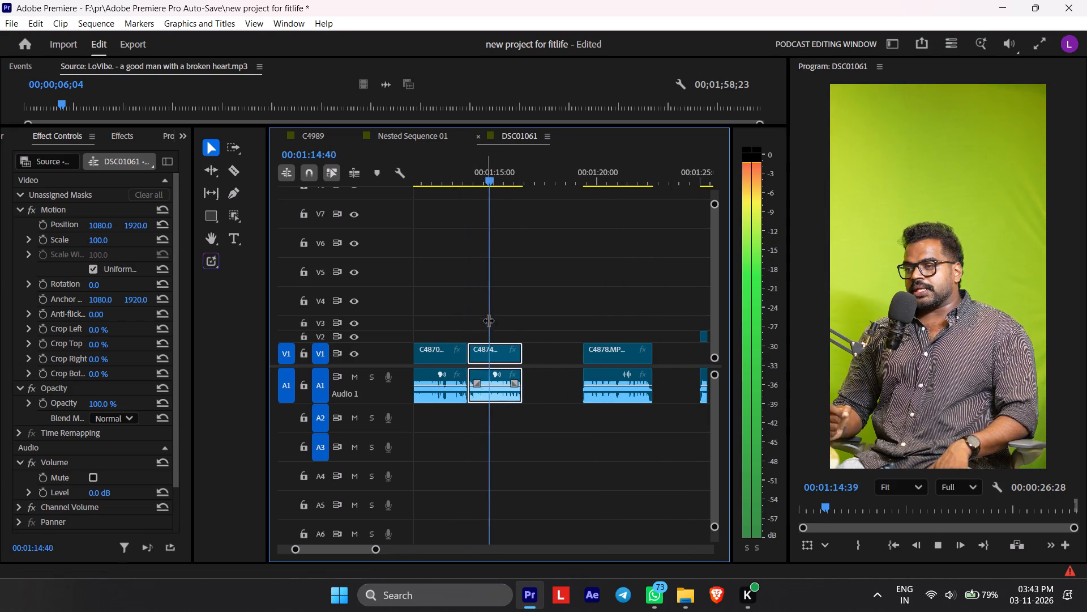
scroll(488, 322, "down", 7)
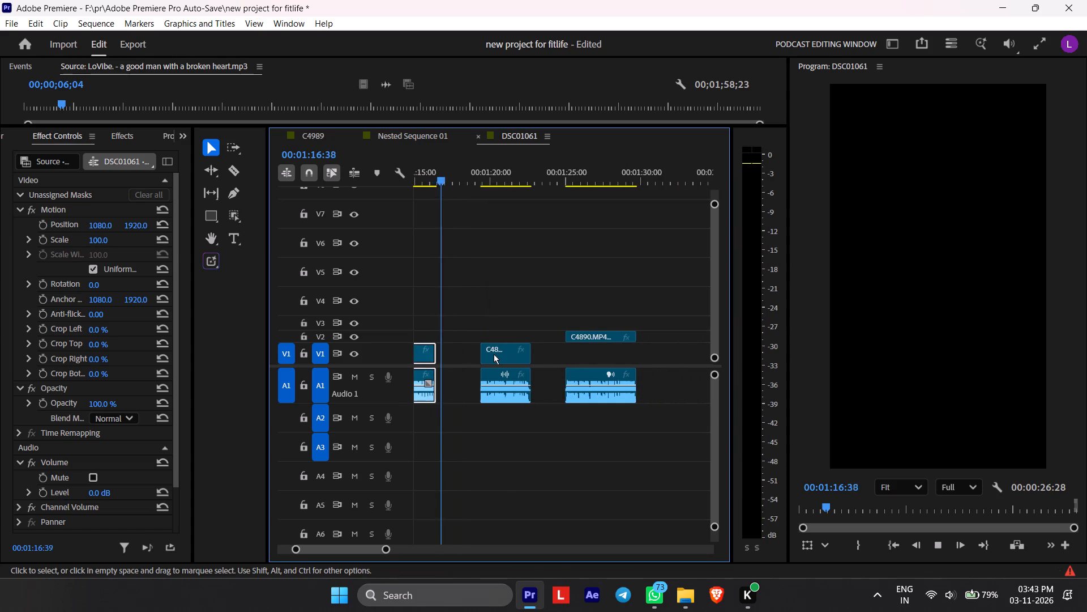
scroll(557, 352, "down", 7, "alt")
key("space")
Review the remaining V2 clips from about 00:01:48 back to C4890.MP4, and C4878.MP4 on V1.
scroll(611, 352, "down", 6)
left_click(607, 175)
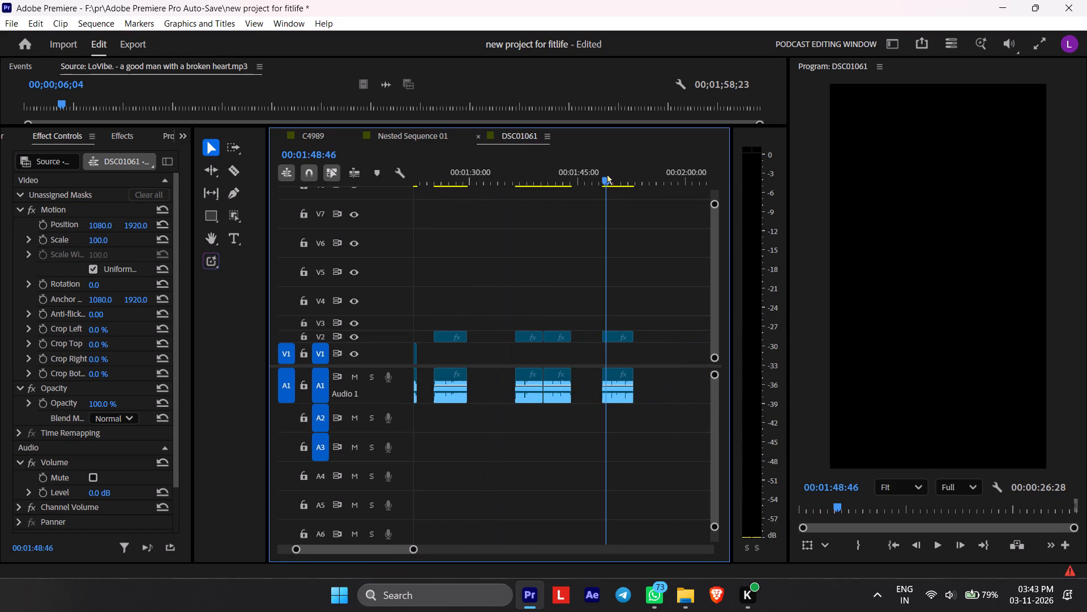
key("space")
left_click_drag(596, 161, 563, 176)
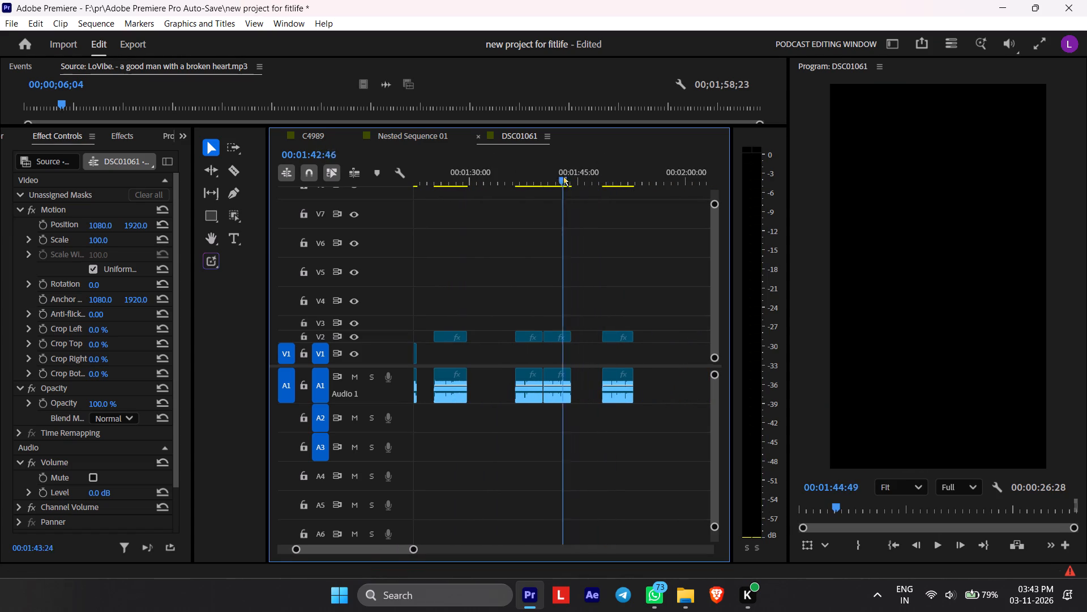
left_click_drag(563, 176, 541, 197)
key("space")
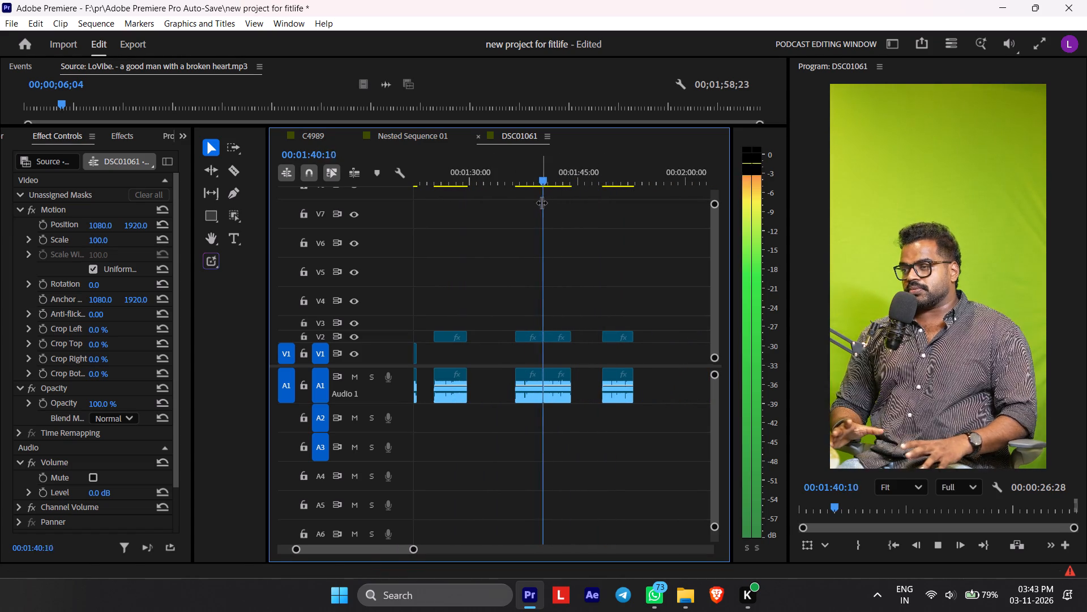
scroll(558, 296, "up", 5)
left_click_drag(642, 178, 636, 178)
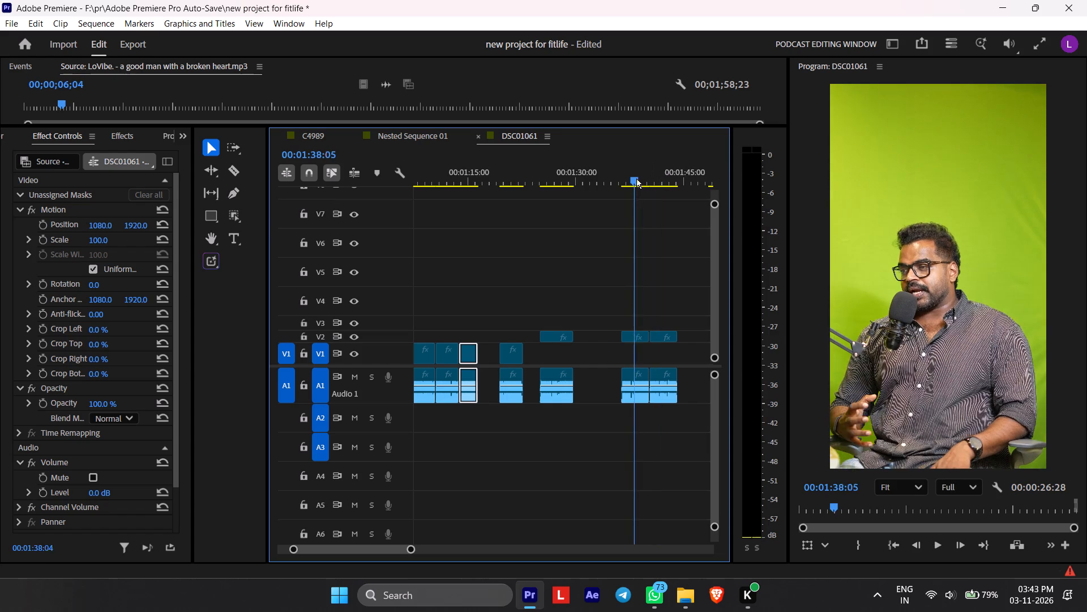
left_click_drag(636, 178, 541, 223)
key("space")
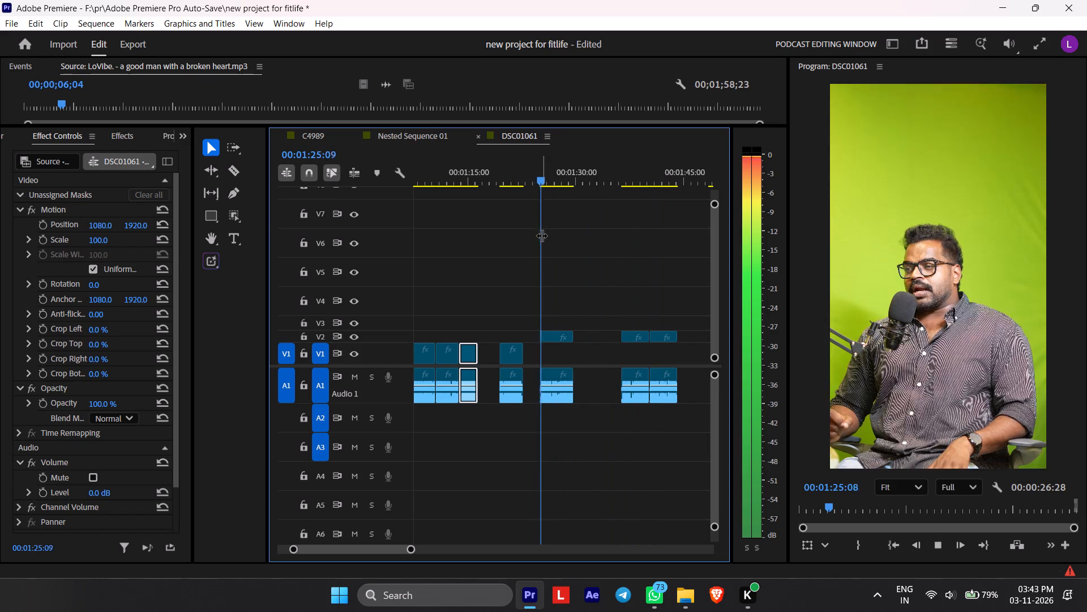
left_click(500, 163)
key("space")
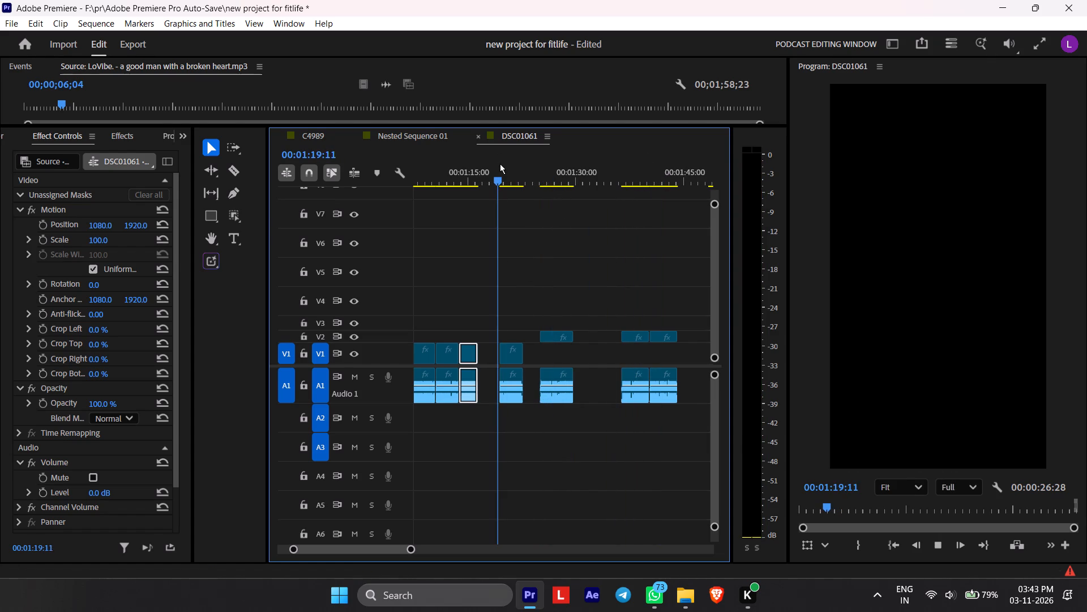
key("space")
Replay the V1 clips from about 00:00:55 through C4874.MP4 to check how they lead into each other.
scroll(507, 287, "up", 4)
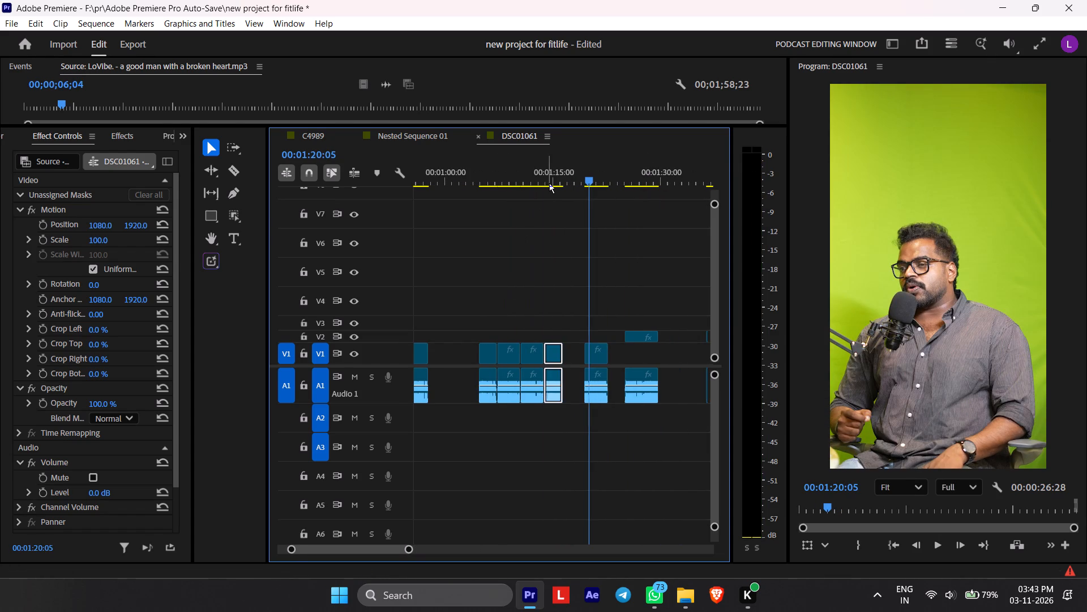
left_click(549, 183)
key("space")
key("space")
scroll(550, 228, "up", 5)
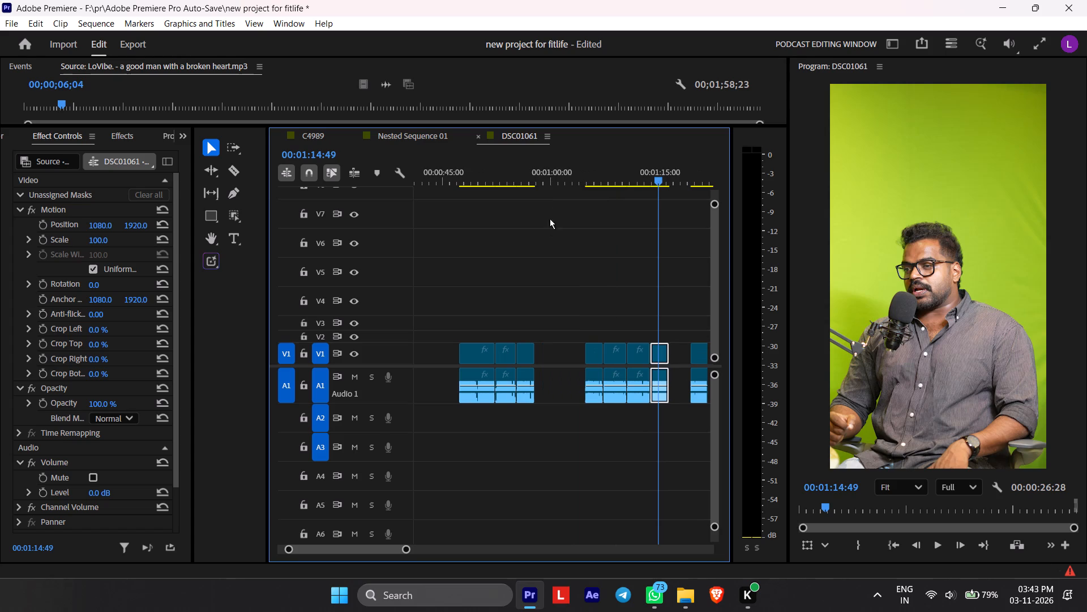
left_click(538, 167)
left_click_drag(533, 172, 519, 184)
key("space")
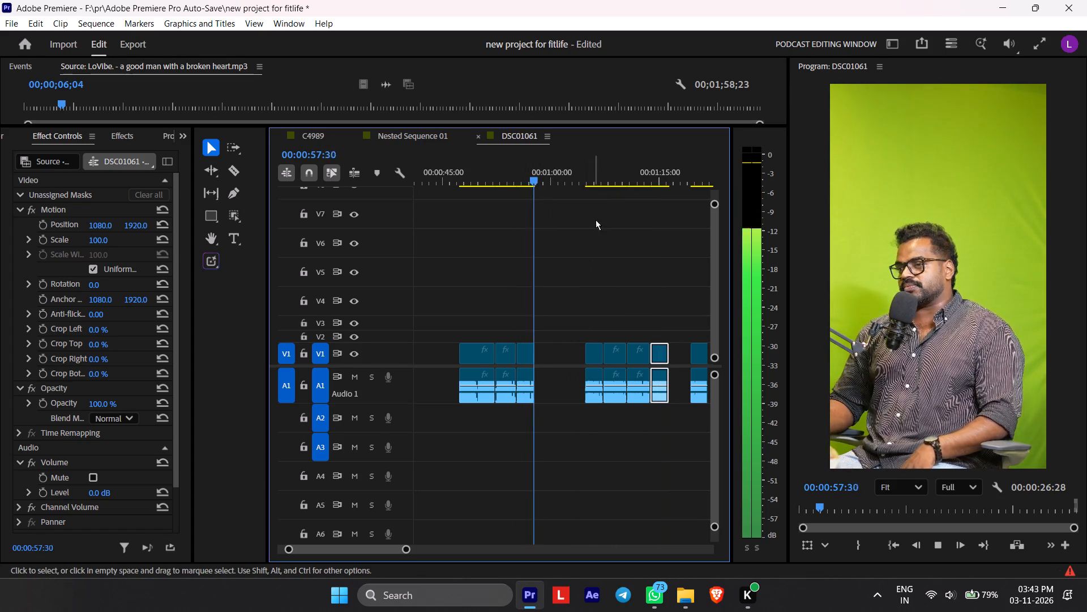
left_click(589, 166)
key("space")
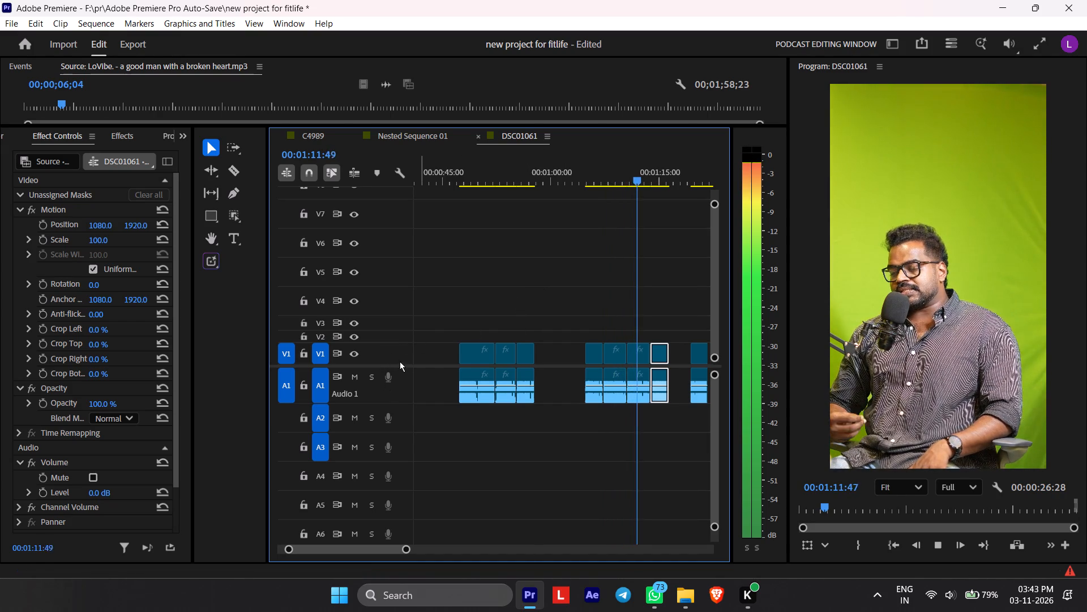
scroll(419, 332, "down", 4)
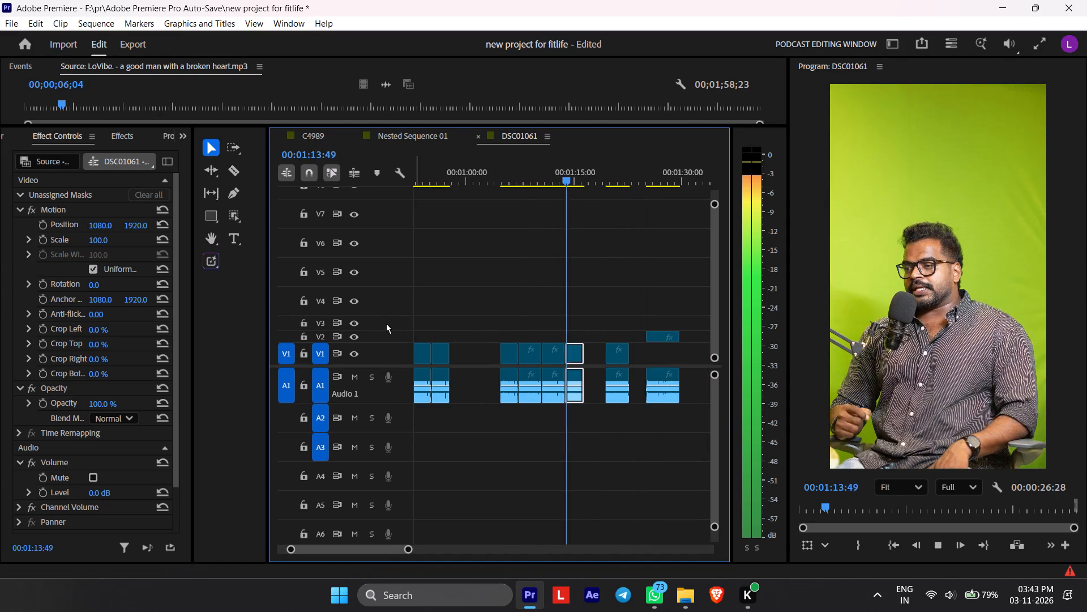
scroll(387, 330, "down", 3)
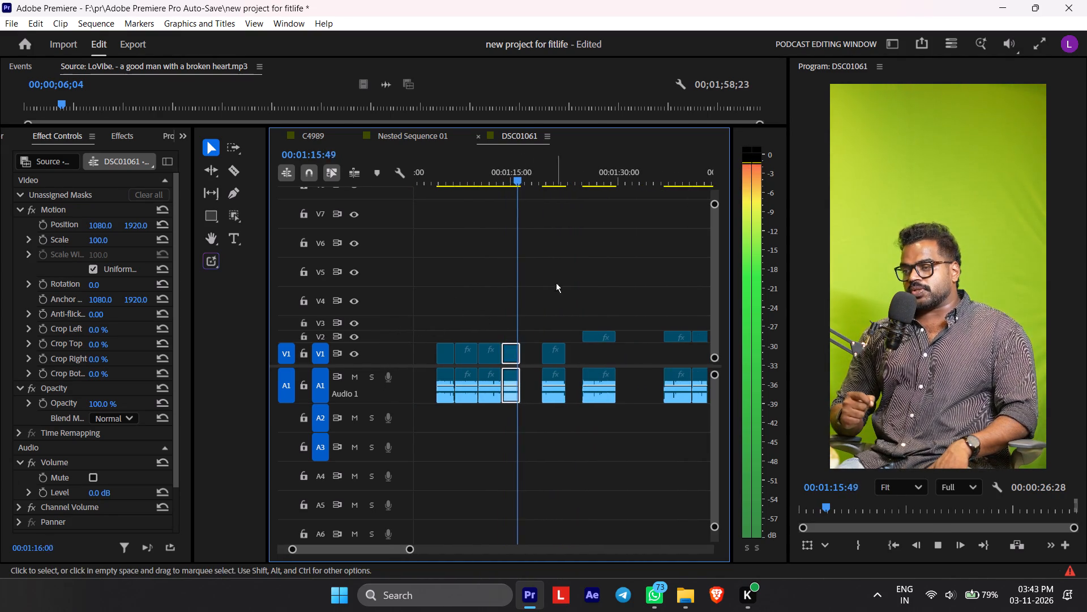
key("space")
Close the gap between C4874.MP4 and C4878.MP4 on V1 and play across the cut.
left_click(536, 343)
left_click(533, 343)
type("Z")
key("space")
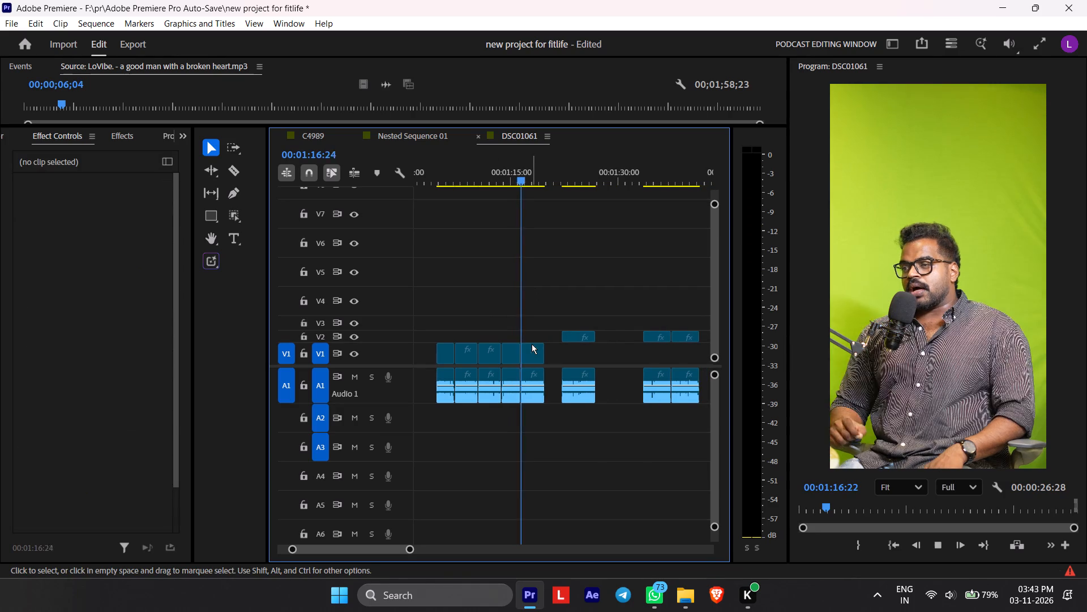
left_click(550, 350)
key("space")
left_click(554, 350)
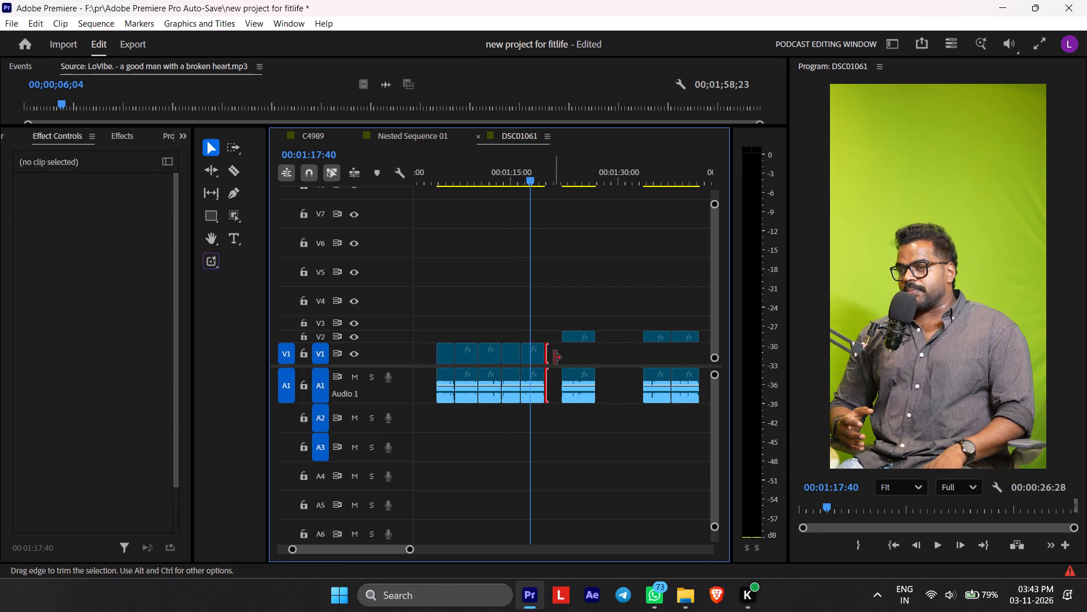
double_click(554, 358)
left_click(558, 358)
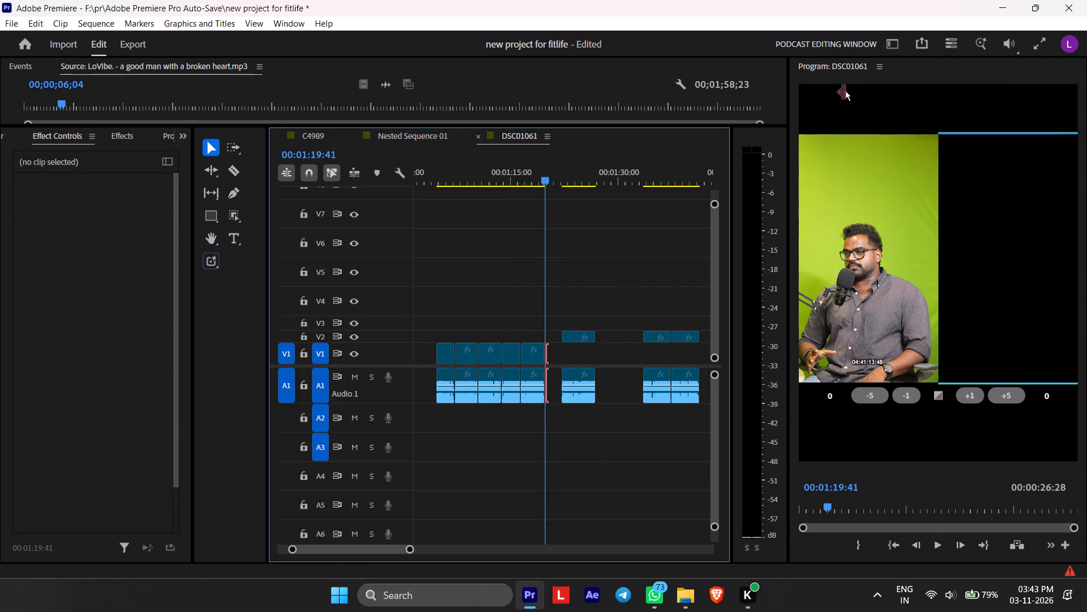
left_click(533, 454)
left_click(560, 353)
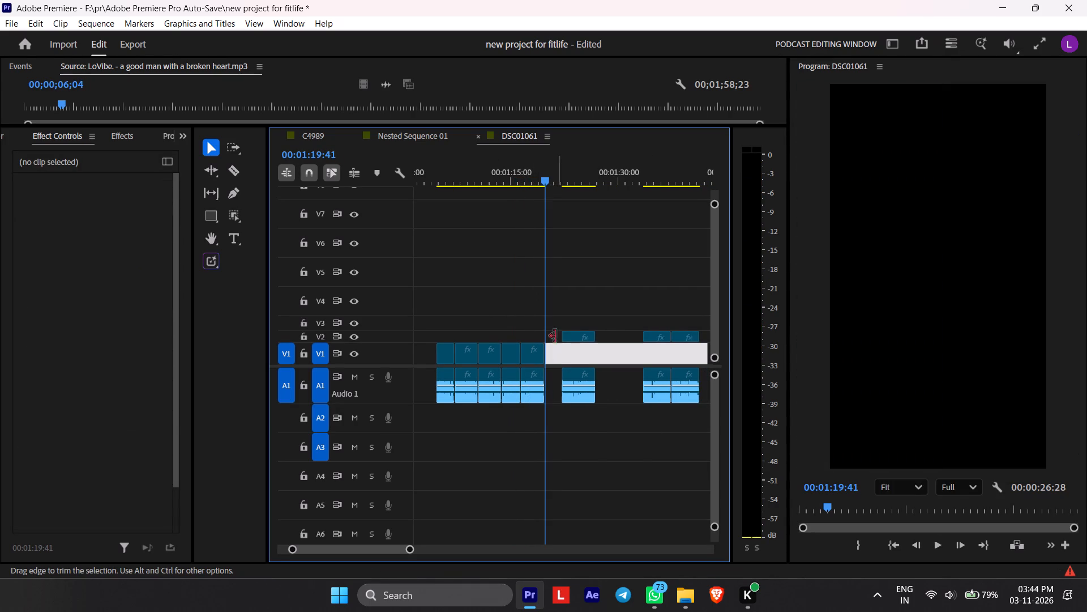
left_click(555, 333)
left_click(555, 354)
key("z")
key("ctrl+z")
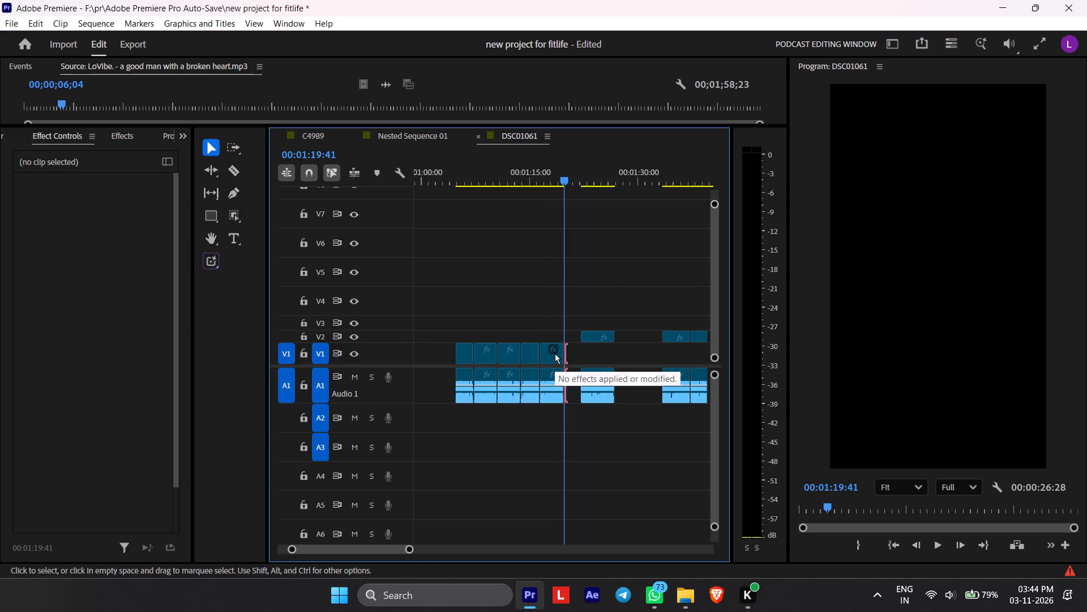
Close the gap between C4878.MP4 and C4890.MP4 and play from the new cut.
left_click(575, 347)
type("Z")
key("space")
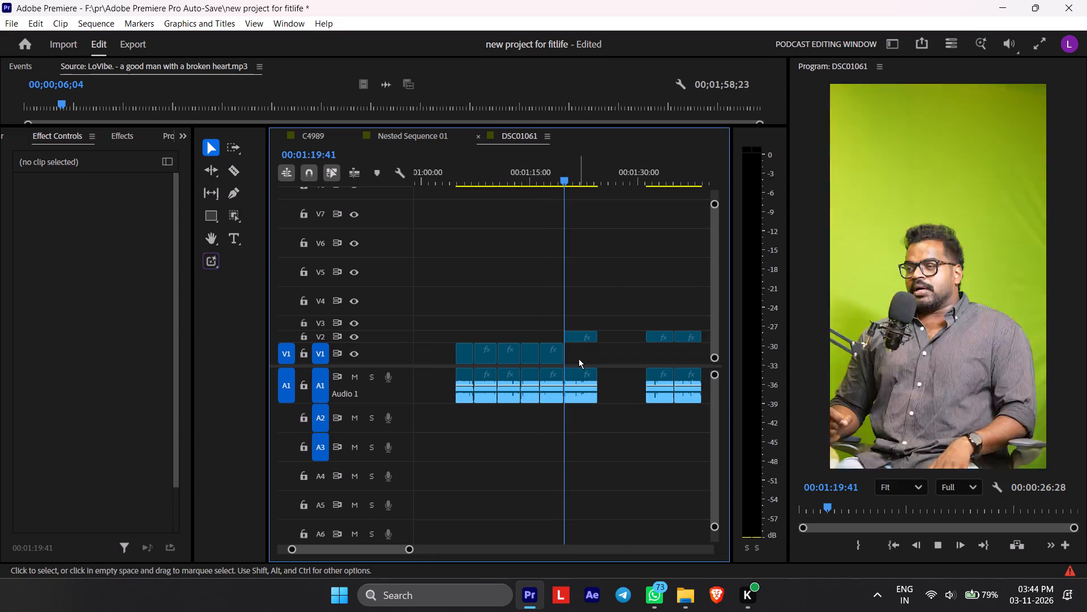
key("space")
Move C4890.MP4 from V2 down to V1 directly after C4878.MP4 and play it.
left_click_drag(577, 338, 577, 359)
key("space")
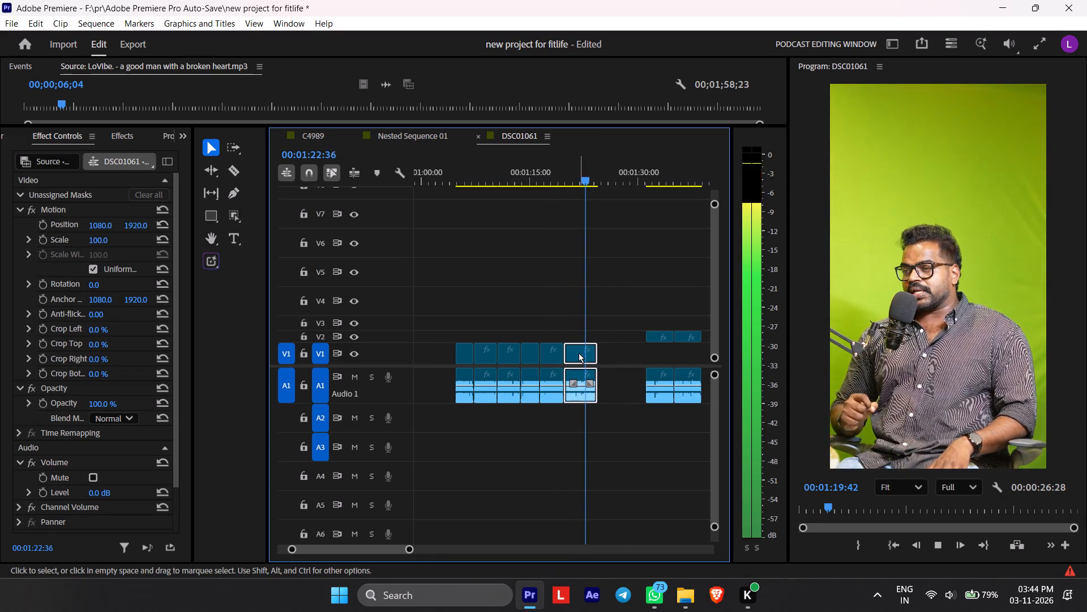
Move C4890.MP4 later on V1 so it starts at about 00:01:24, apart from C4878.MP4.
left_click_drag(577, 358, 604, 357)
Play from C4874.MP4 into C4878.MP4, and move C4878.MP4 later on V1 to sit just before C4890.MP4.
left_click(537, 171)
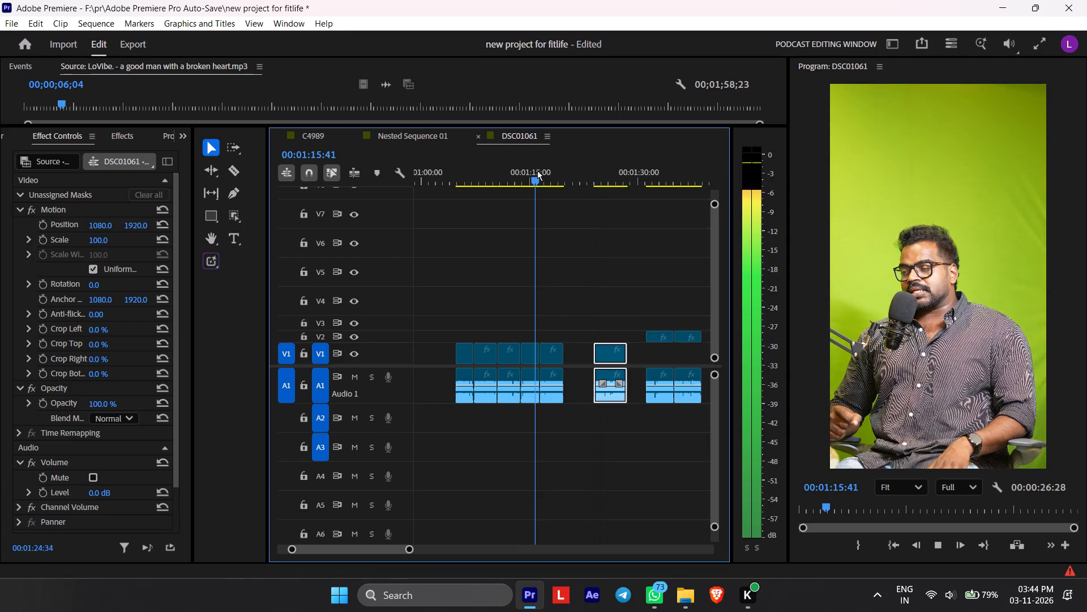
key("space")
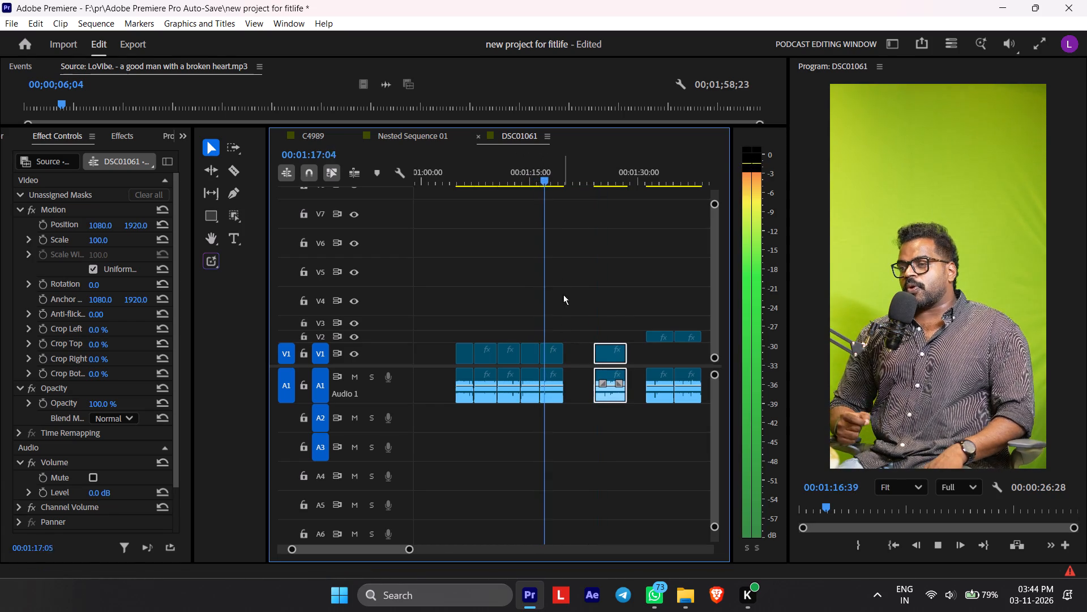
key("space")
left_click_drag(550, 356, 575, 359)
Preview C4878.MP4 on V1 and the V2 clip starting at about 00:01:31 to compare how they follow on.
left_click(581, 176)
key("space")
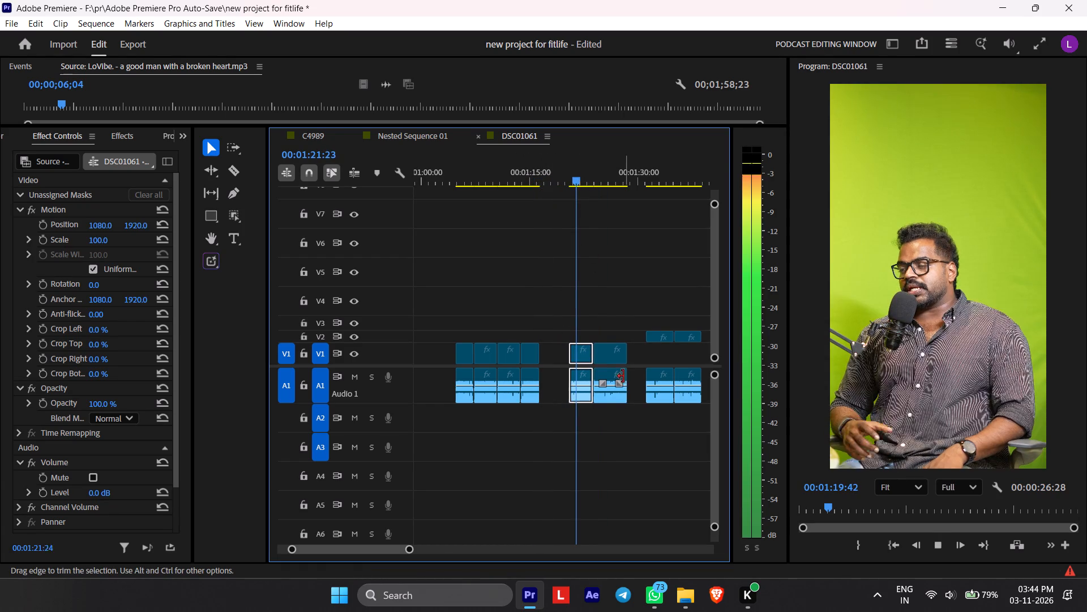
scroll(587, 333, "down", 5)
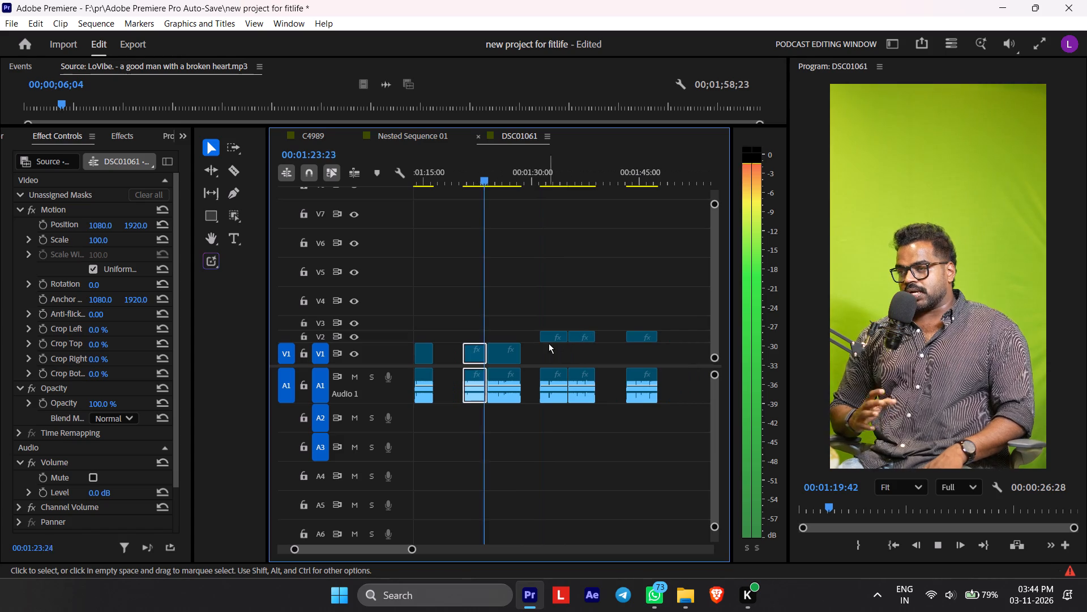
key("space")
left_click(545, 178)
key("space")
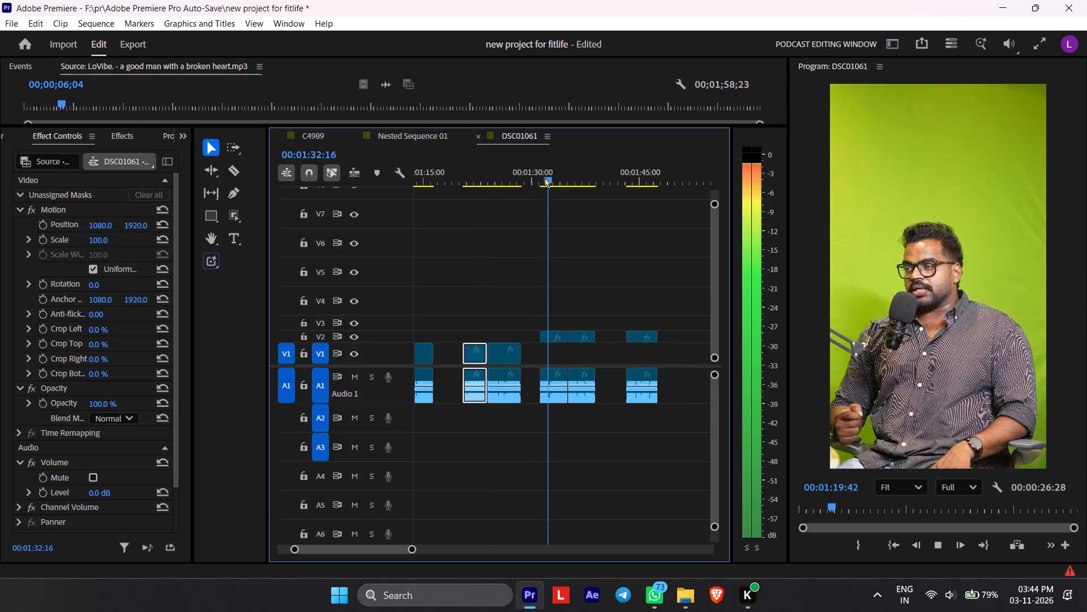
left_click_drag(548, 177, 536, 178)
key("space")
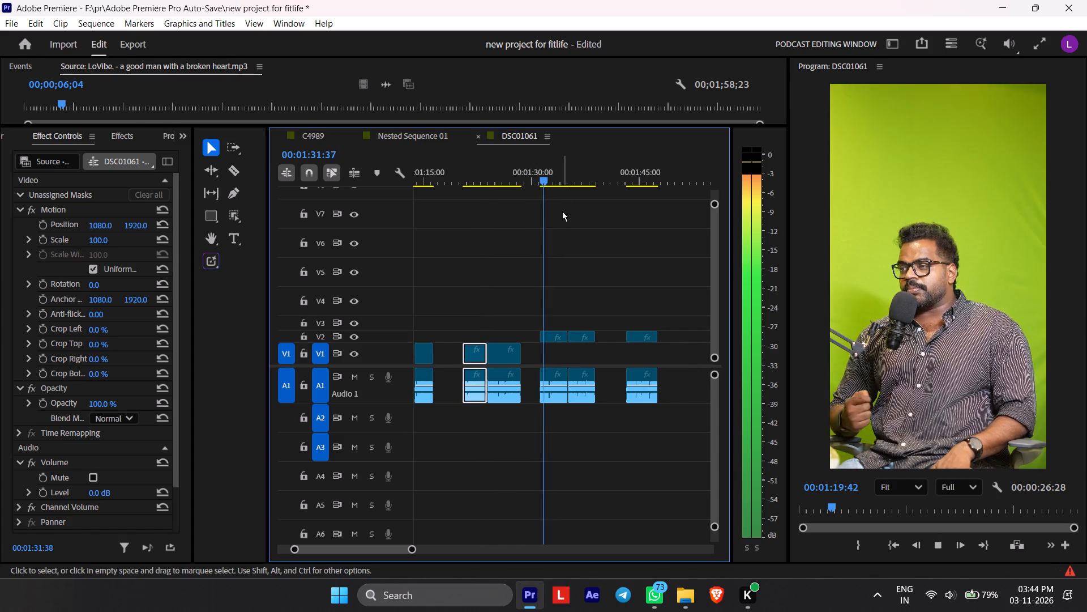
left_click(562, 189)
left_click(566, 189)
key("space")
Move C4890.MP4 later on V1 so it starts at about 00:01:47, right after the last V2 clip ends.
left_click_drag(499, 347, 607, 305)
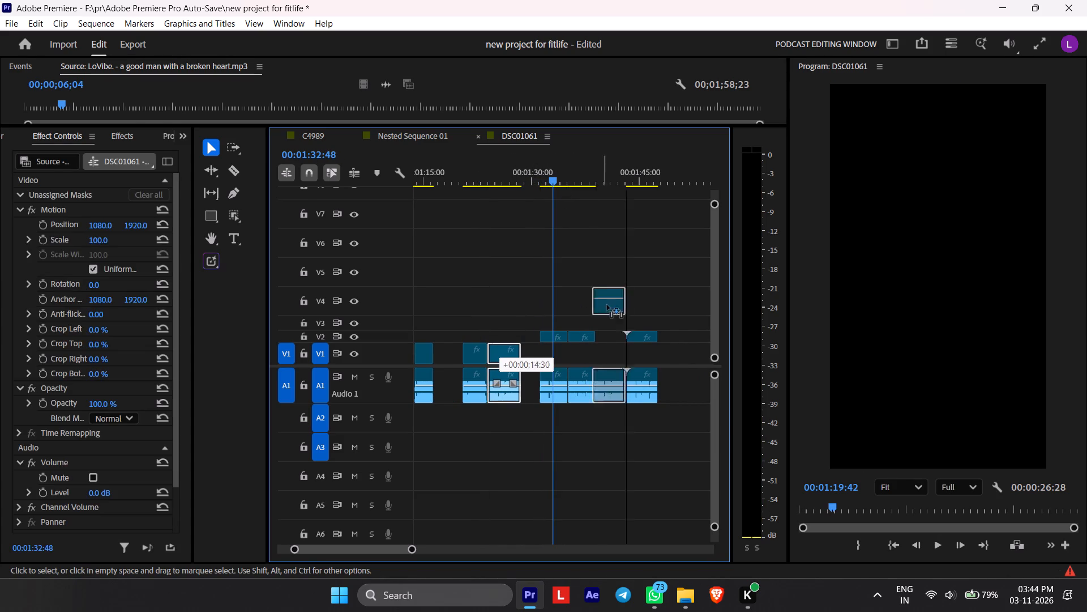
left_click_drag(607, 305, 669, 343)
Preview the V2 clips around 00:01:34 and move C4879.MP4 from V2 down to V1 directly after C4878.MP4.
left_click(620, 181)
key("space")
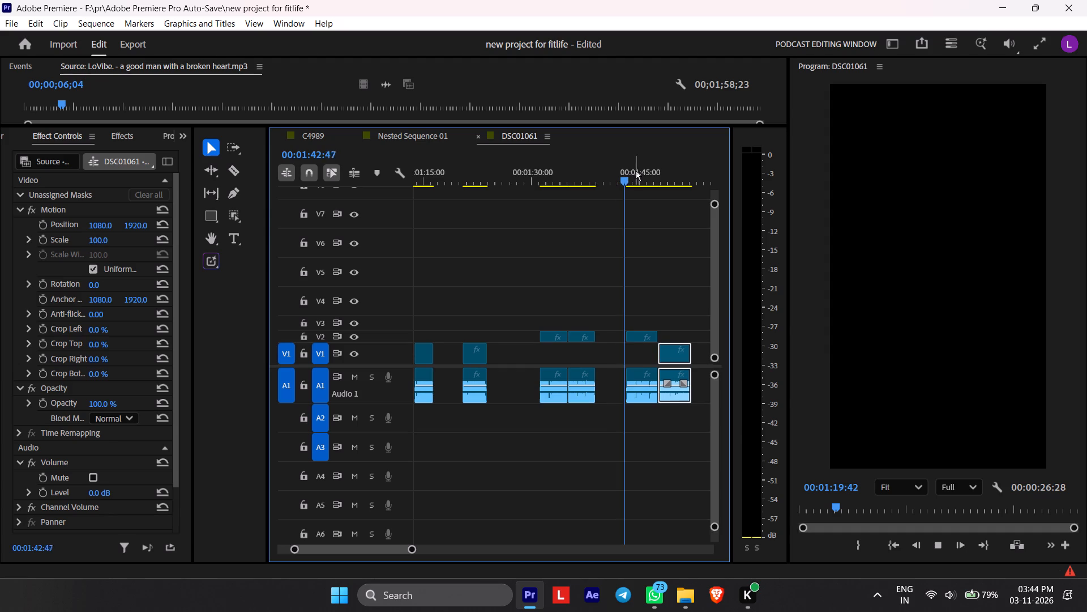
left_click_drag(571, 184, 562, 184)
key("space")
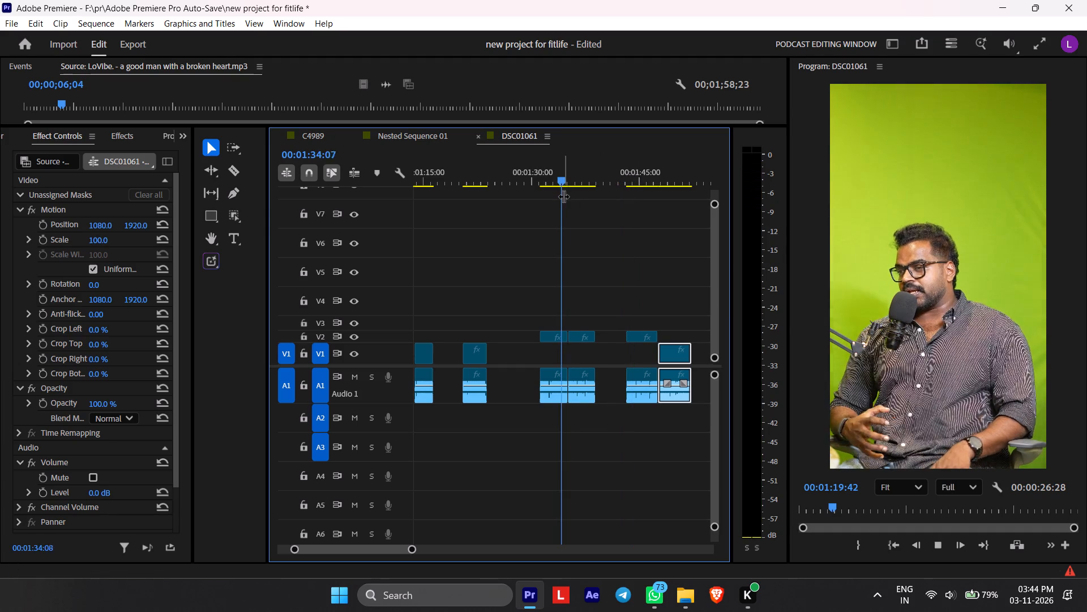
key("space")
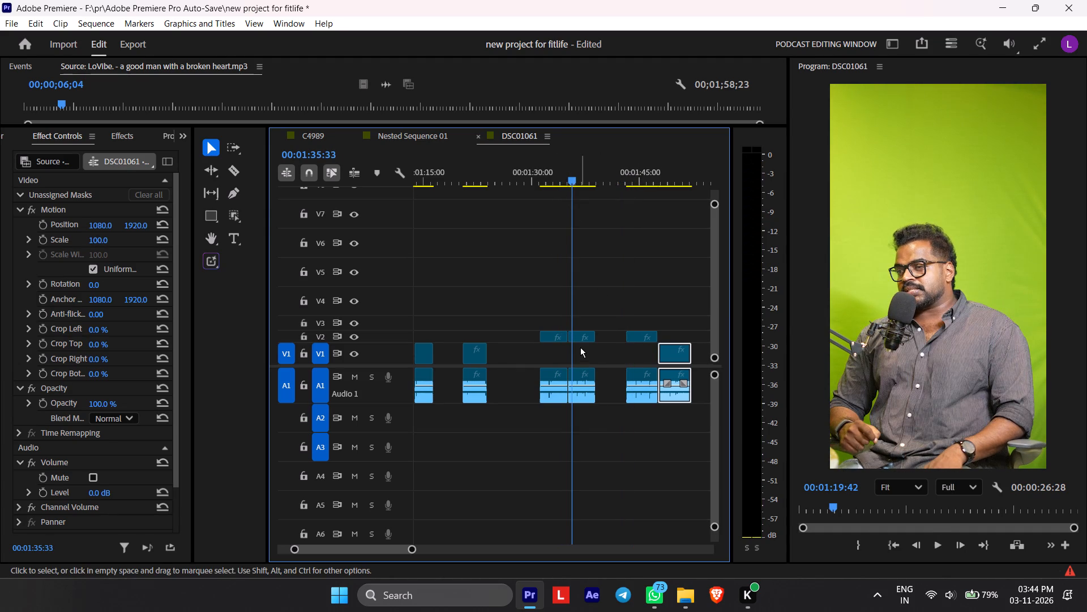
left_click_drag(580, 342, 499, 368)
Play the cut between C4878.MP4 and C4879.MP4 and ripple trim the end of C4878.MP4 back to 00:01:23:37.
left_click(478, 183)
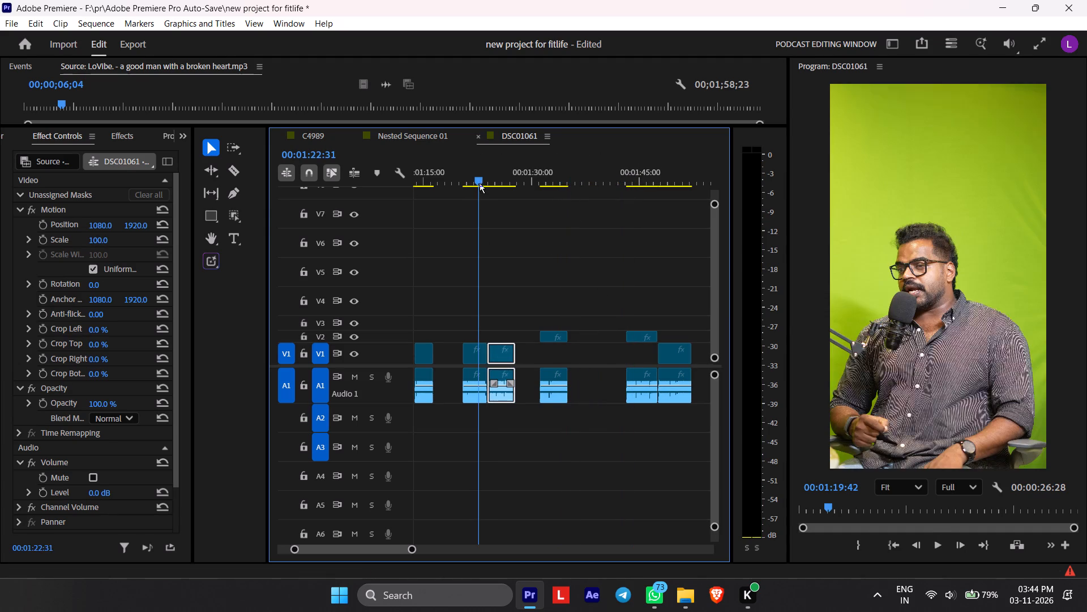
key("space")
scroll(487, 303, "up", 13, "alt")
key("space")
scroll(487, 303, "up", 3, "alt")
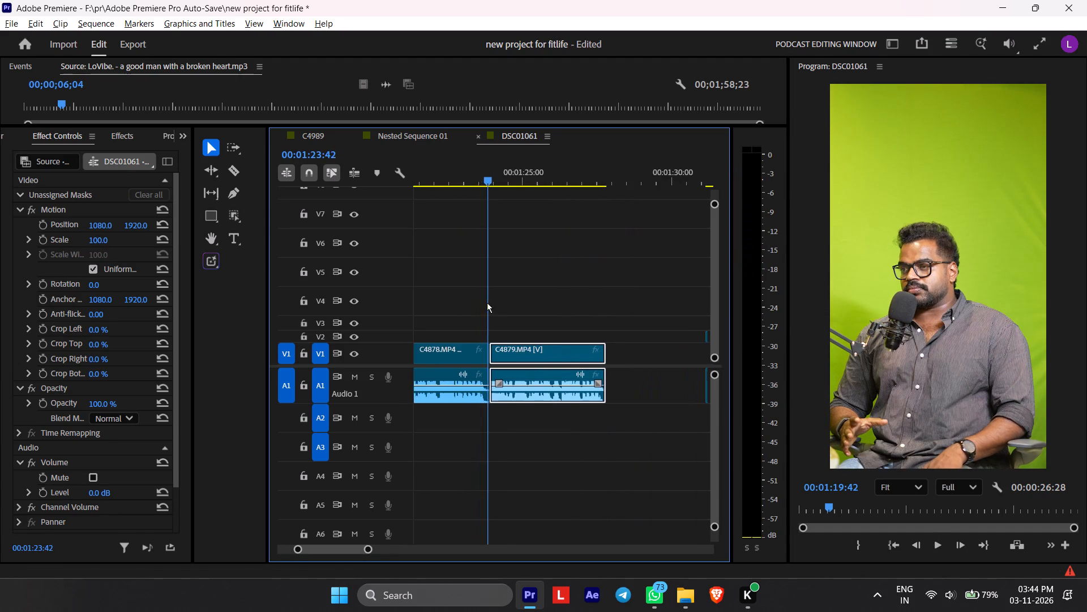
scroll(487, 303, "up", 12, "alt")
left_click(485, 169)
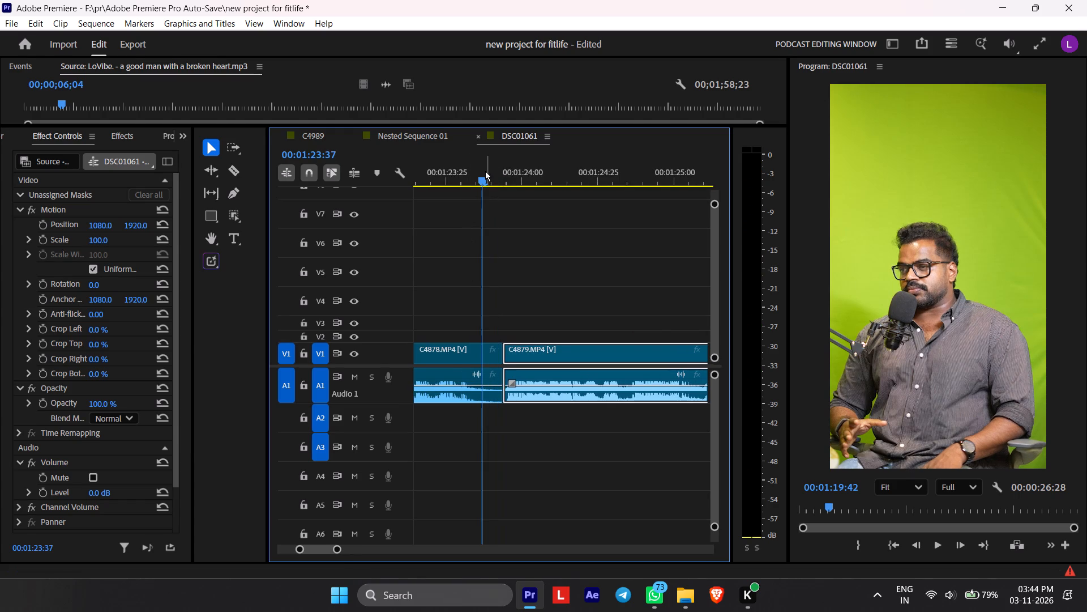
key("w")
Play through C4879.MP4, close the gap after it and move C4881.MP4 from V2 down to V1 directly behind it.
key("space")
scroll(554, 267, "down", 13, "alt")
scroll(590, 285, "down", 3)
scroll(590, 285, "down", 5, "alt")
scroll(590, 287, "down", 2)
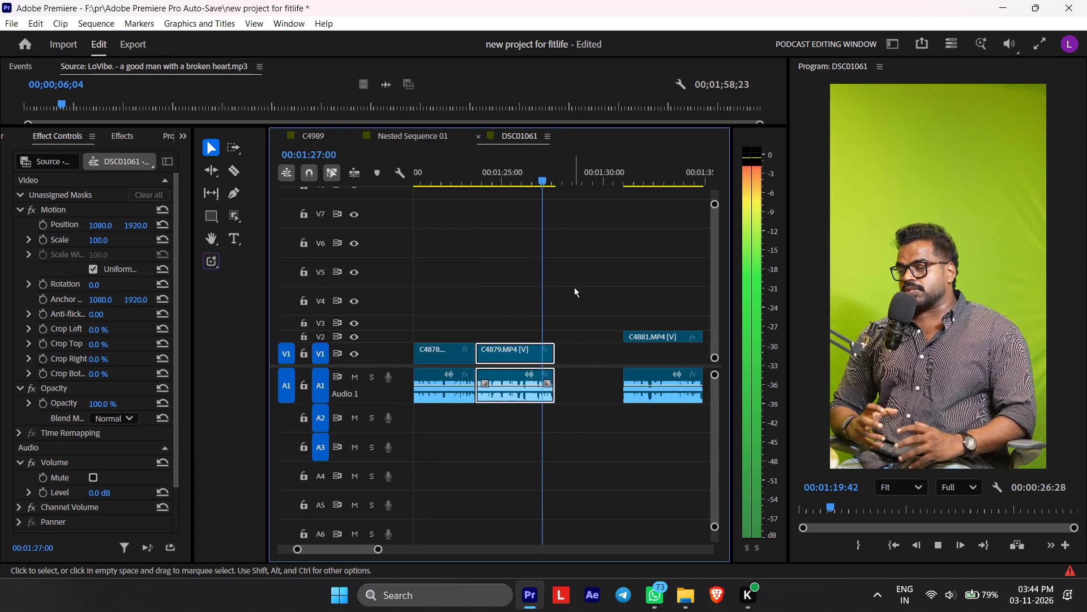
key("space")
left_click(581, 367)
left_click(584, 363)
type("Z")
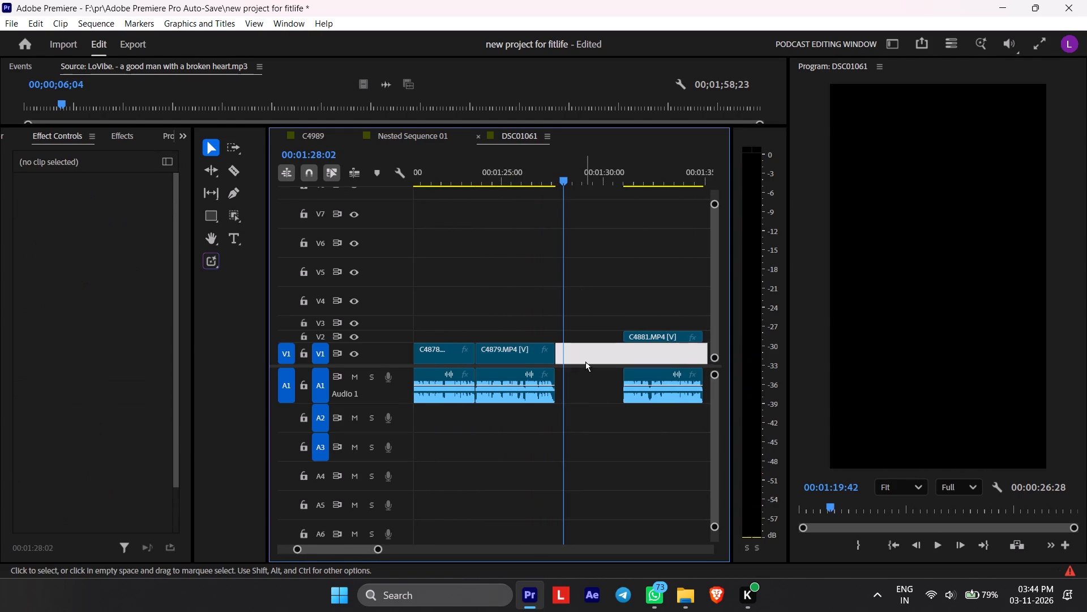
key("space")
left_click_drag(592, 337, 591, 356)
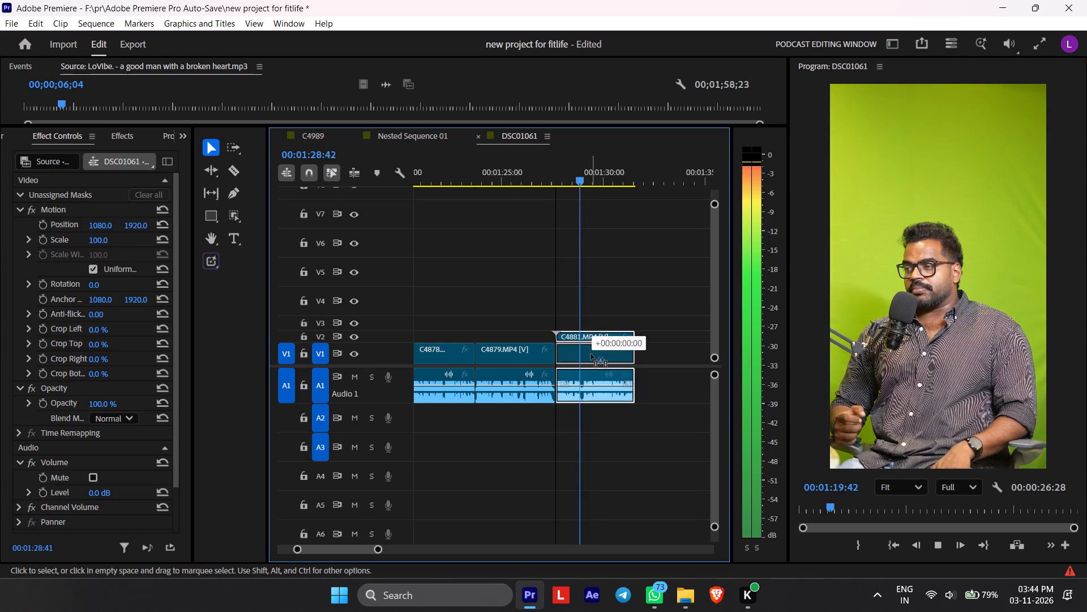
Play through C4881.MP4, close the gap after it and move C4891.MP4 from V2 down to V1 in line.
scroll(591, 352, "down", 6, "alt")
scroll(594, 347, "down", 2)
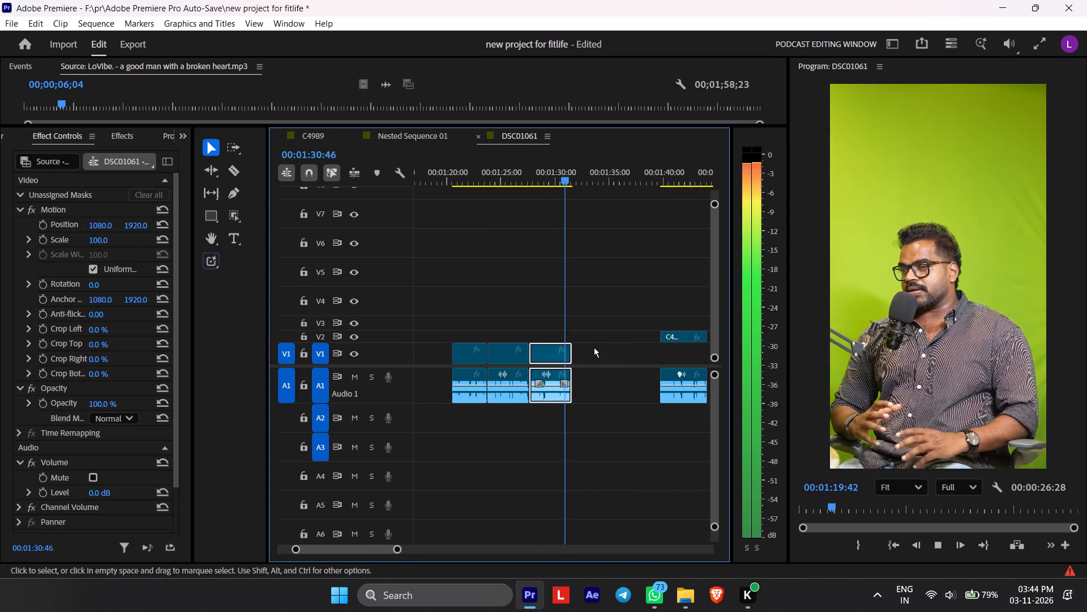
scroll(594, 347, "up", 5, "alt")
key("space")
left_click(589, 366)
left_click(590, 355)
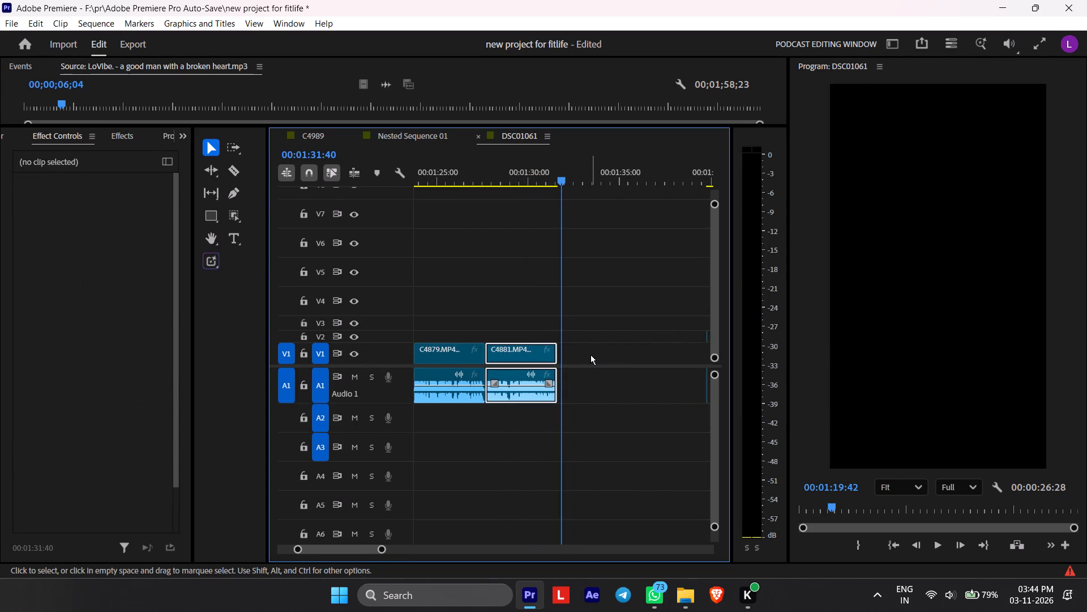
type("Z")
key("space")
left_click_drag(593, 334, 592, 366)
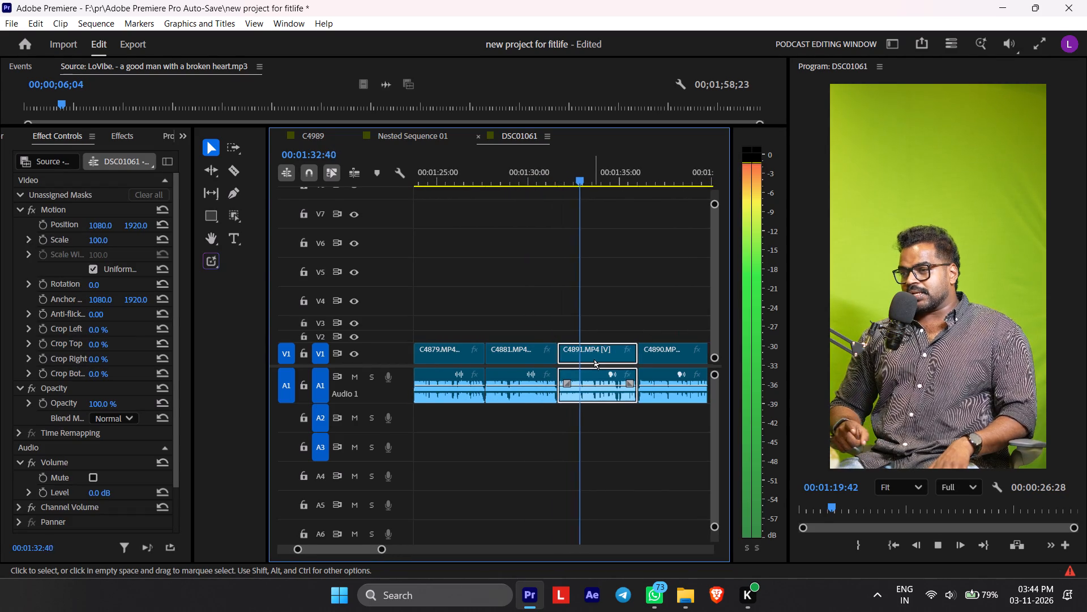
Move C4891.MP4 to directly after C4890.MP4 on V1 and close the gap it leaves behind C4881.MP4.
key("space")
scroll(594, 359, "down", 9, "alt")
left_click_drag(592, 346, 644, 369)
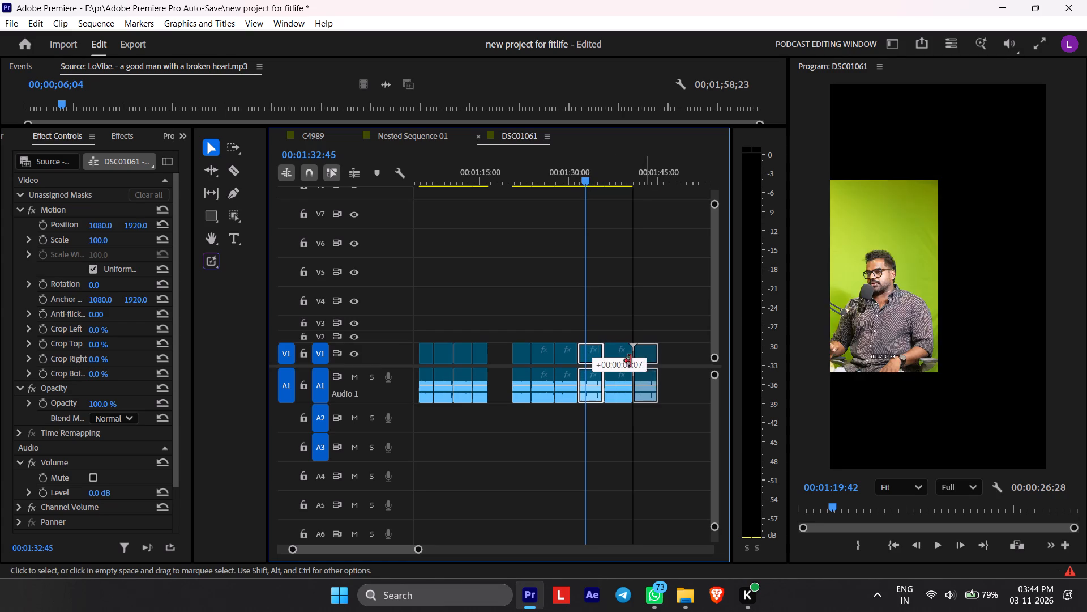
left_click(600, 351)
left_click(584, 357)
key("z")
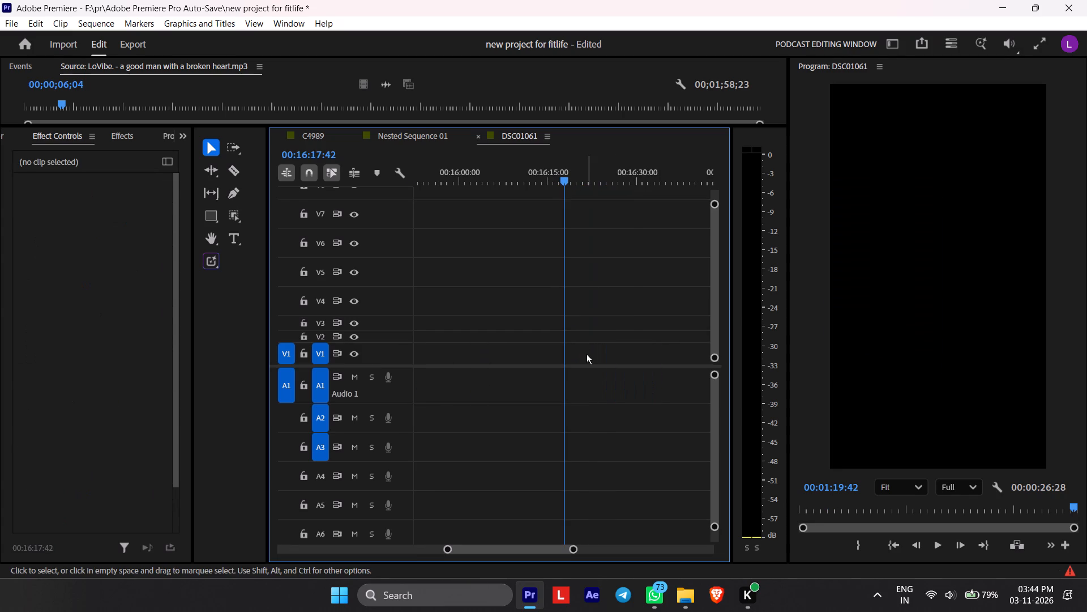
key("ctrl+z")
left_click(585, 359)
left_click(577, 358)
left_click(569, 358)
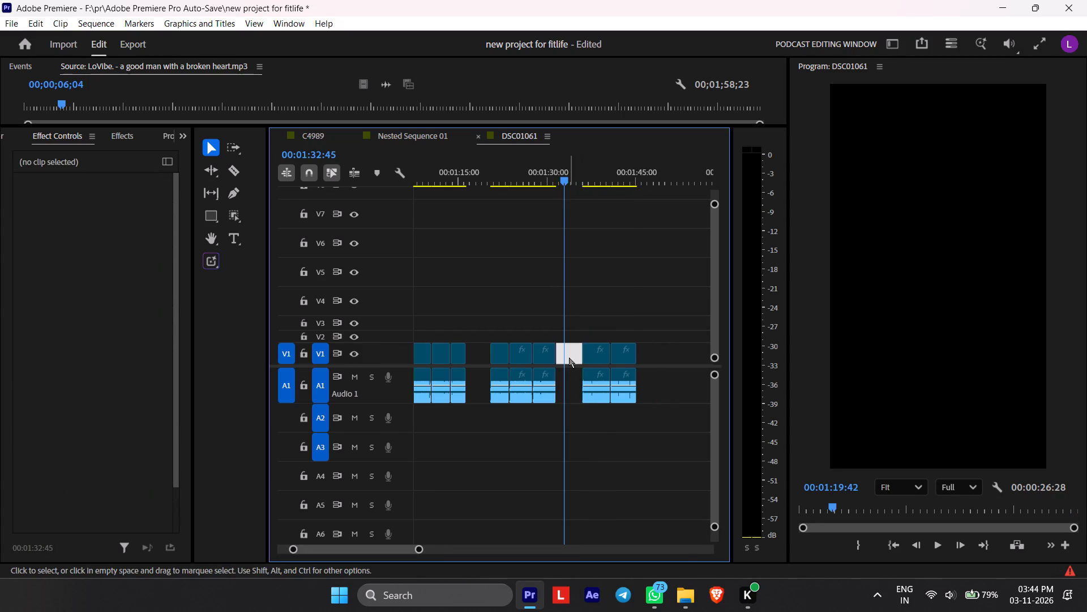
type("Z")
Play the reordered clips on V1 from about 00:01:26 to check how C4879, C4881 and C4890 flow together.
key("space")
scroll(567, 358, "up", 6, "alt")
scroll(565, 358, "down", 3, "alt")
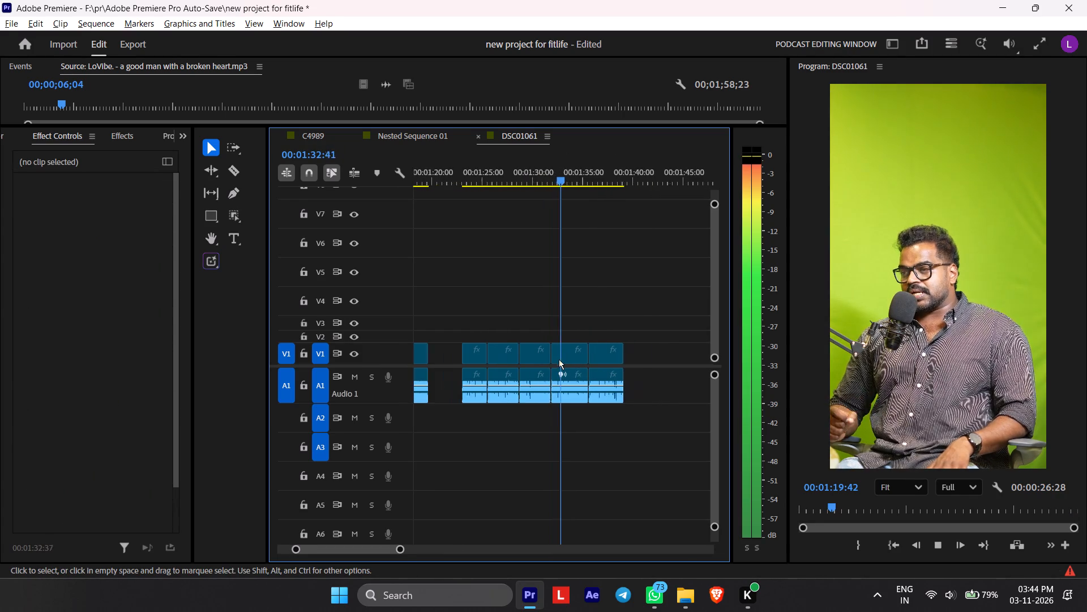
key("space")
left_click(506, 178)
key("space")
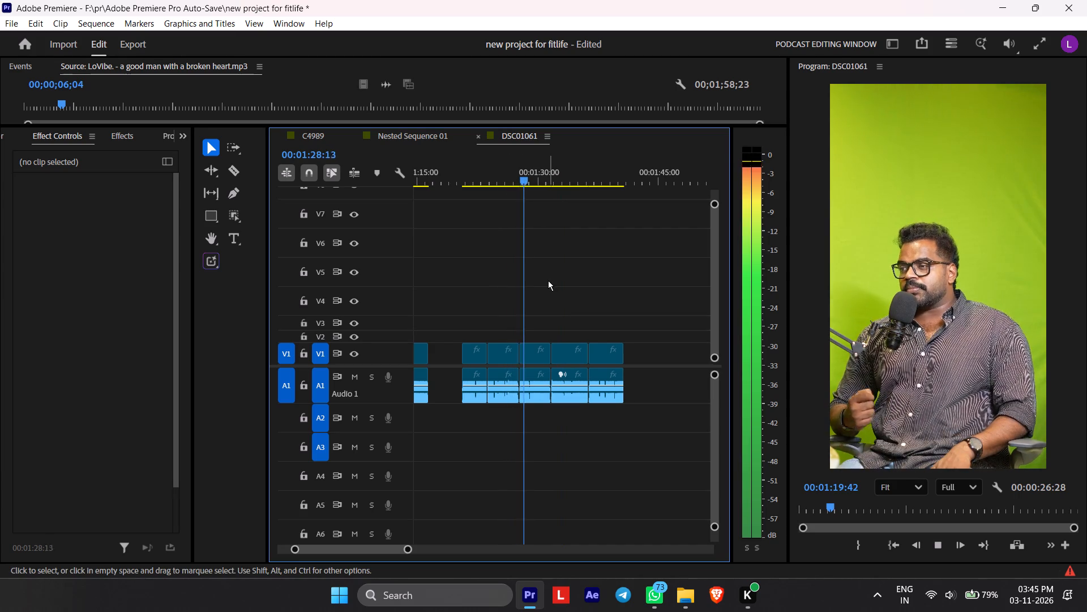
scroll(548, 281, "down", 8, "alt")
key("space")
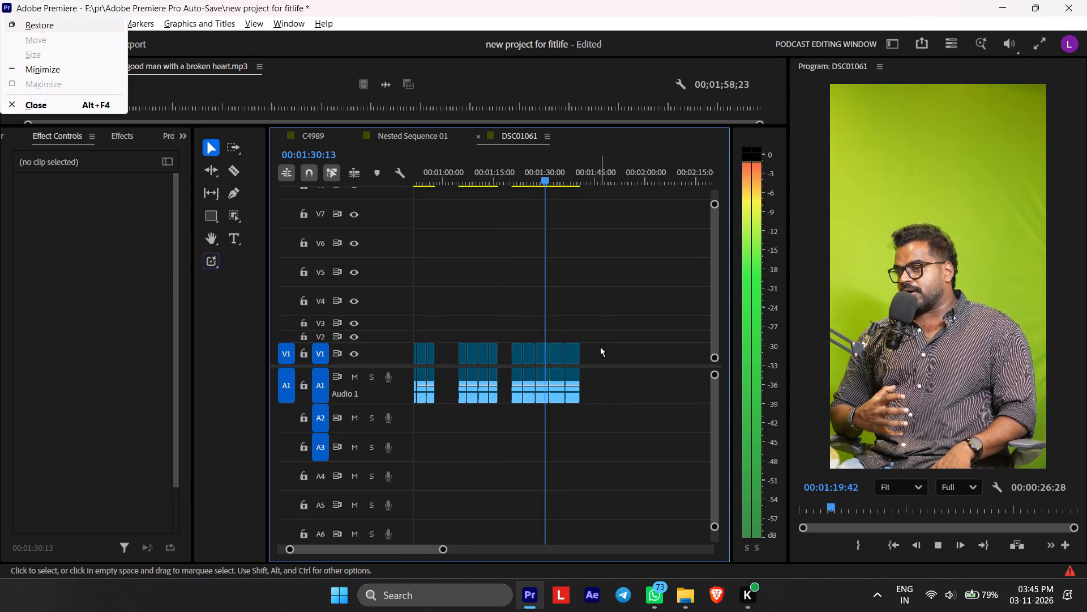
left_click_drag(600, 347, 555, 402)
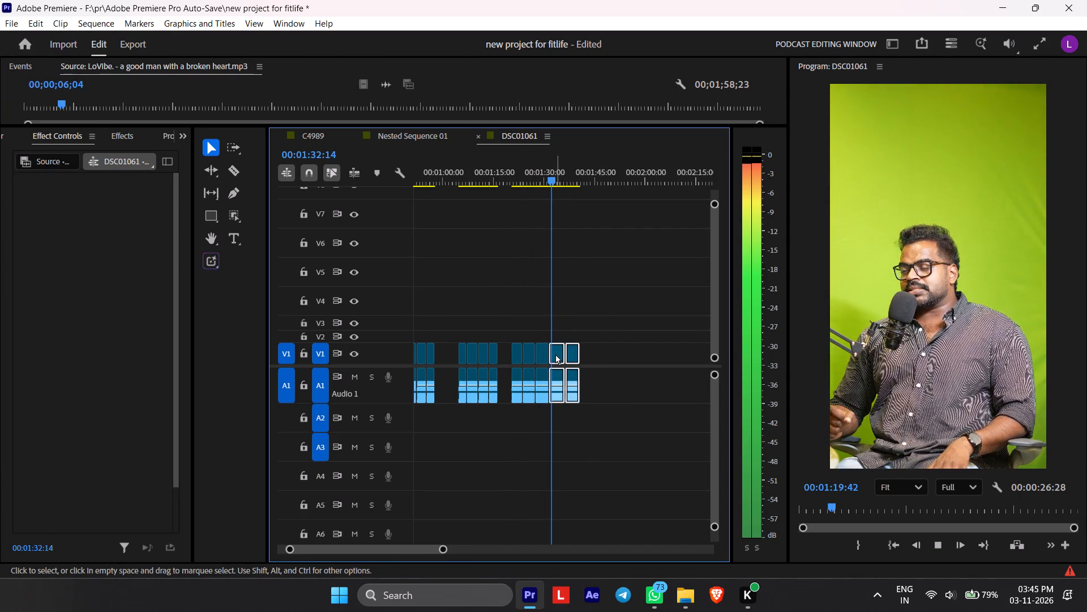
left_click(555, 355)
key("space")
scroll(576, 361, "down", 9, "alt")
scroll(569, 371, "up", 7)
Move the short clip on V4 at about 00:00:19 straight down to V1.
left_click_drag(461, 278, 425, 308)
scroll(446, 301, "up", 7, "alt")
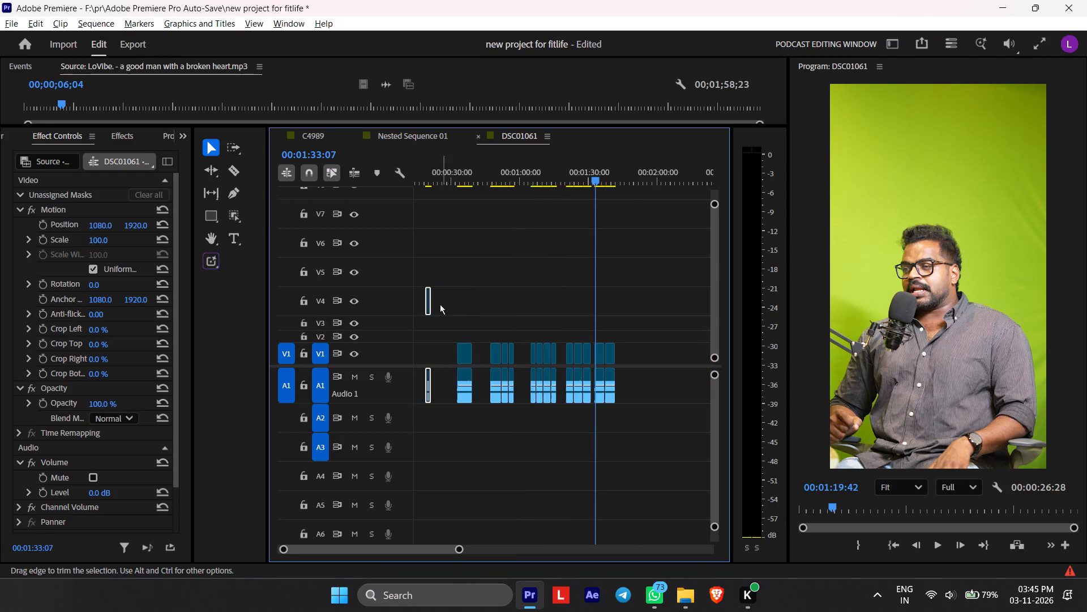
scroll(439, 304, "up", 13, "alt")
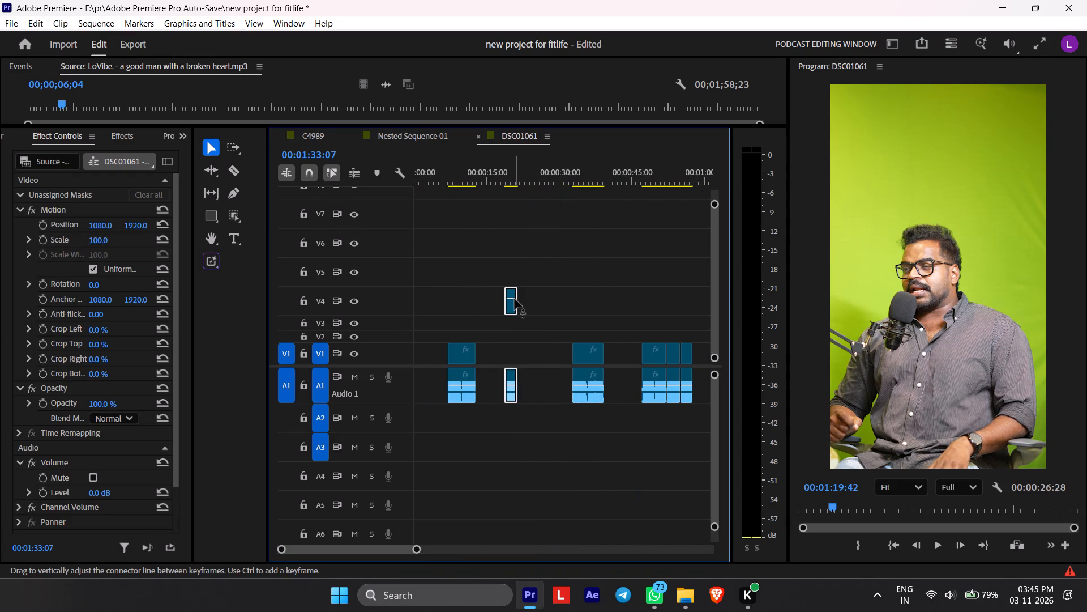
left_click_drag(509, 309, 507, 359)
Close the empty gap before the first clip on V1 and play from the start of the sequence.
left_click_drag(448, 172, 424, 179)
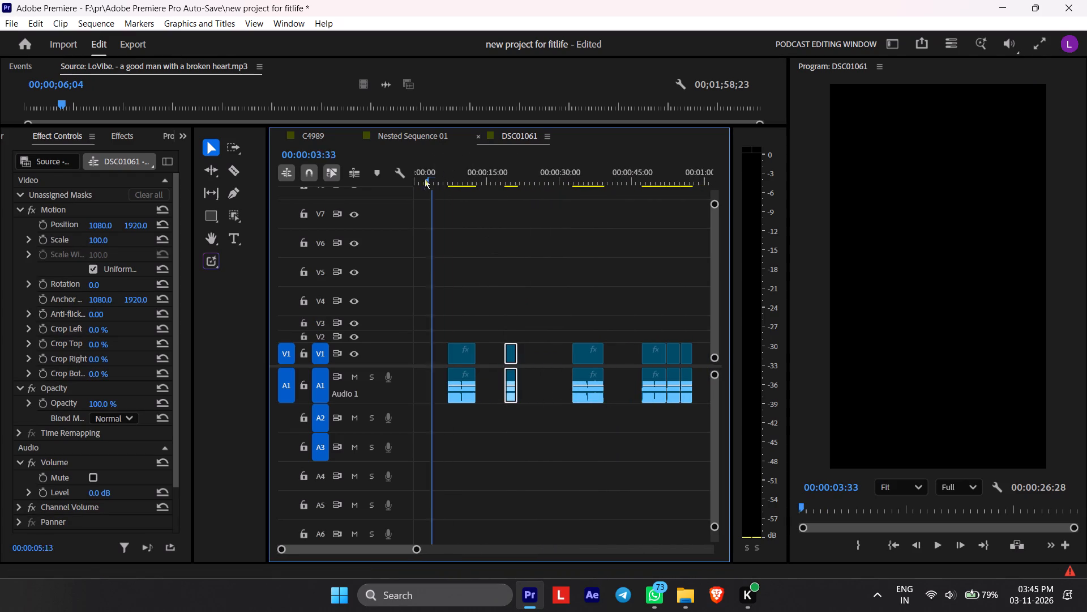
left_click_drag(424, 179, 370, 216)
left_click(422, 354)
type("Z")
key("space")
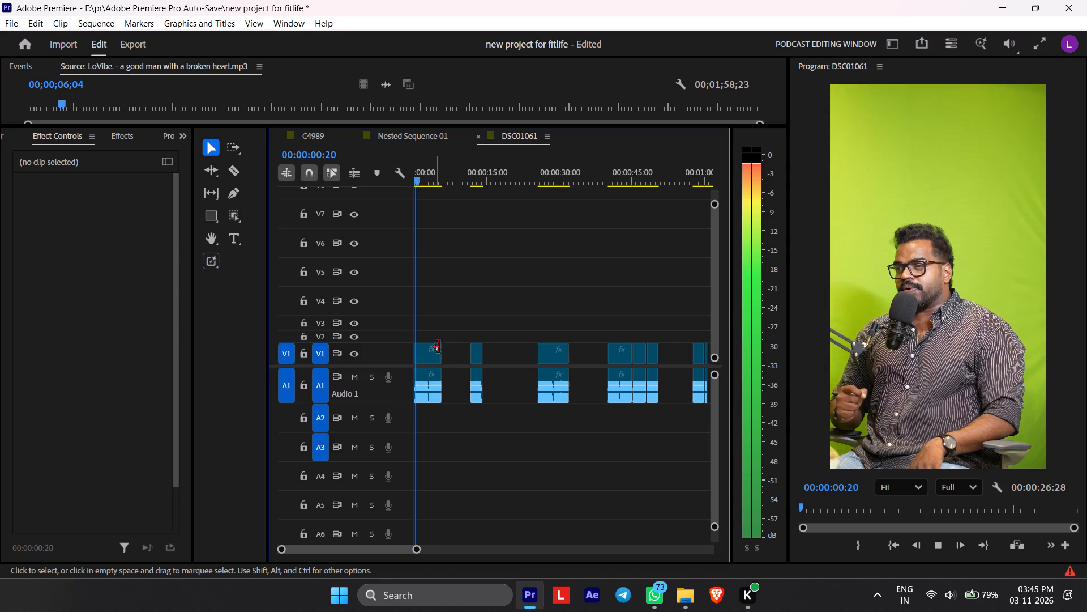
Close the next three gaps on V1 so the opening clips run back to back until about 00:00:25.
left_click(451, 361)
type("Z")
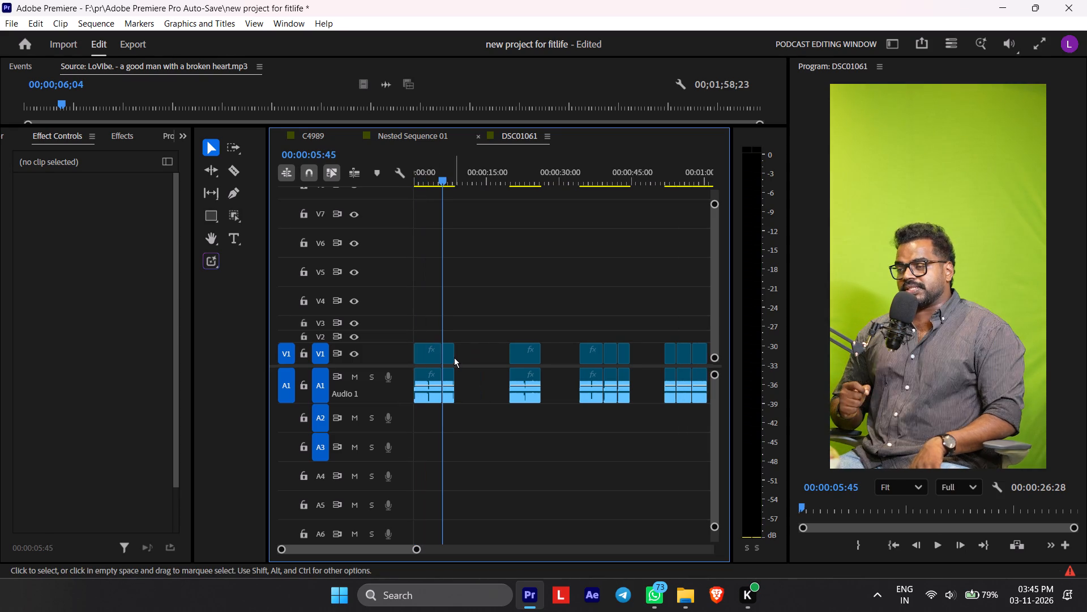
key("space")
left_click(470, 356)
type("Z")
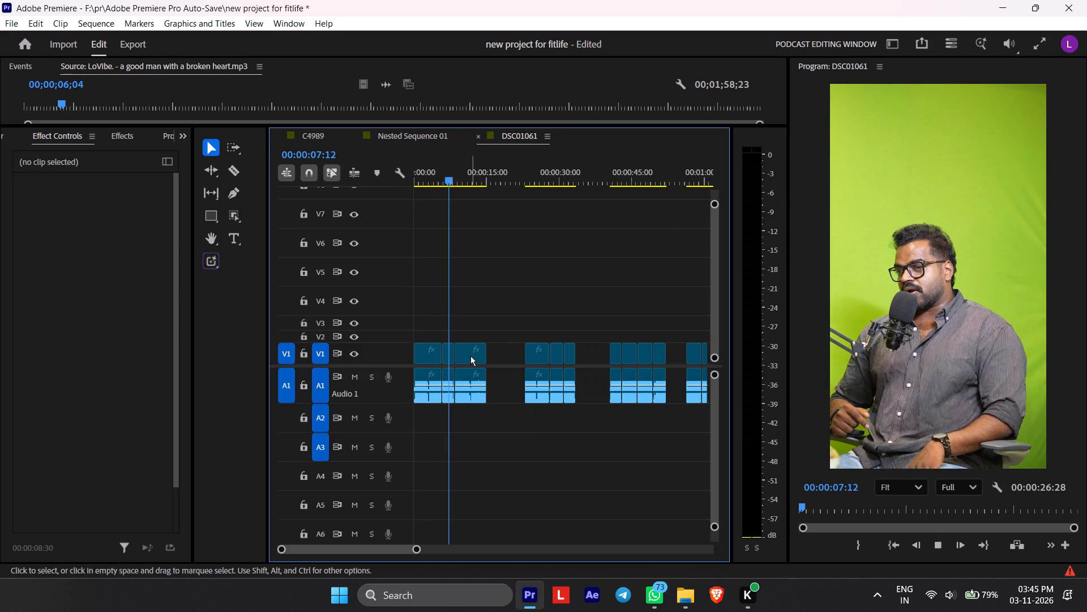
key("space")
left_click(497, 355)
type("Z")
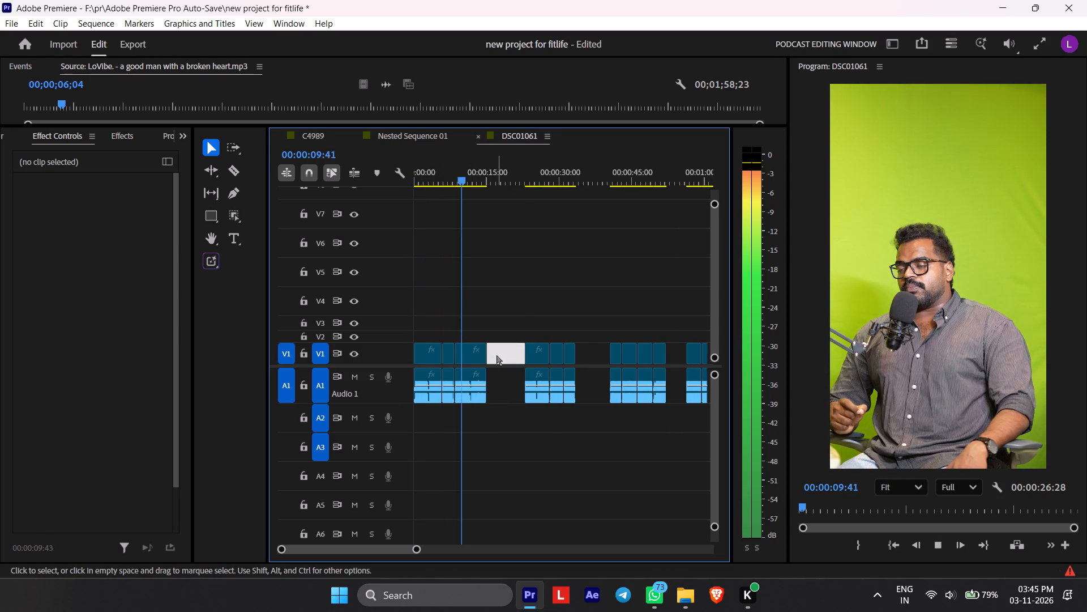
Play the joined opening section up to about 00:00:24 and examine its A1 waveforms, adjusting the track height.
key("space")
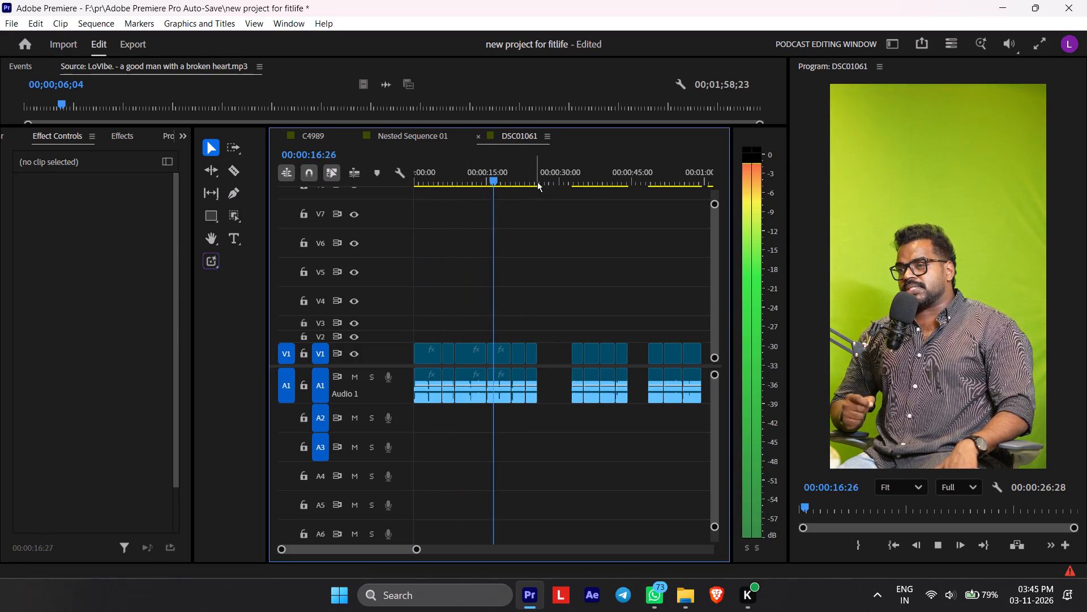
scroll(622, 368, "down", 5, "alt")
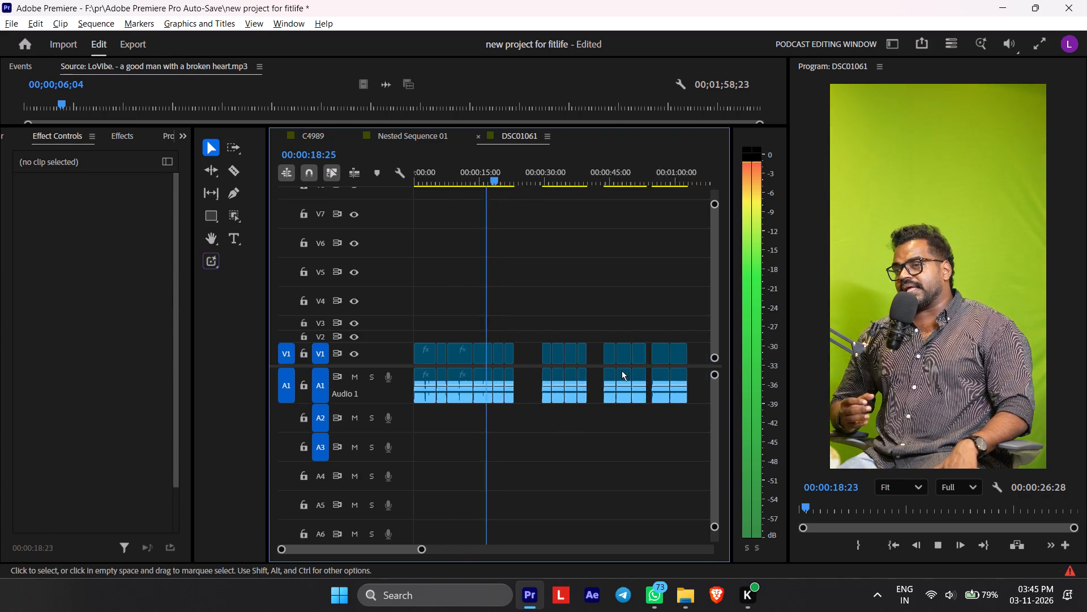
scroll(622, 371, "down", 2, "alt")
scroll(414, 375, "up", 10, "alt")
scroll(387, 397, "down", 2, "alt")
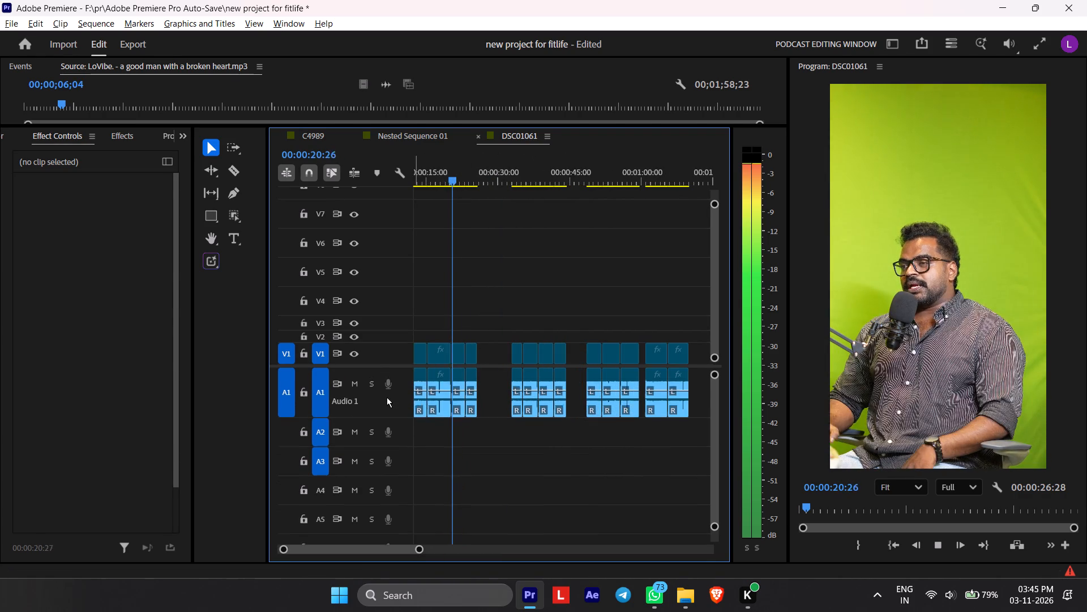
scroll(387, 397, "down", 3, "alt")
scroll(432, 378, "up", 9, "alt")
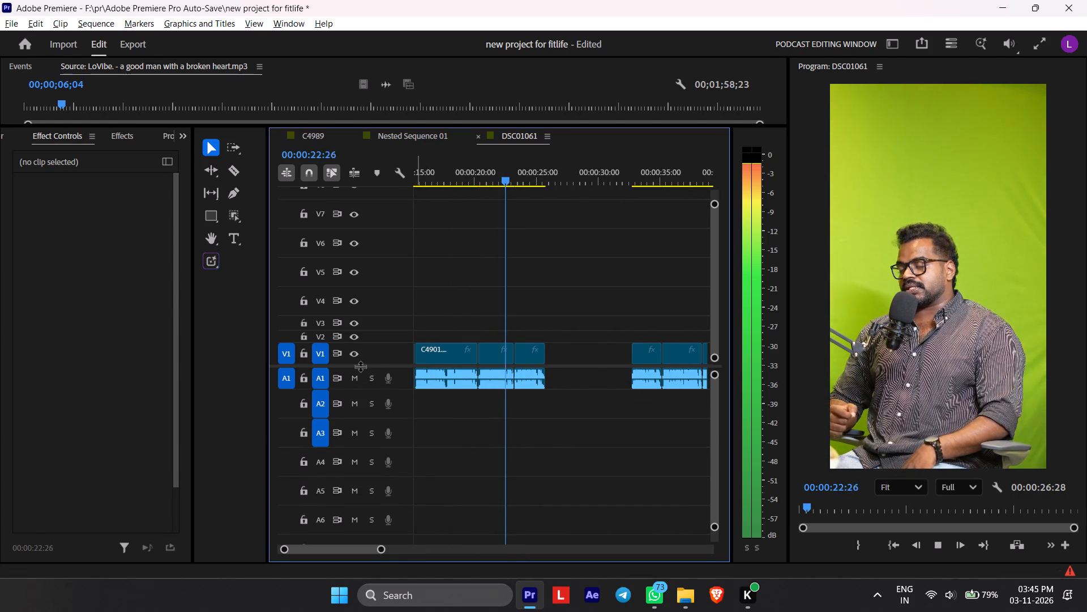
scroll(360, 366, "down", 4, "alt")
scroll(376, 372, "up", 4, "alt")
scroll(467, 388, "down", 2)
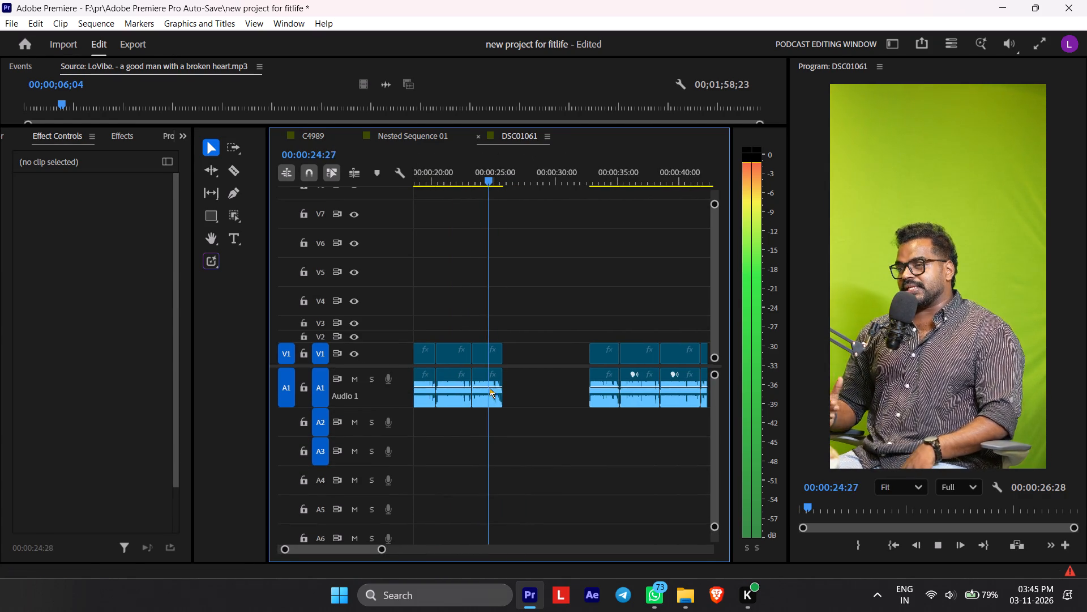
Play the start of the next clip group at about 00:00:33 and look over the remaining groups on V1.
left_click(604, 184)
left_click_drag(597, 181, 590, 181)
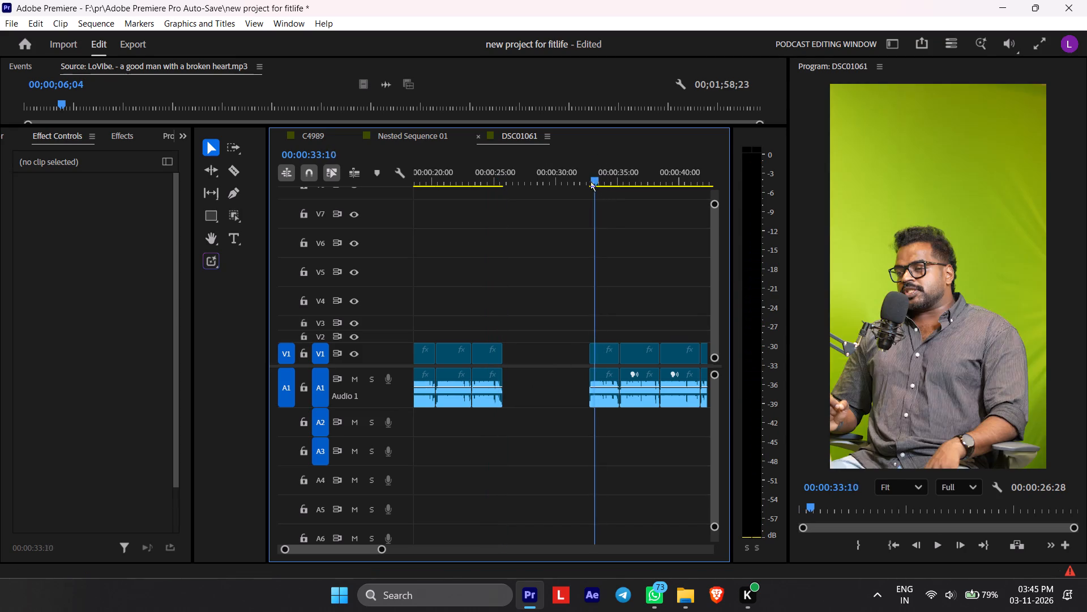
left_click_drag(590, 181, 586, 181)
key("space")
scroll(577, 275, "down", 15, "alt")
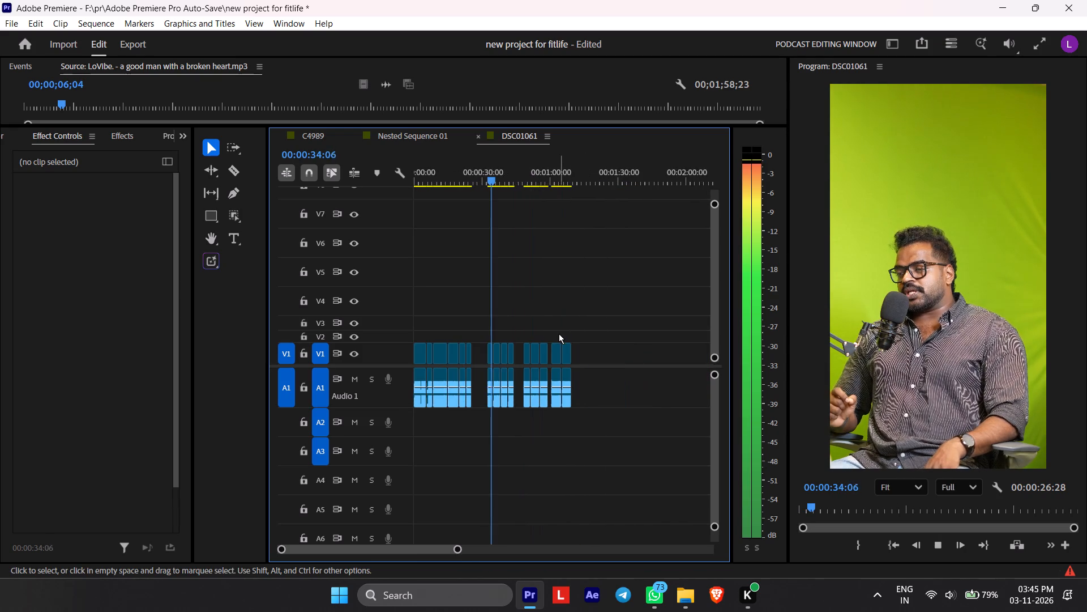
key("space")
scroll(559, 334, "down", 8)
scroll(559, 339, "up", 11)
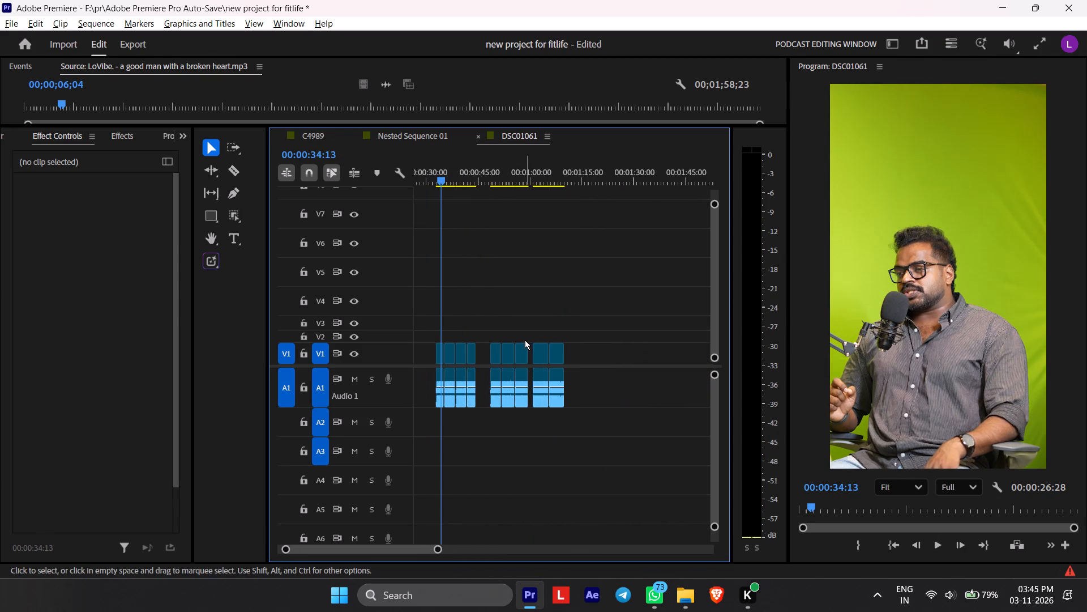
Play the clip groups on V1 at about 00:04:30 and 00:07:54 to examine what is said in them.
scroll(557, 377, "down", 20)
scroll(557, 377, "down", 7)
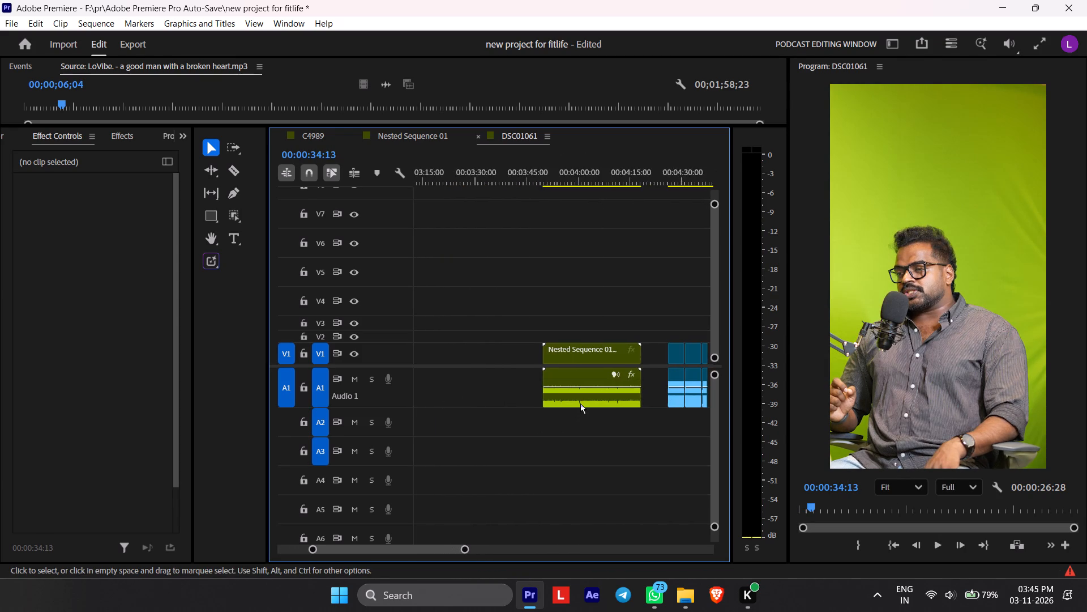
scroll(582, 388, "down", 8)
left_click(514, 175)
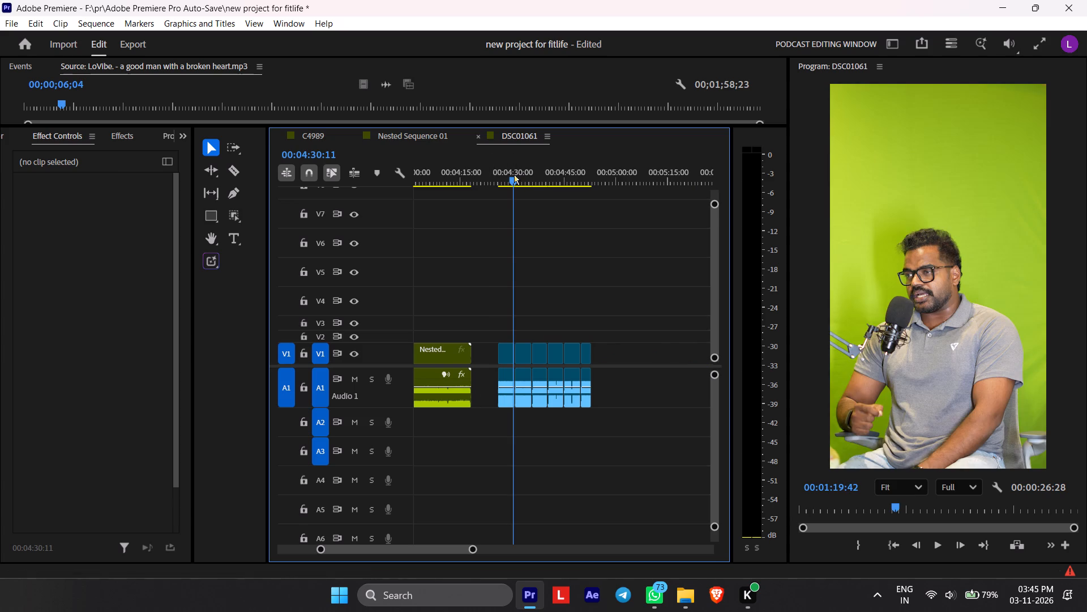
key("space")
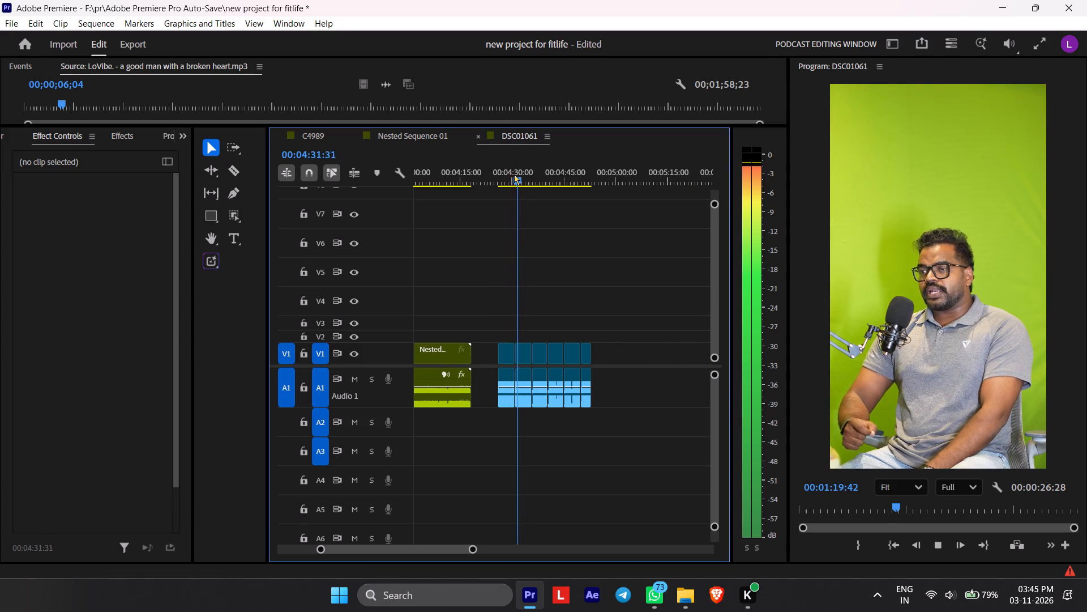
scroll(580, 270, "down", 1)
scroll(580, 271, "down", 7, "alt")
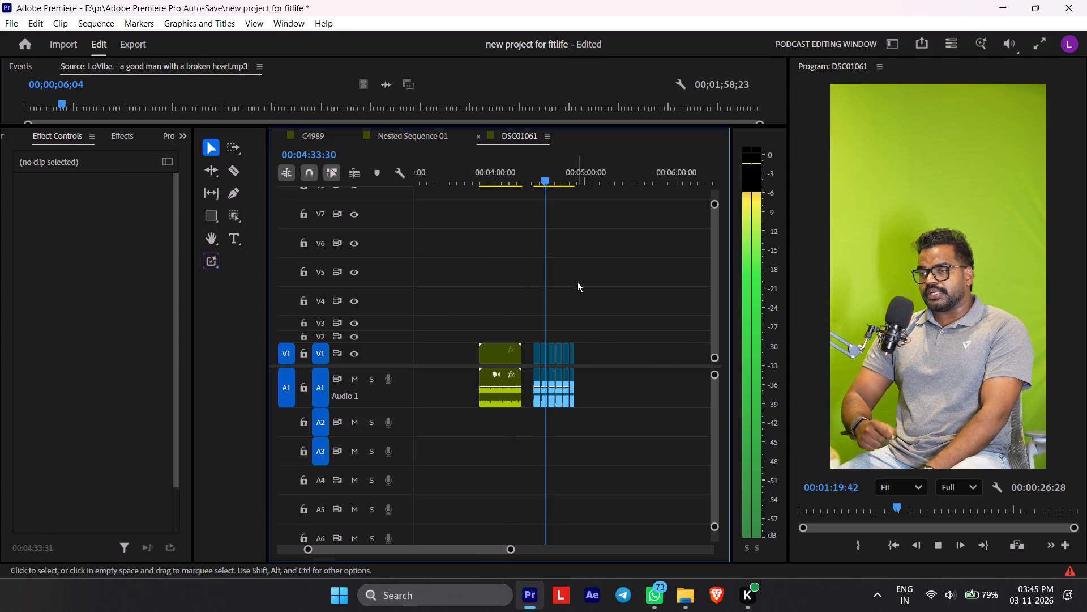
key("space")
scroll(524, 297, "down", 14)
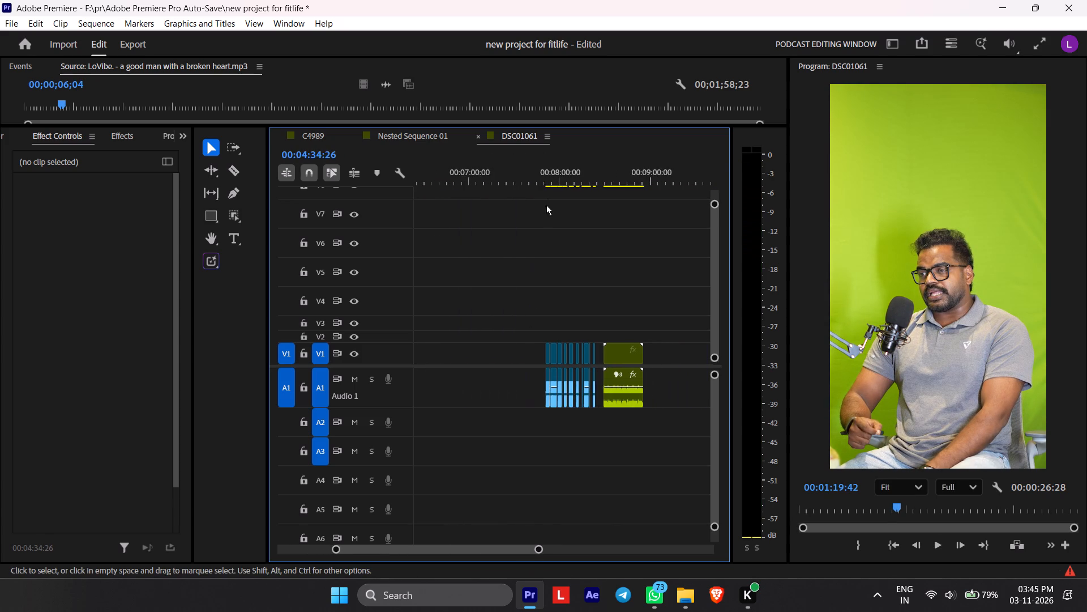
left_click(553, 185)
left_click(553, 182)
key("space")
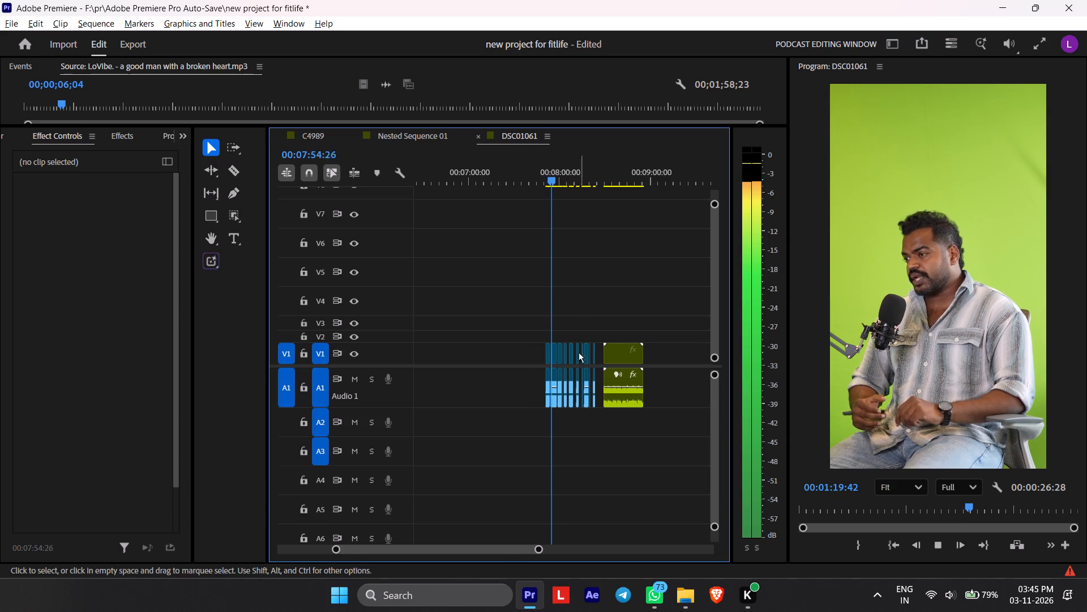
scroll(574, 358, "up", 13, "alt")
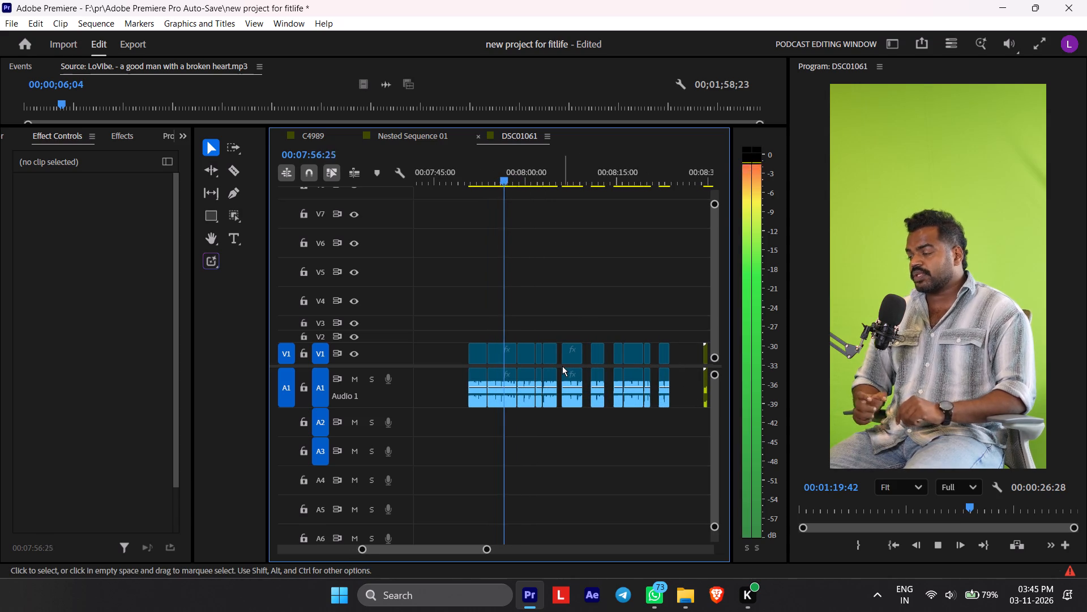
scroll(560, 366, "up", 4)
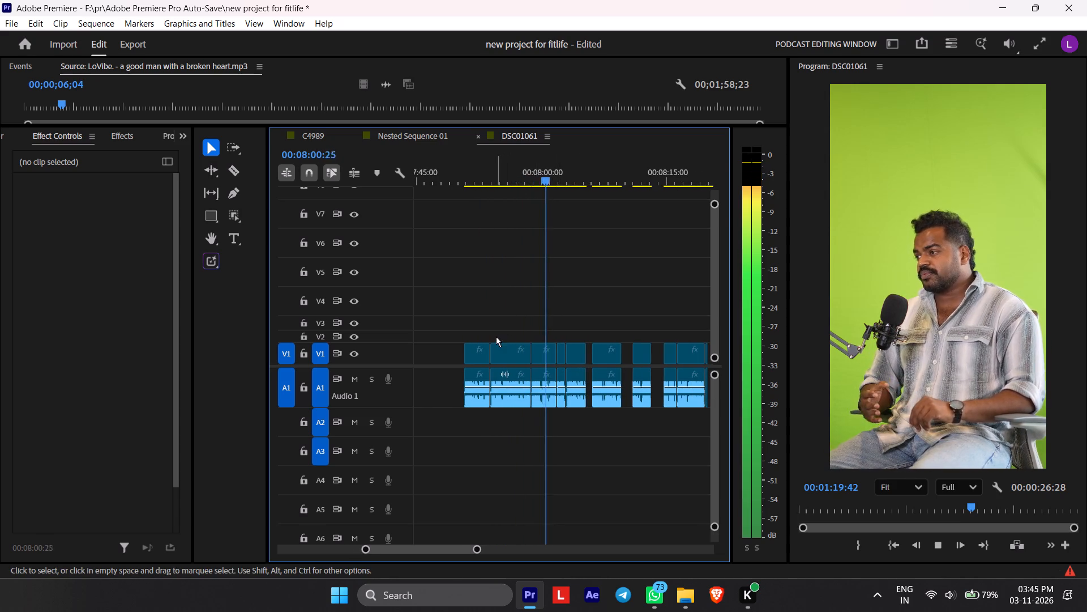
scroll(521, 355, "down", 6)
key("space")
Scrub through the remaining V1 groups up to about 00:12:32, check for clips beyond them, and return to the sequence start.
scroll(618, 340, "down", 12)
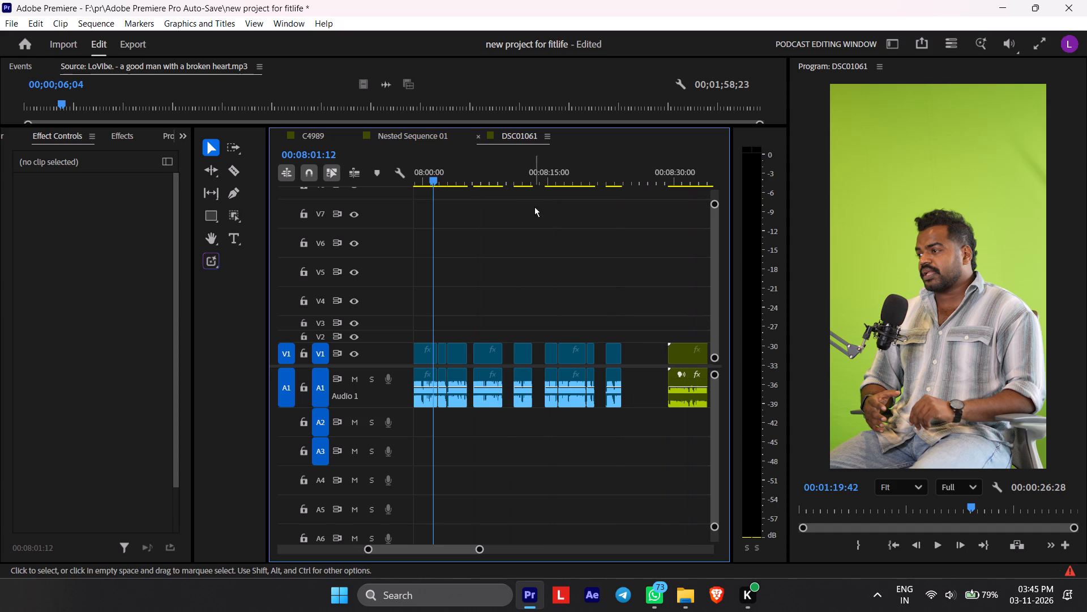
left_click_drag(521, 185, 538, 193)
left_click_drag(533, 158, 609, 206)
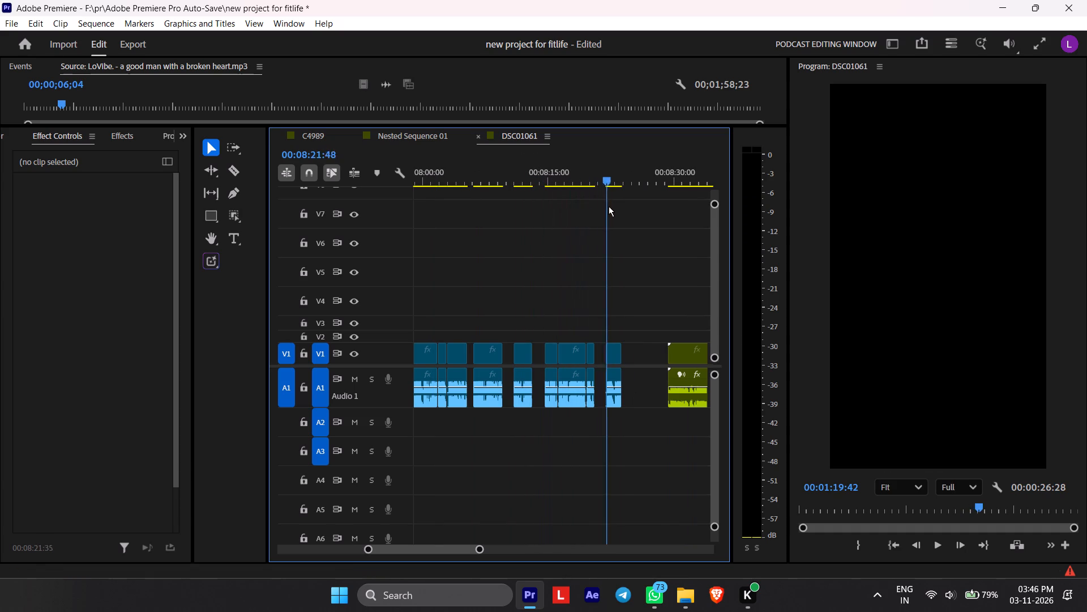
left_click_drag(609, 206, 624, 211)
scroll(631, 212, "down", 20, "alt")
scroll(631, 212, "down", 15, "alt")
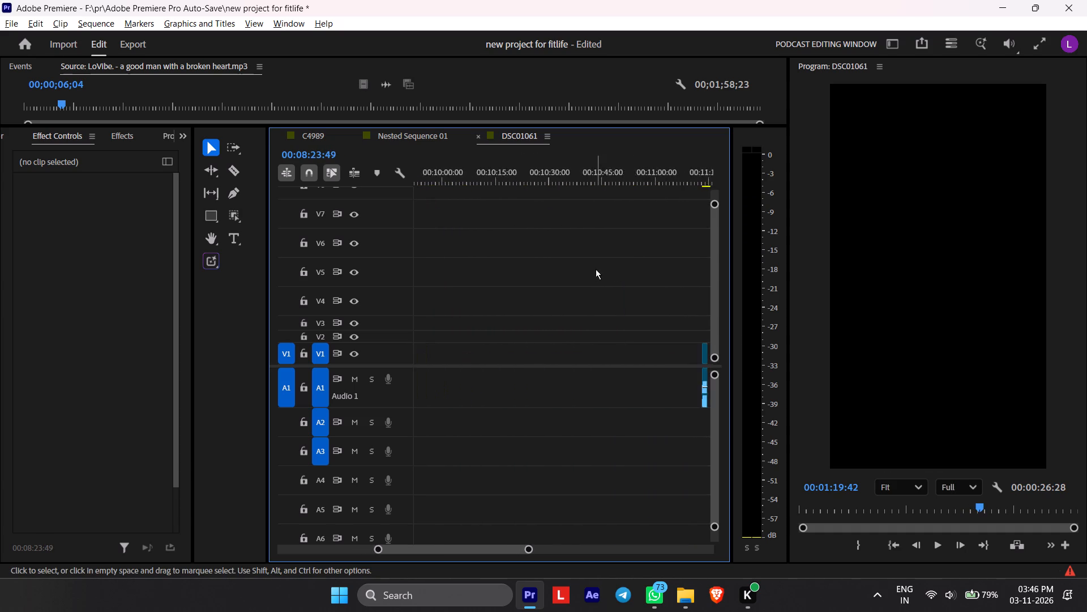
scroll(596, 269, "down", 13, "alt")
left_click_drag(508, 158, 531, 196)
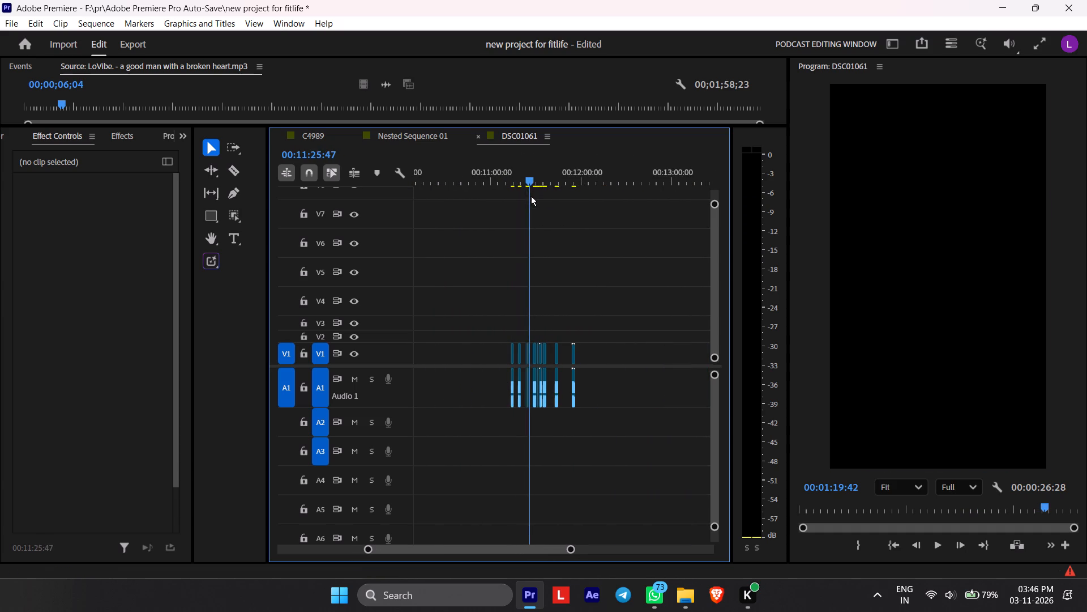
left_click_drag(531, 196, 631, 243)
scroll(623, 241, "down", 12)
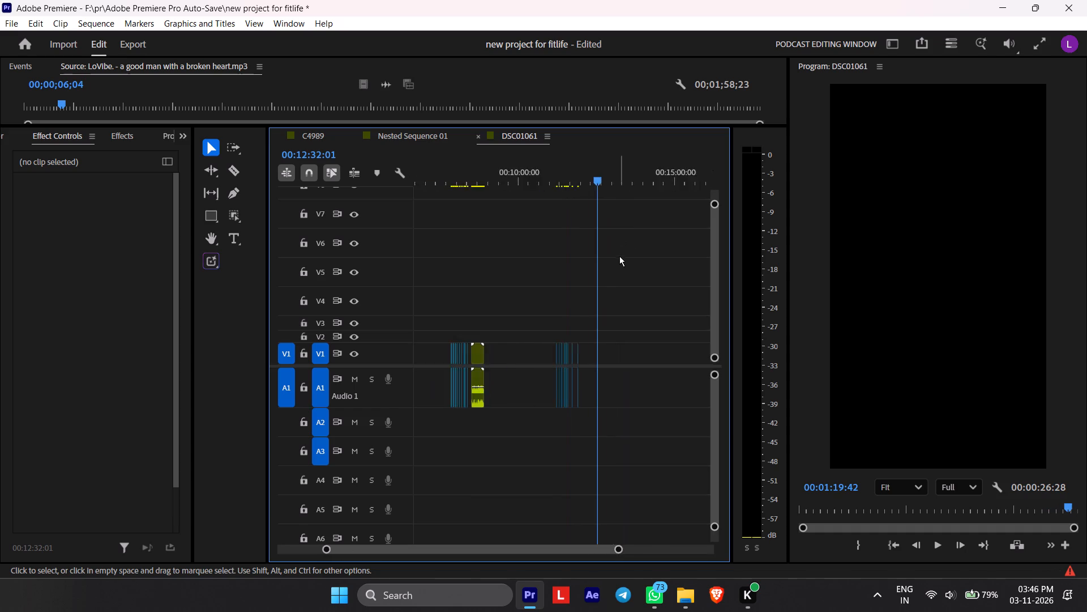
scroll(619, 256, "down", 19)
scroll(550, 327, "up", 5, "alt")
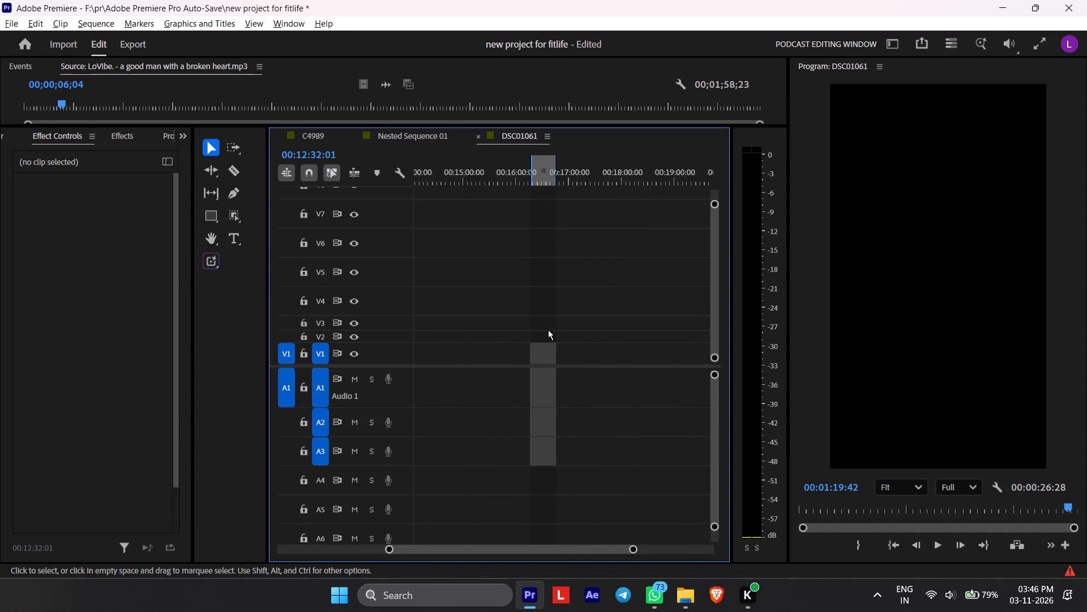
scroll(548, 330, "up", 2, "alt")
scroll(538, 329, "up", 20, "alt")
scroll(538, 329, "up", 7, "alt")
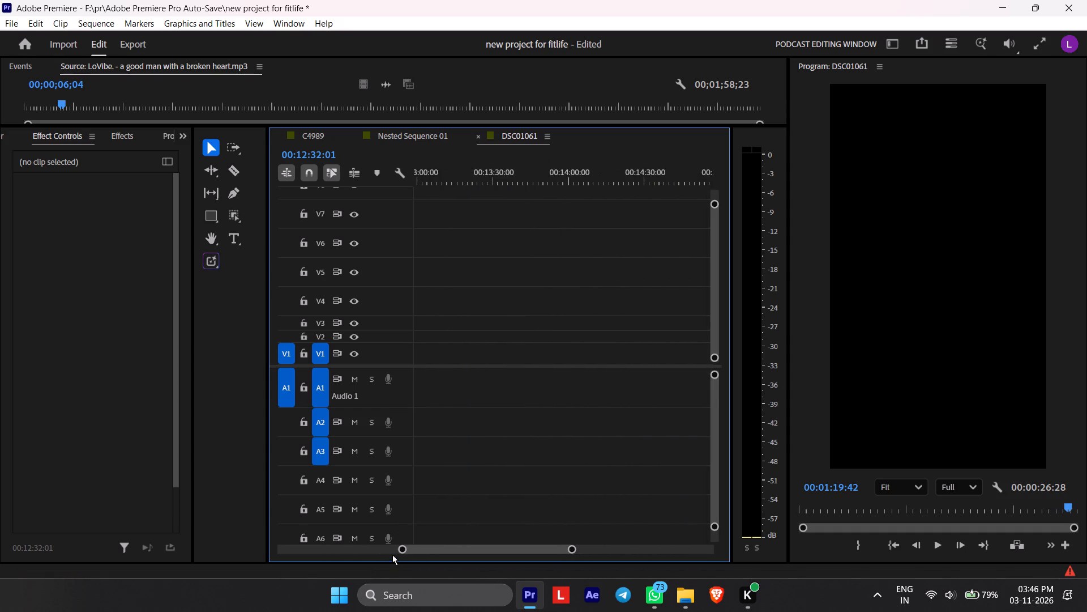
left_click_drag(429, 545, 263, 576)
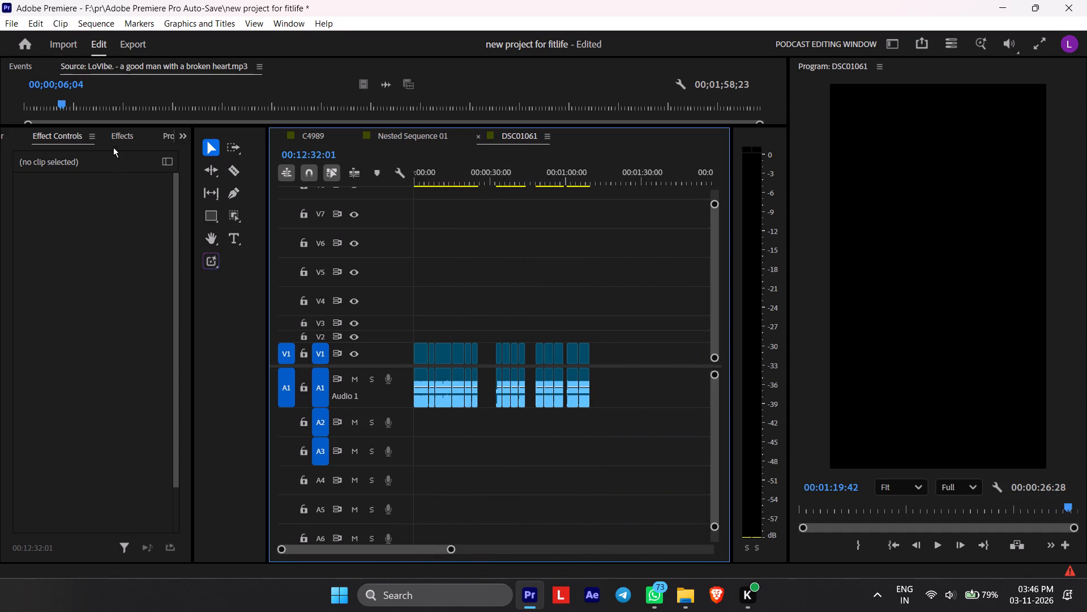
Preview C4785.MP4 from the NEW WORK FOR AJU MUSIC project in the Source monitor.
scroll(117, 134, "up", 6)
scroll(46, 416, "down", 4)
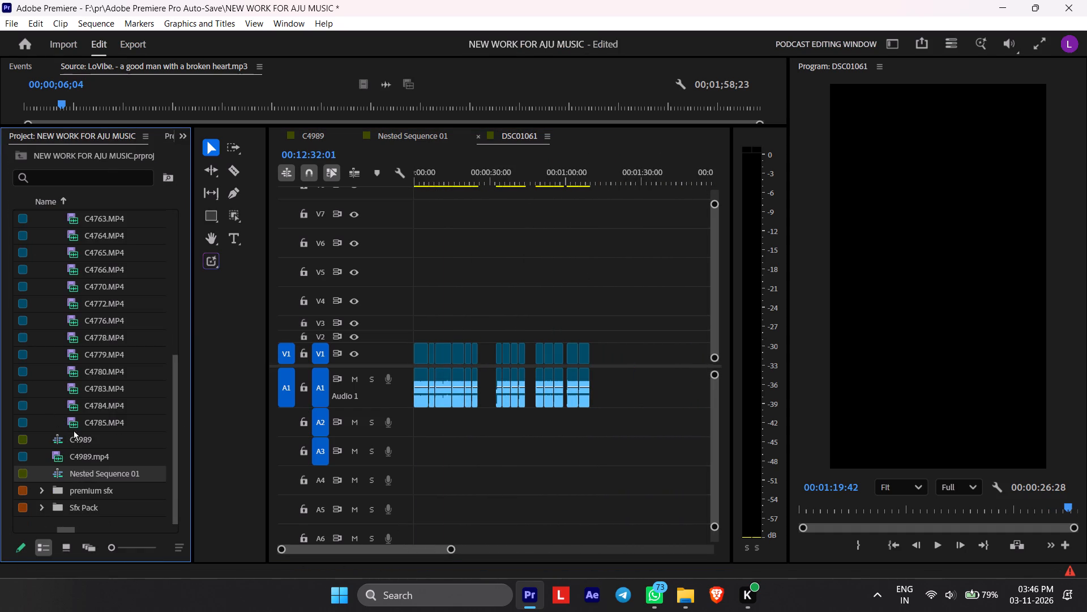
left_click(74, 443)
double_click(91, 426)
key("space")
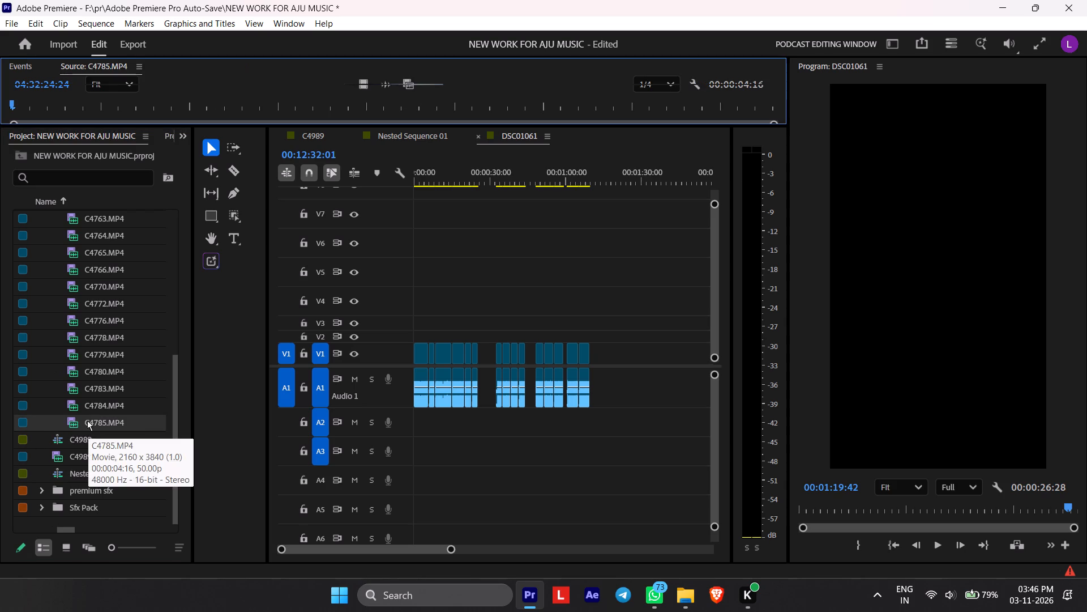
key("space")
Dock the Source monitor in the same panel group as the Program monitor.
left_click_drag(100, 64, 269, 205)
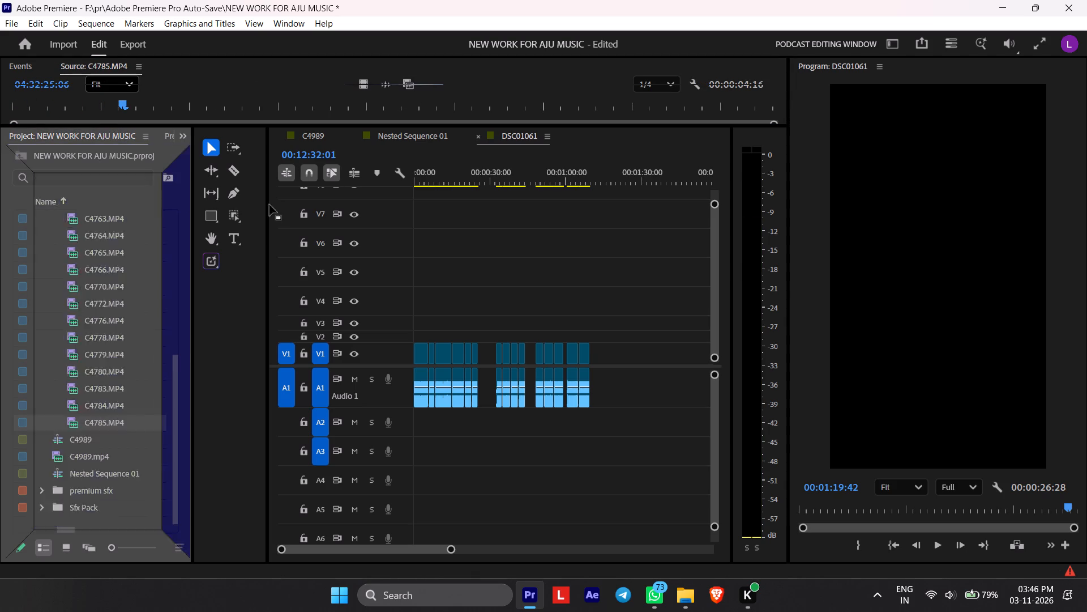
left_click_drag(269, 205, 793, 76)
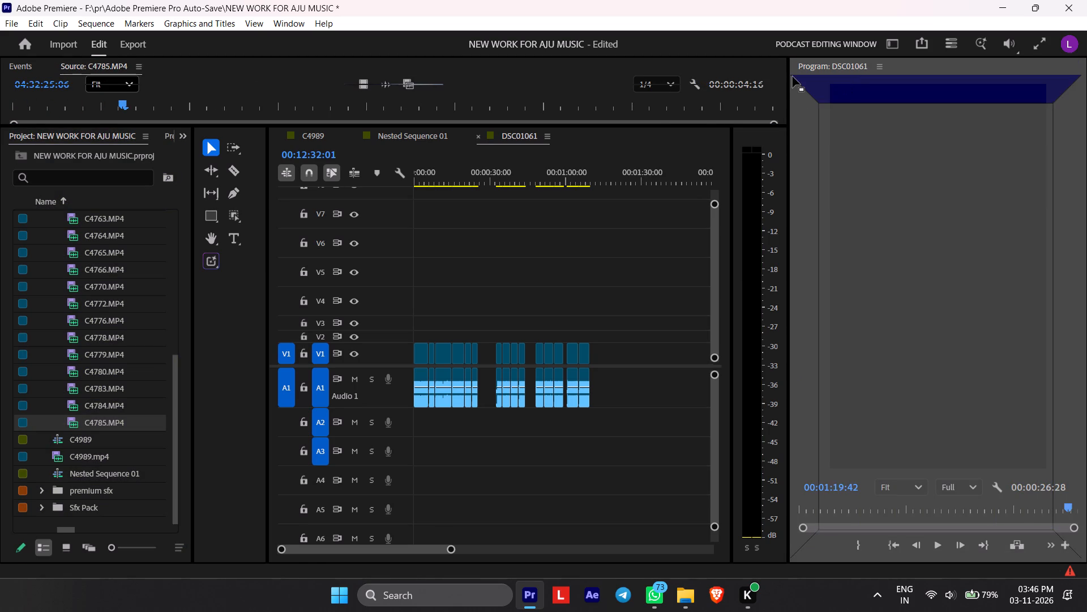
left_click_drag(793, 76, 810, 64)
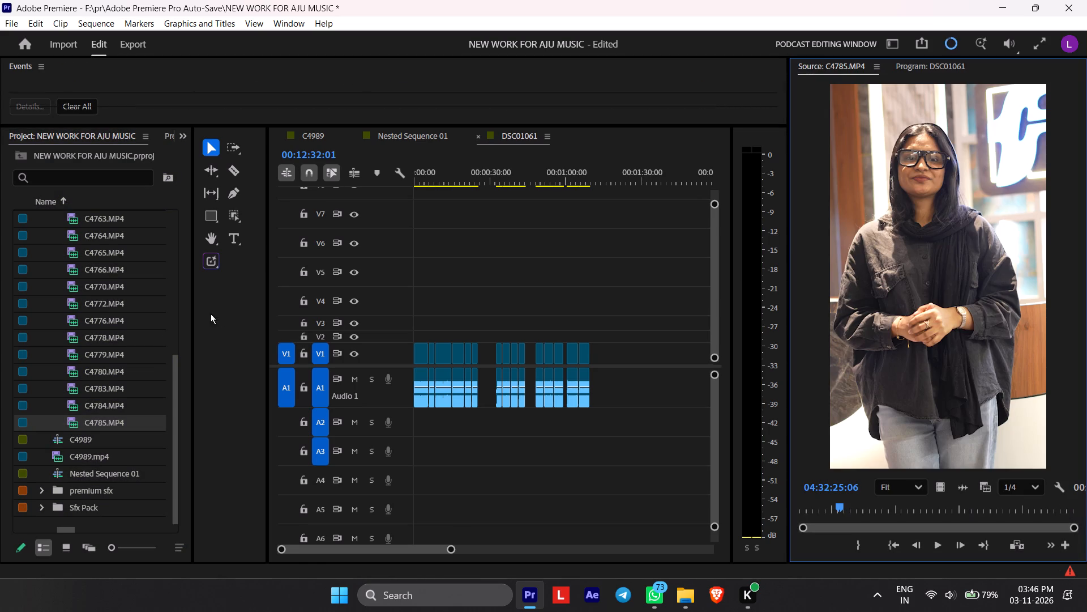
Look through the bins of NEW WORK FOR AJU MUSIC and bring up the clip list of "new project for fitlife".
scroll(93, 359, "down", 2)
scroll(93, 359, "up", 14)
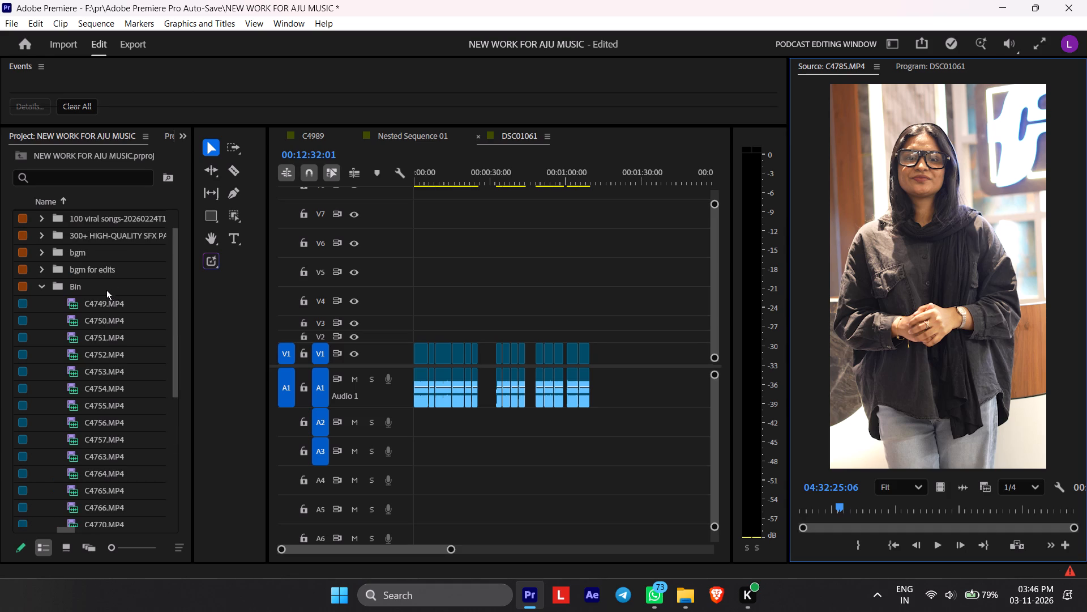
scroll(94, 297, "up", 6)
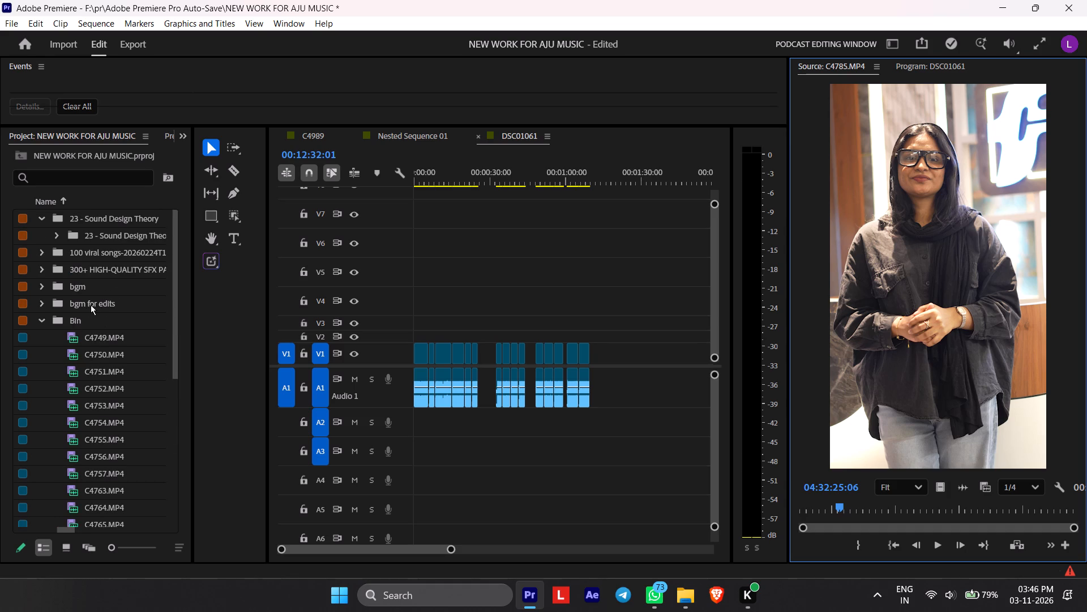
left_click(47, 315)
left_click(48, 318)
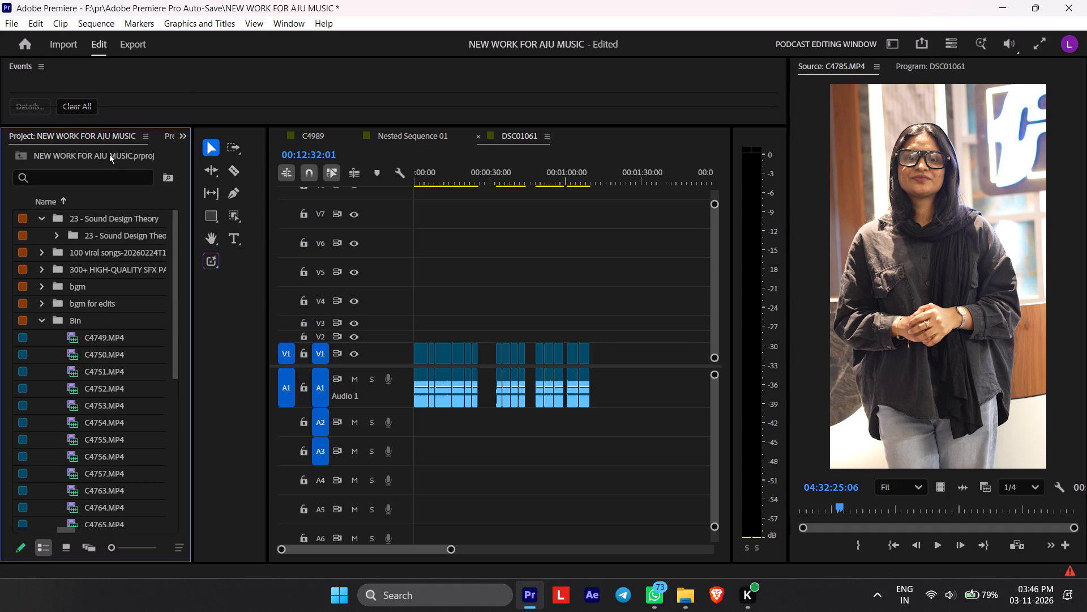
scroll(110, 131, "up", 2)
scroll(98, 143, "down", 9)
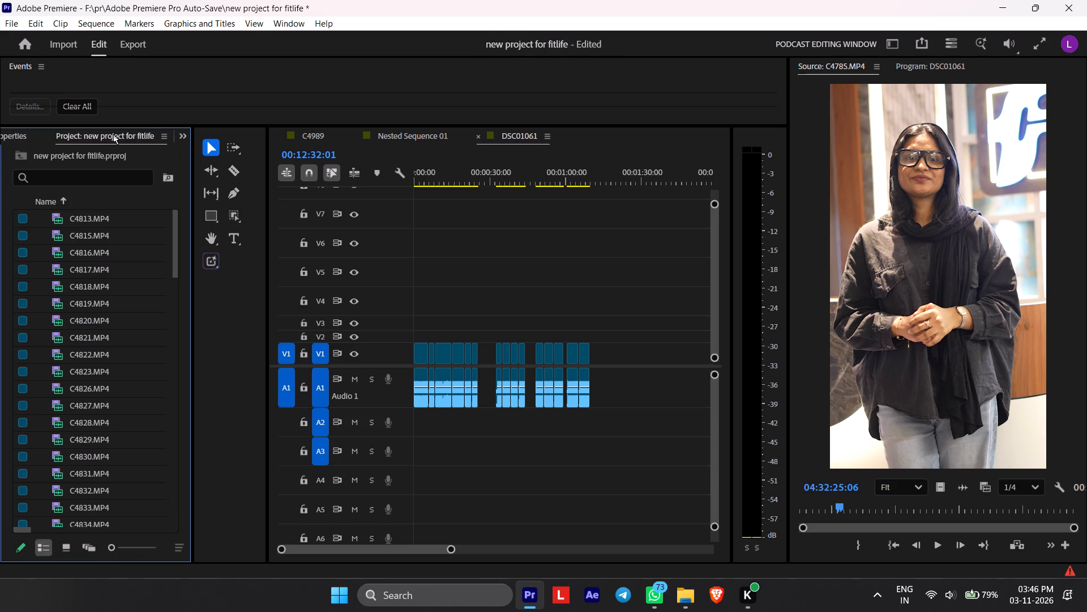
Preview the fitlife source clips C4845.MP4, C4813.MP4, C4815.MP4 and C4818.MP4 in the Source monitor.
scroll(42, 247, "up", 6)
scroll(82, 318, "down", 6)
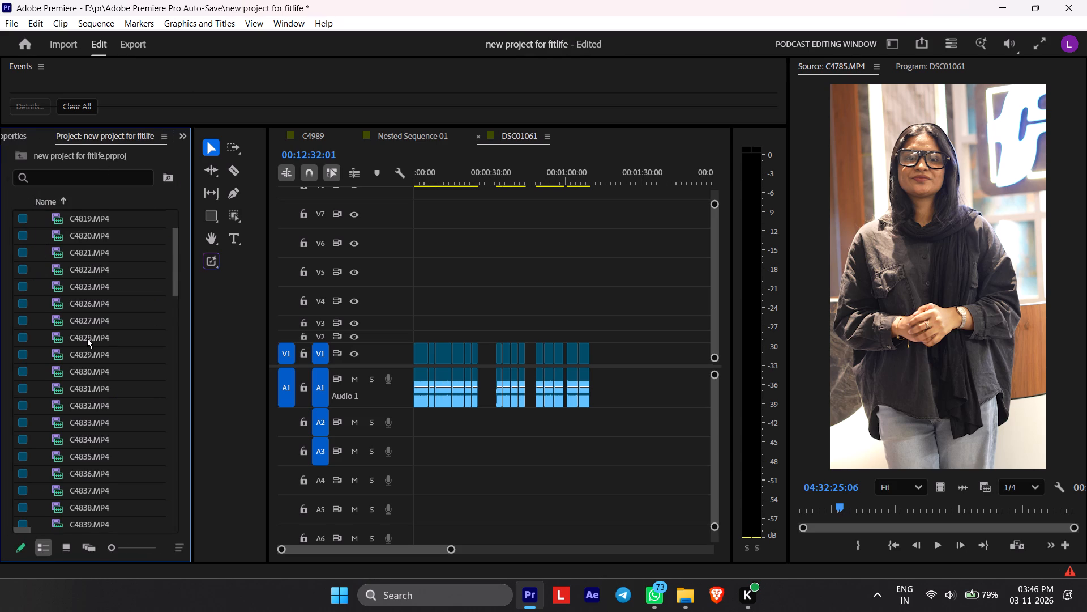
scroll(87, 338, "down", 15)
double_click(79, 358)
scroll(115, 339, "up", 7)
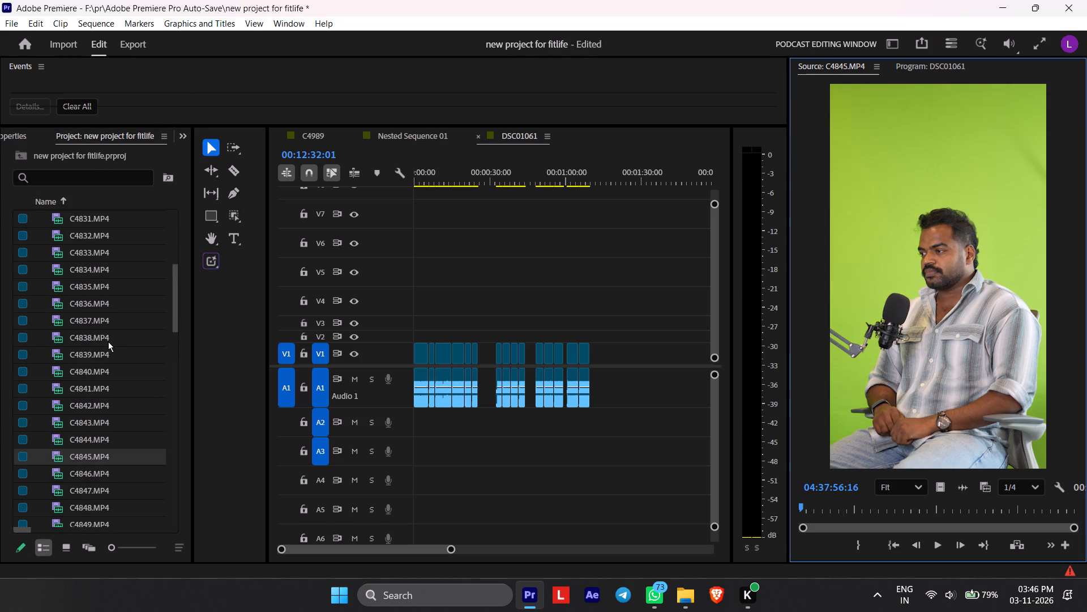
scroll(105, 342, "up", 20)
scroll(105, 342, "up", 1)
double_click(86, 216)
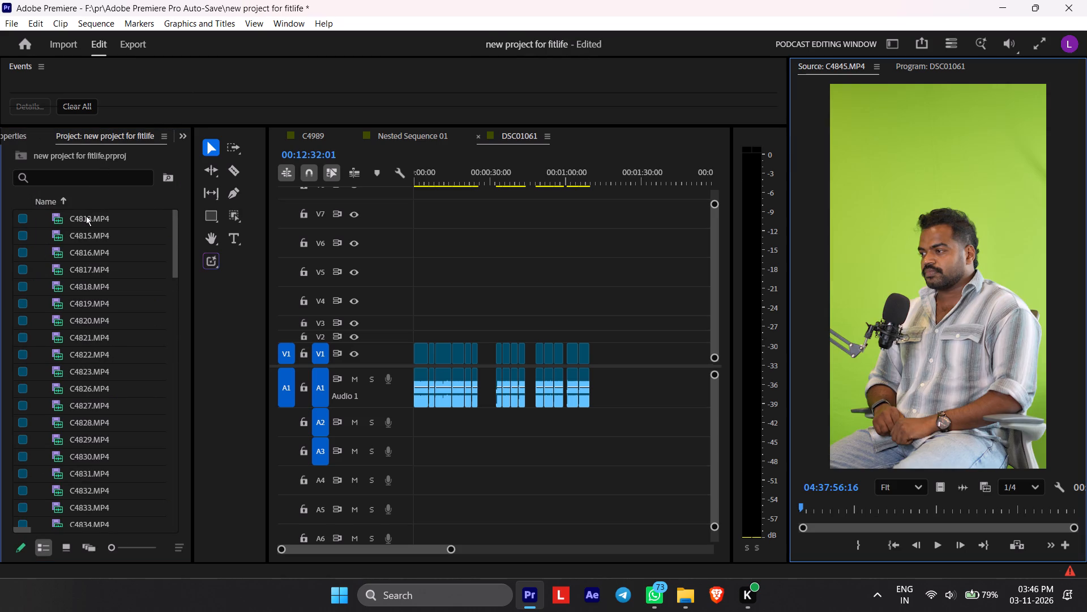
double_click(86, 235)
double_click(86, 238)
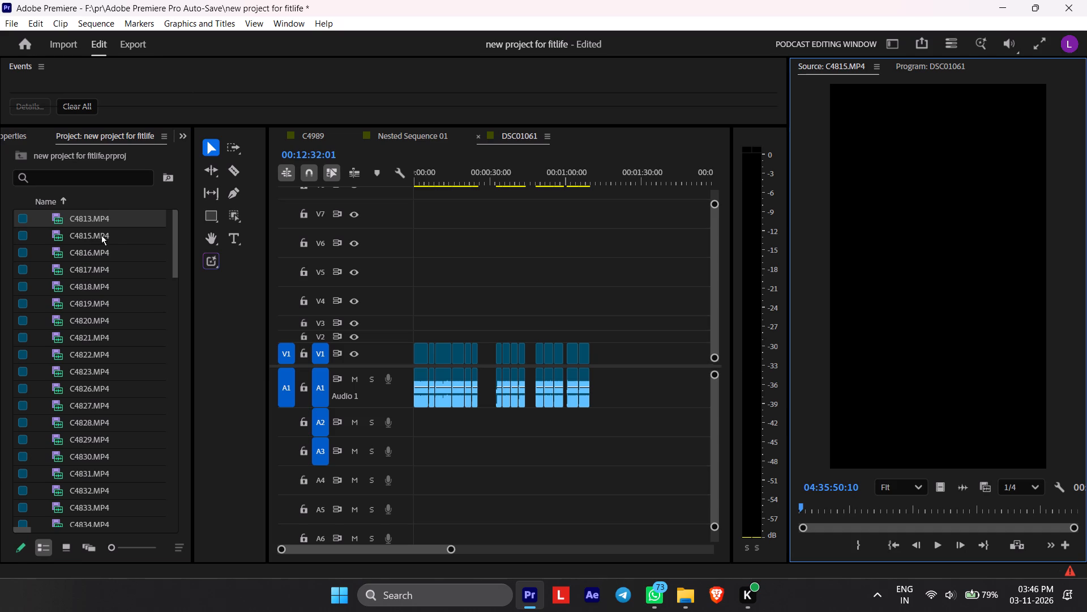
left_click(112, 241)
double_click(108, 236)
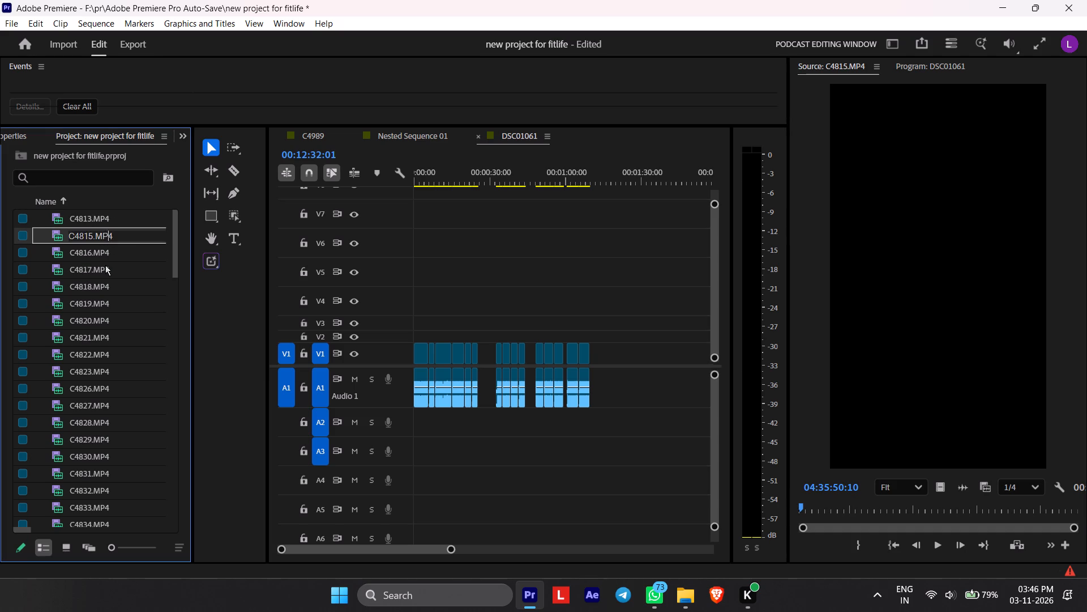
double_click(104, 266)
double_click(63, 232)
key("space")
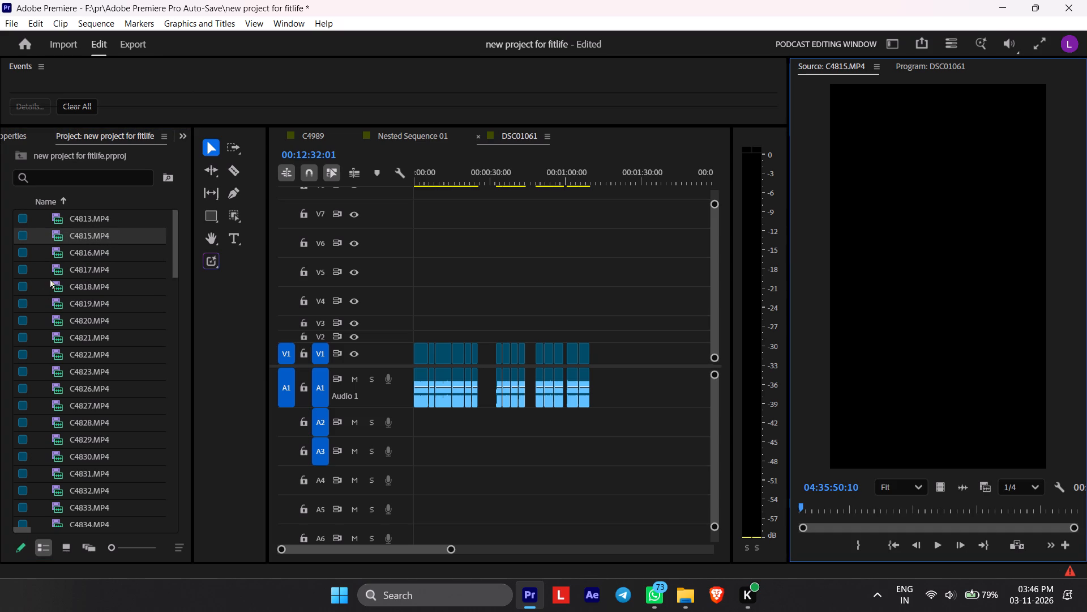
double_click(59, 279)
key("space")
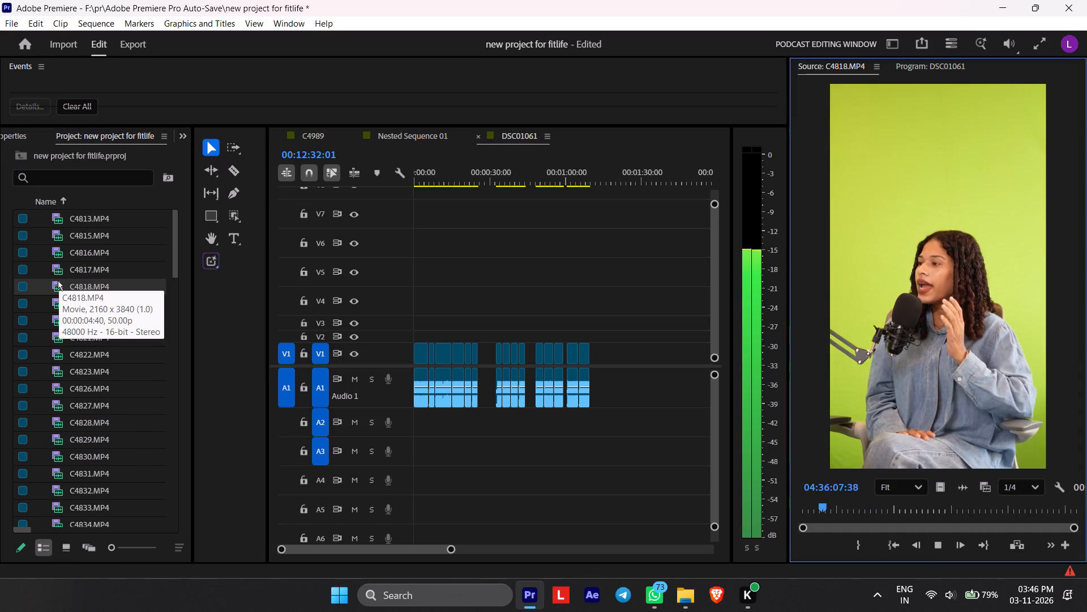
Play the DSC01061 sequence from its start and look through the fitlife clip list.
scroll(51, 293, "down", 2)
double_click(47, 298)
key("space")
key("space")
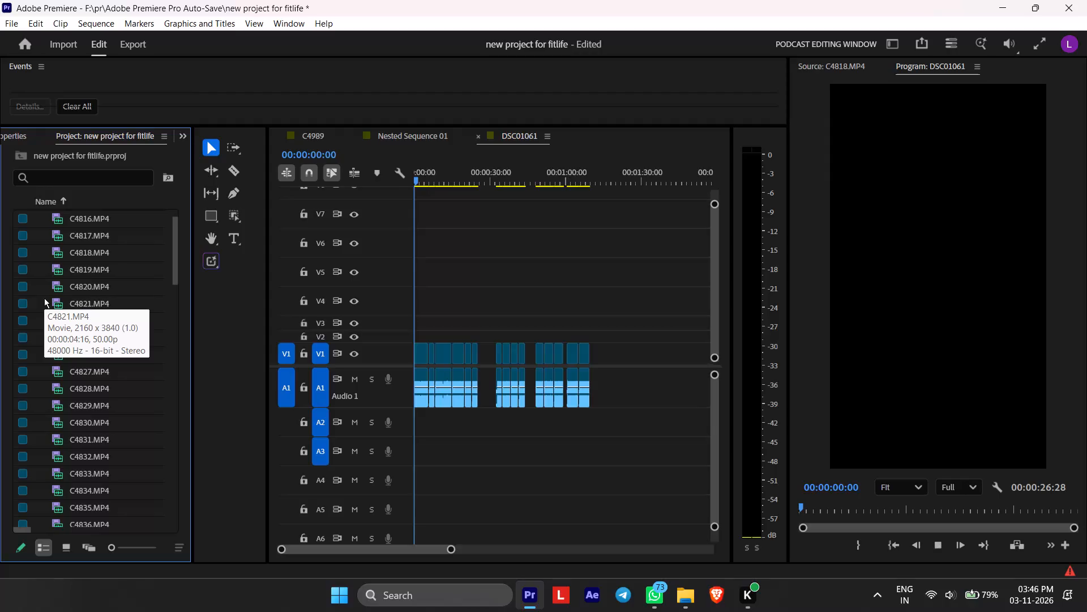
key("space")
scroll(44, 301, "down", 2)
scroll(35, 300, "up", 7)
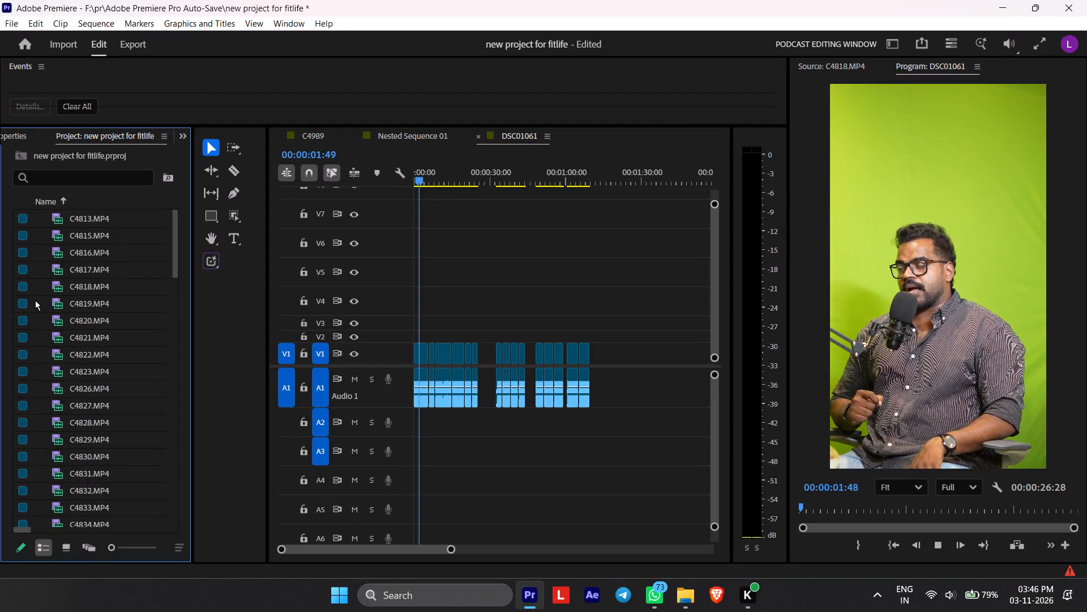
scroll(35, 300, "up", 12)
scroll(33, 304, "down", 20)
scroll(33, 304, "down", 1)
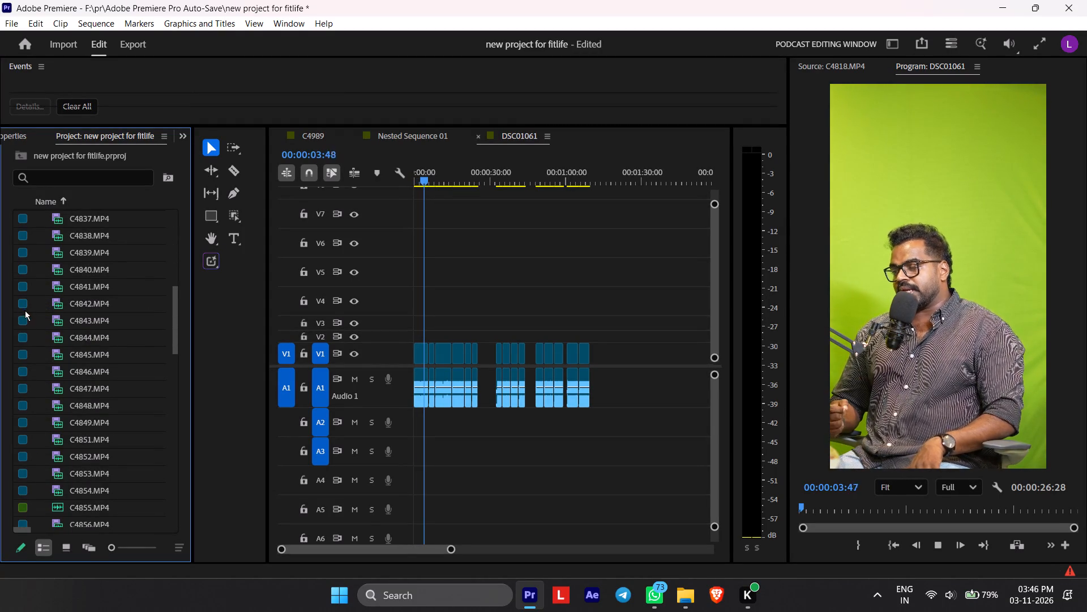
scroll(25, 311, "down", 10)
scroll(38, 318, "up", 18)
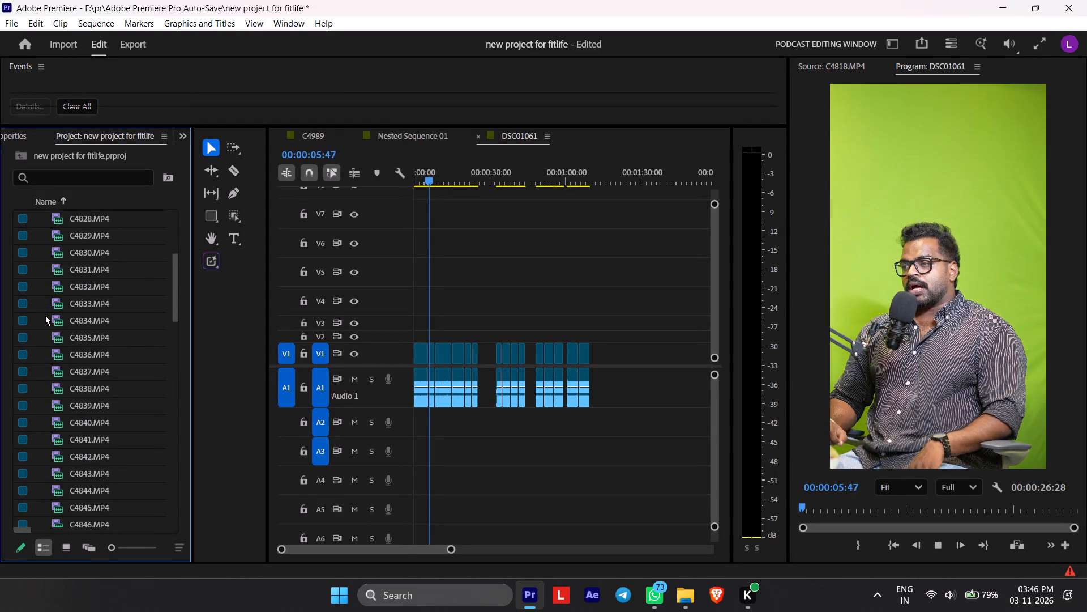
scroll(45, 316, "up", 20)
scroll(45, 316, "up", 1)
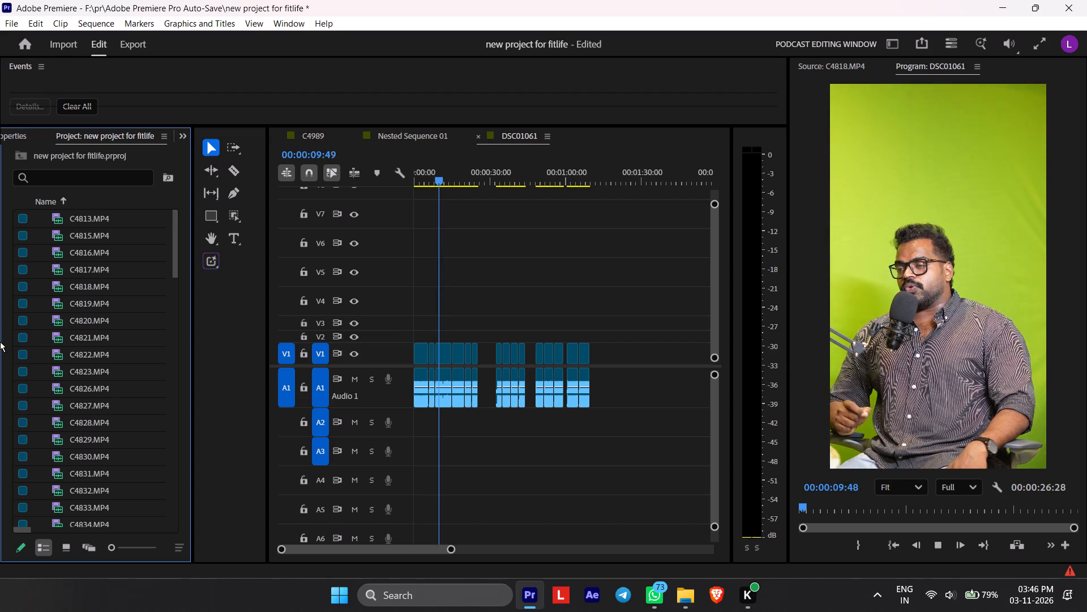
scroll(462, 337, "up", 4)
Replay the opening second of the DSC01061 sequence from its first talking clip.
left_click_drag(455, 164, 426, 172)
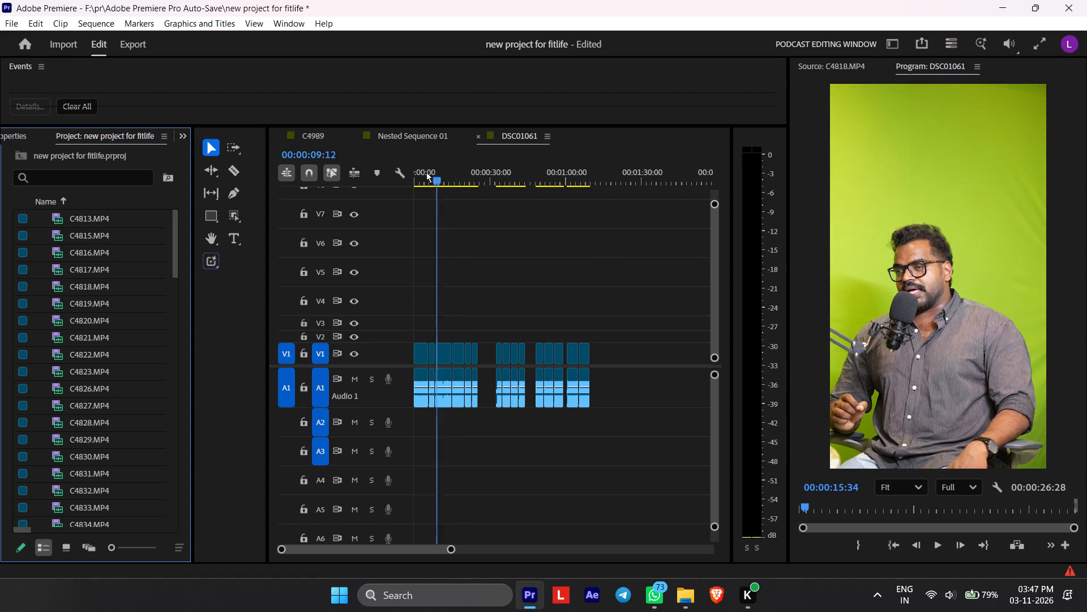
left_click_drag(426, 172, 391, 175)
key("space")
scroll(103, 311, "up", 6)
key("space")
left_click(105, 297)
left_click(102, 297)
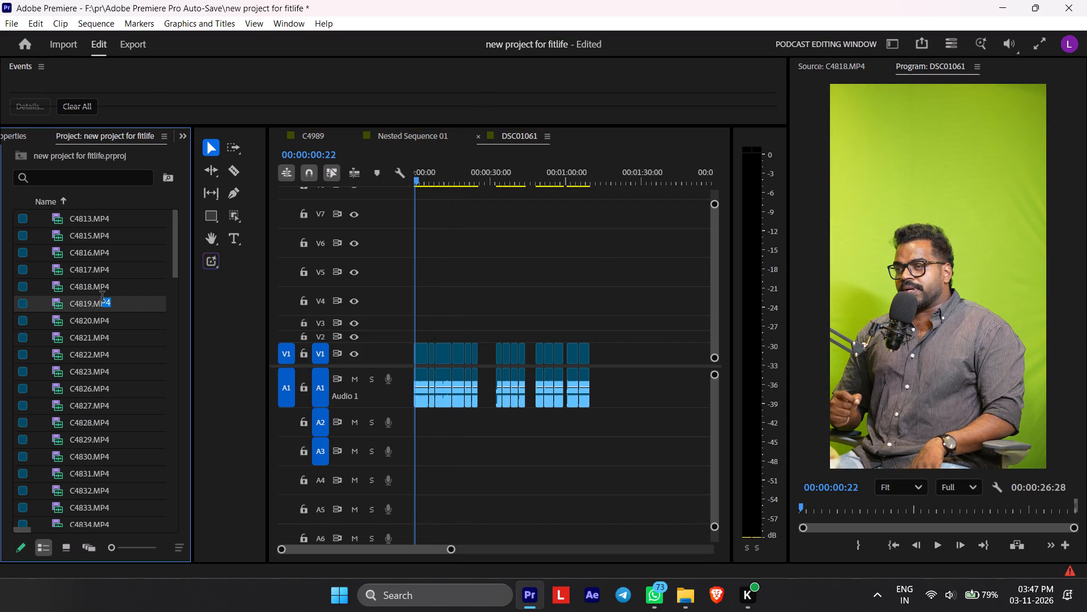
left_click(66, 311)
left_click(44, 311)
left_click_drag(59, 300, 52, 303)
left_click(52, 303)
key("space")
key("space")
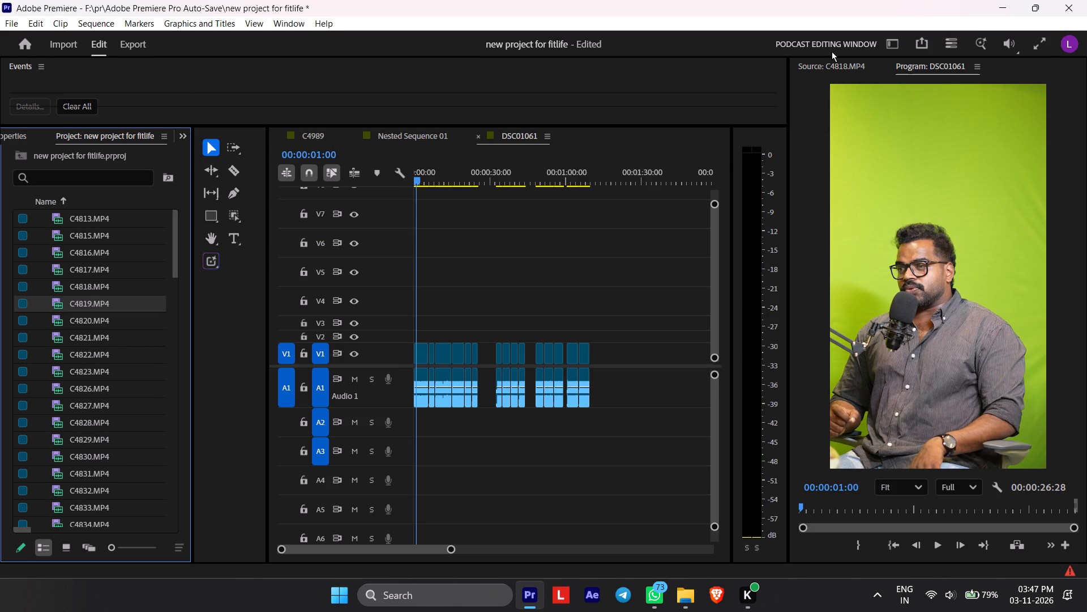
Continue playing C4818.MP4 in the Source monitor and preview the fitlife clips C4822.MP4, C4829.MP4 and C4832.MP4.
left_click(824, 60)
key("space")
scroll(38, 245, "down", 6)
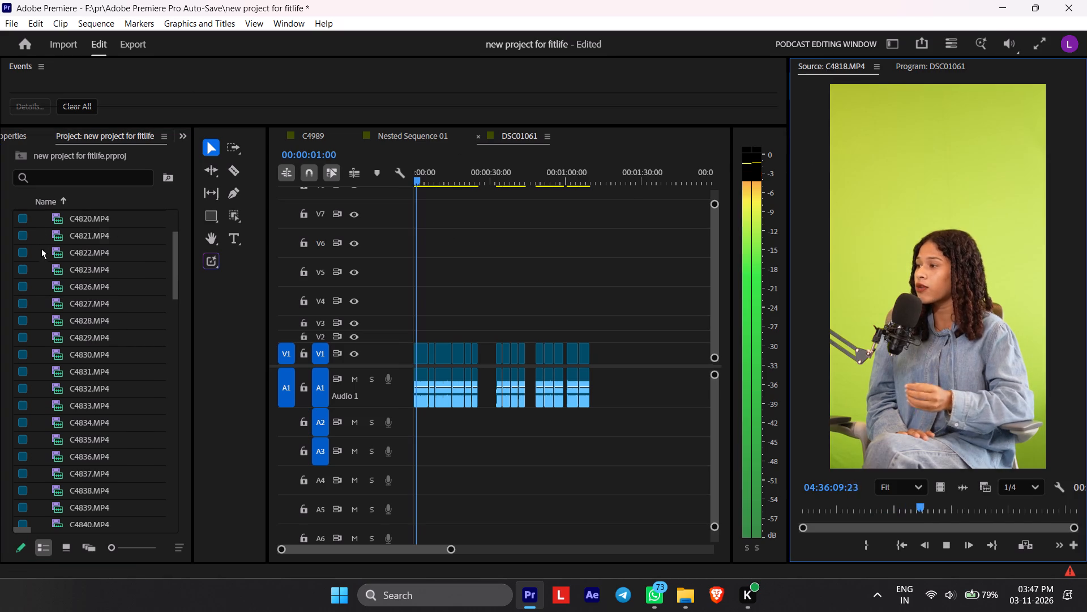
double_click(52, 254)
key("space")
scroll(88, 269, "down", 3)
key("space")
double_click(87, 283)
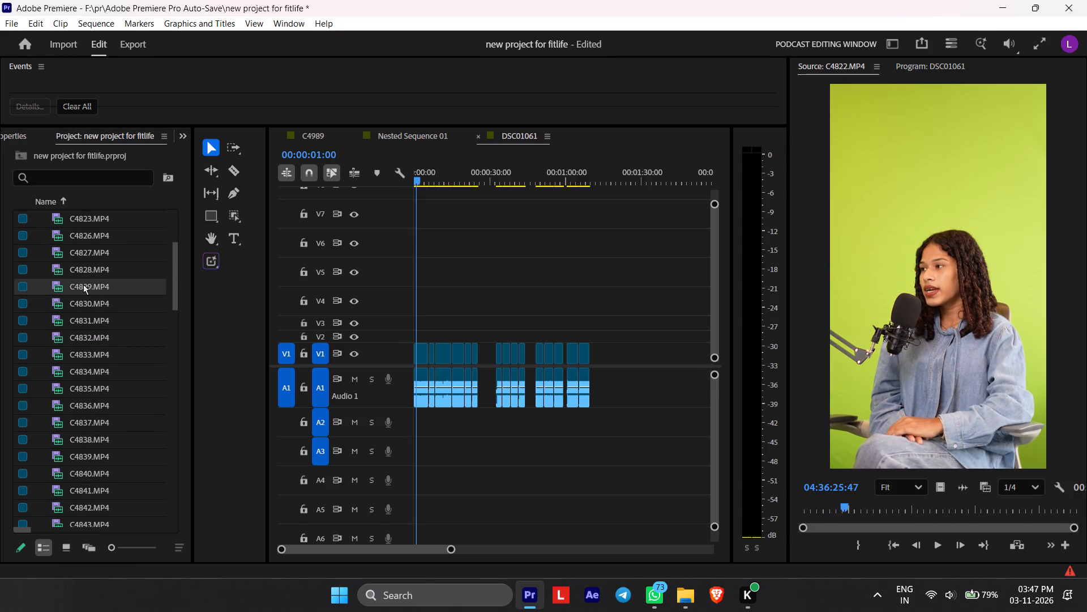
key("space")
scroll(83, 284, "down", 3)
double_click(78, 289)
key("space")
scroll(78, 289, "down", 3)
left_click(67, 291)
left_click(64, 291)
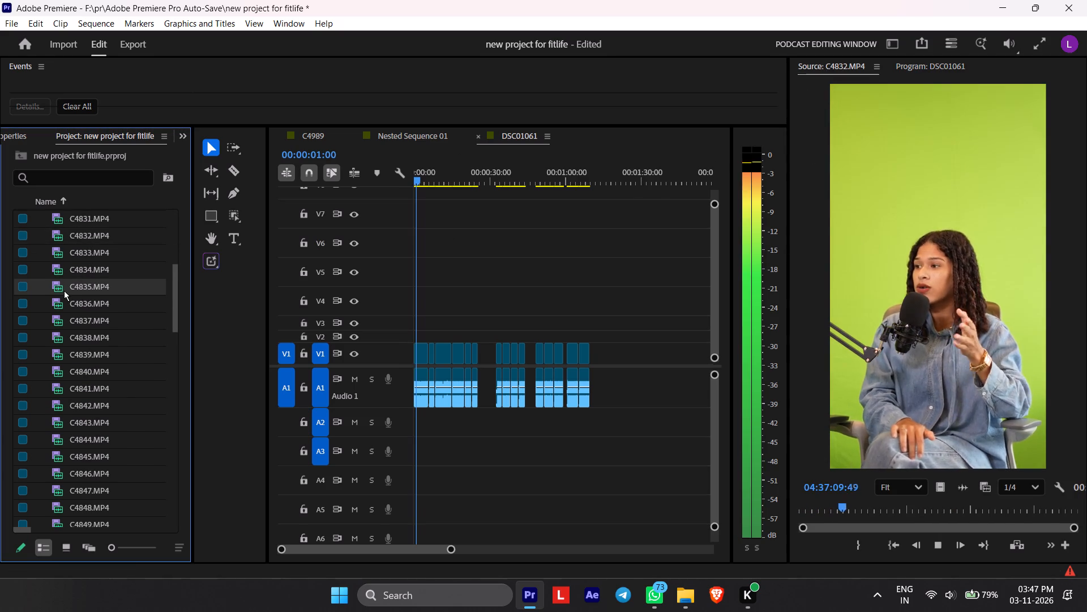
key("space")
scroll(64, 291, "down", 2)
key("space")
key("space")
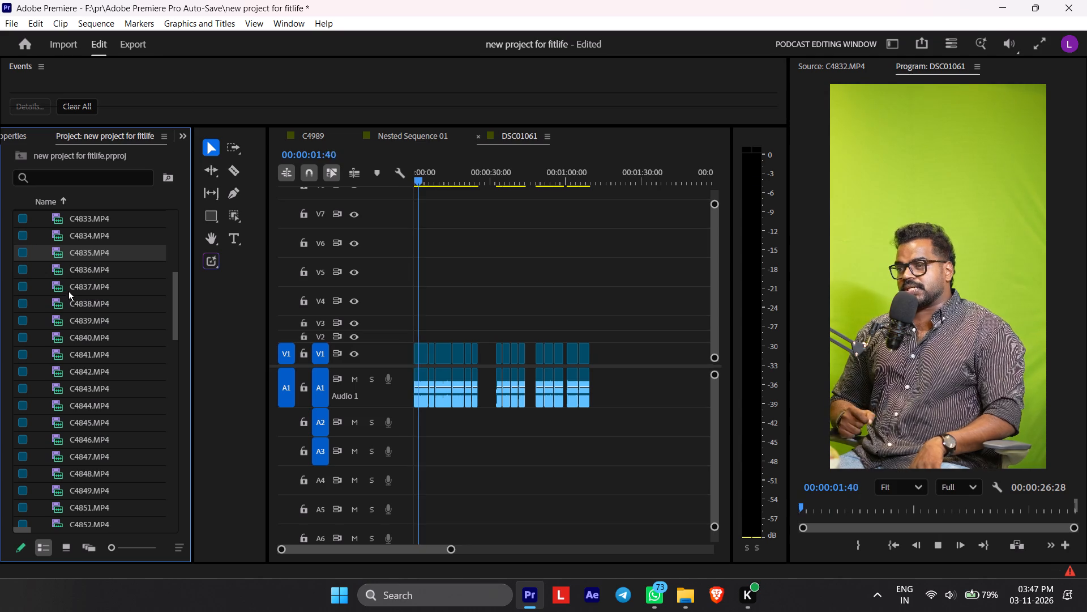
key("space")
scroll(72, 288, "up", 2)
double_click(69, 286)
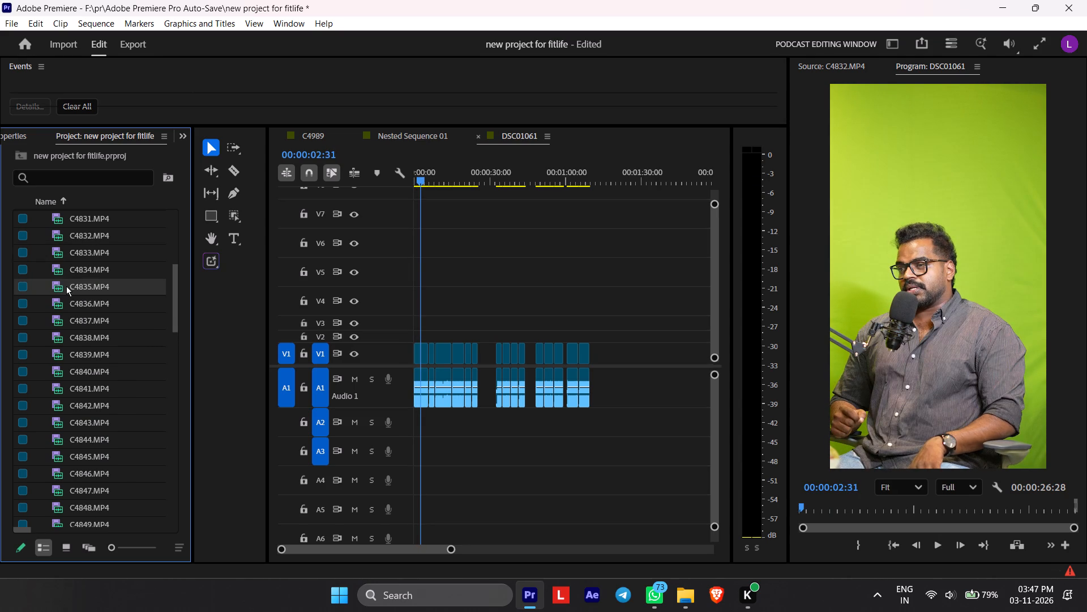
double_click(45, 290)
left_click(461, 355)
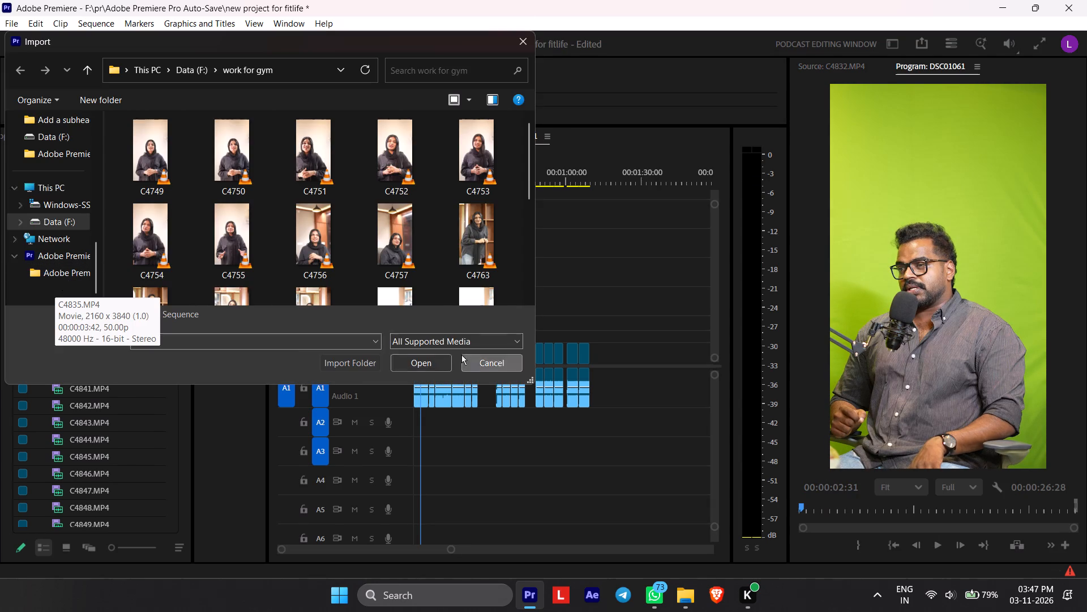
Preview the fitlife source clips C4835.MP4 and C4836.MP4 in the Source monitor.
double_click(59, 286)
key("space")
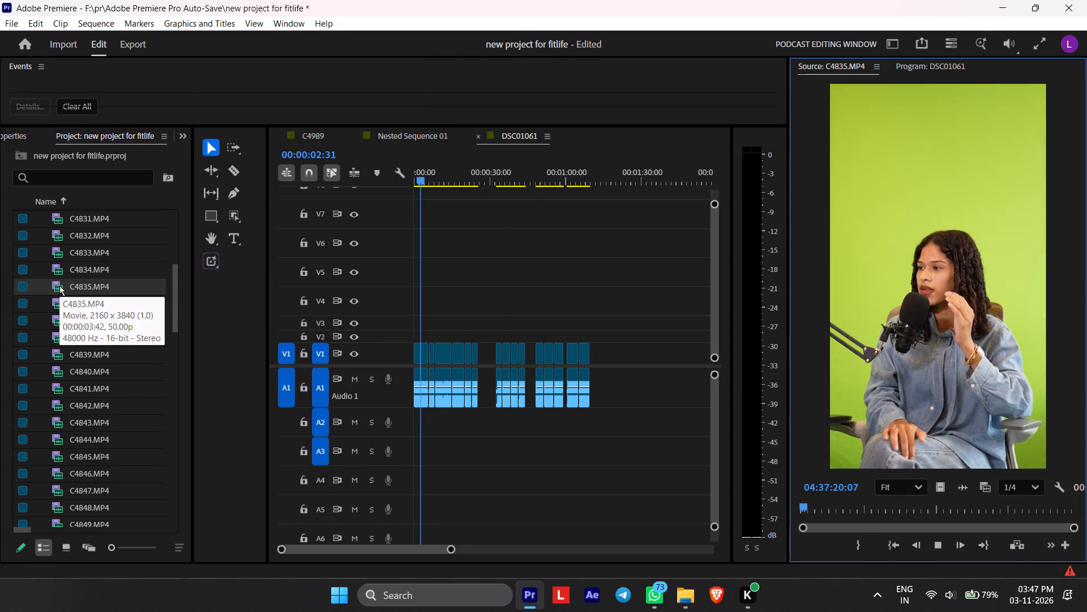
scroll(59, 290, "down", 1)
double_click(59, 292)
key("space")
key("space")
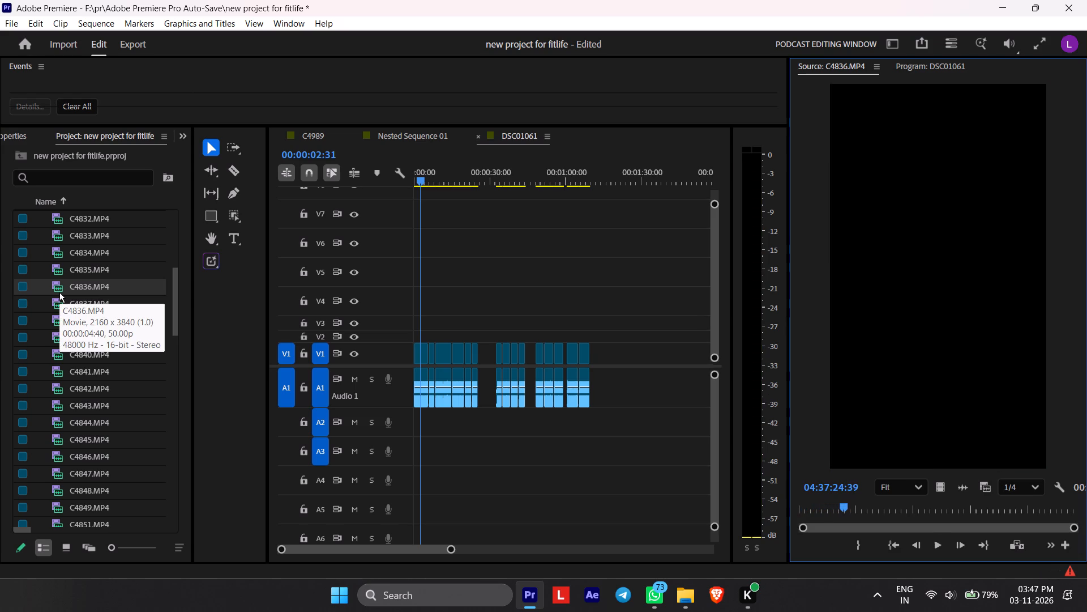
Save the "new project for fitlife" project.
key("ctrl+s")
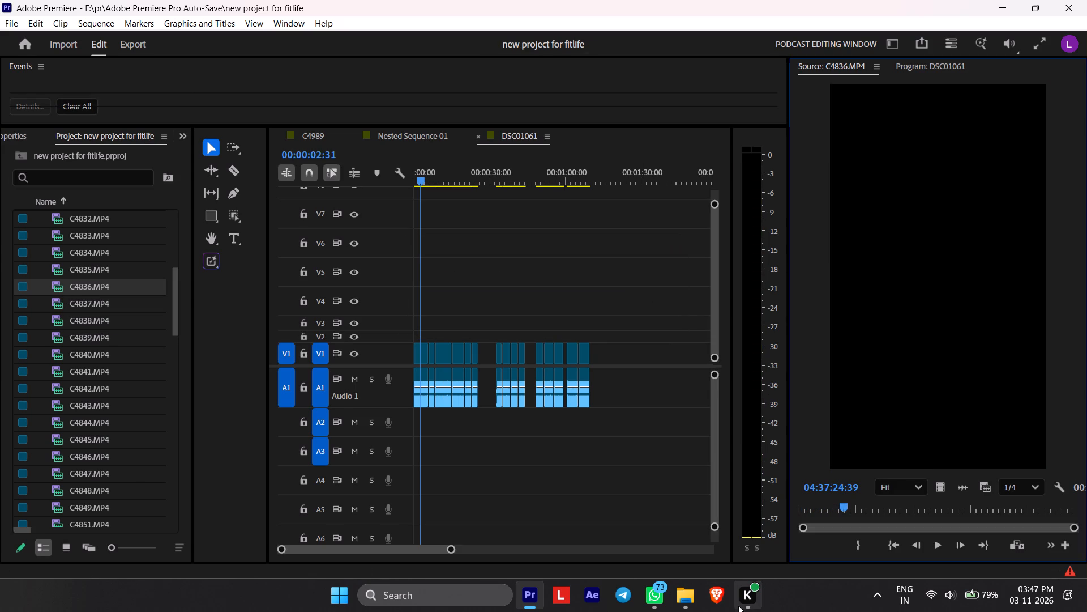
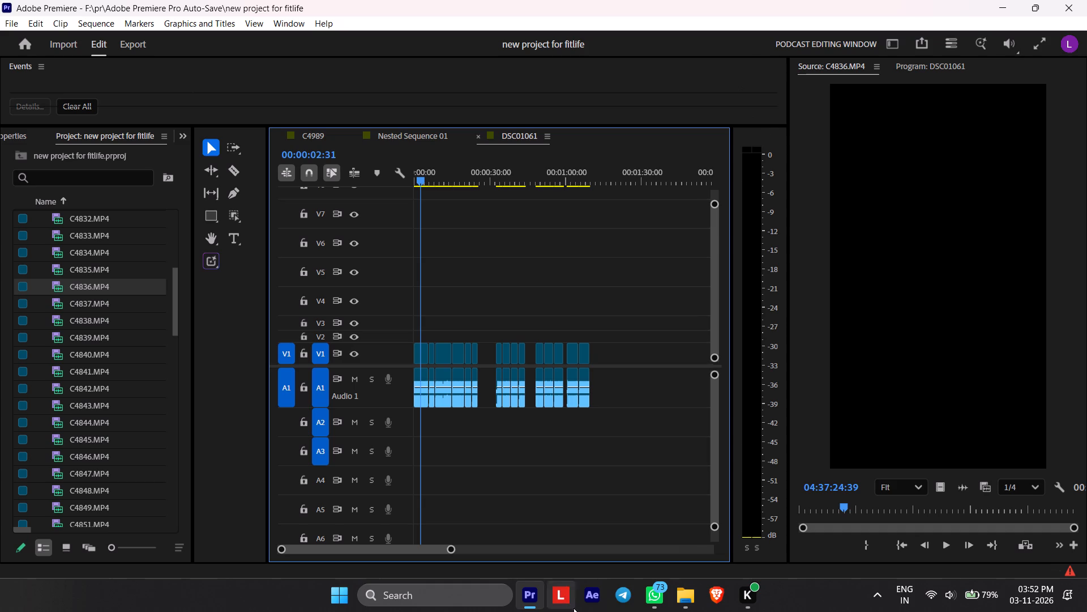
Preview the fitlife source clips C4837.MP4 and C4846.MP4 in the Source monitor.
left_click(102, 304)
left_click(102, 304)
key("space")
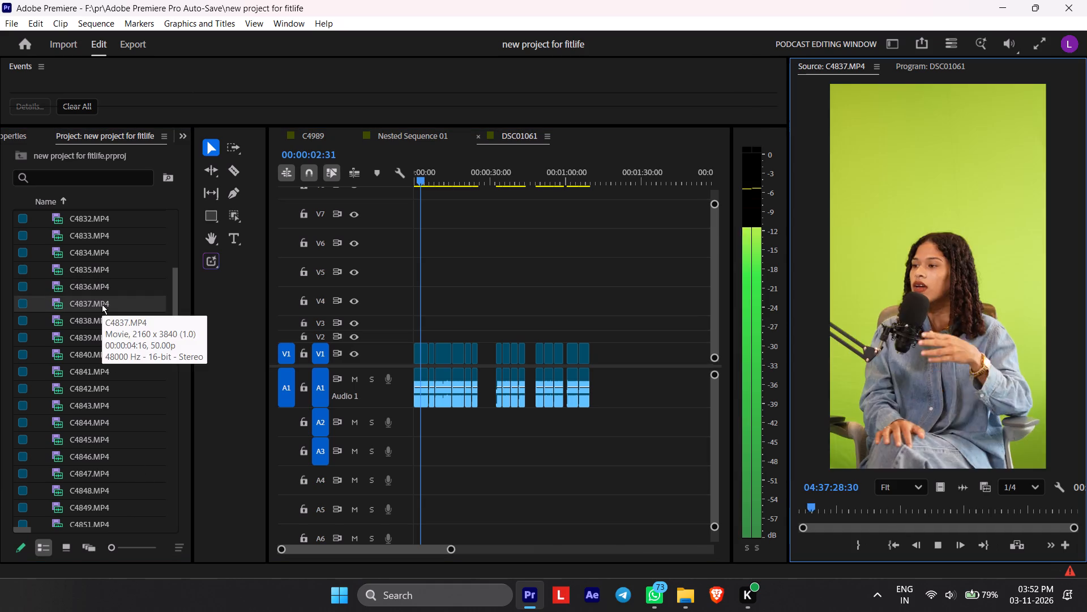
key("space")
scroll(113, 335, "down", 6)
double_click(118, 356)
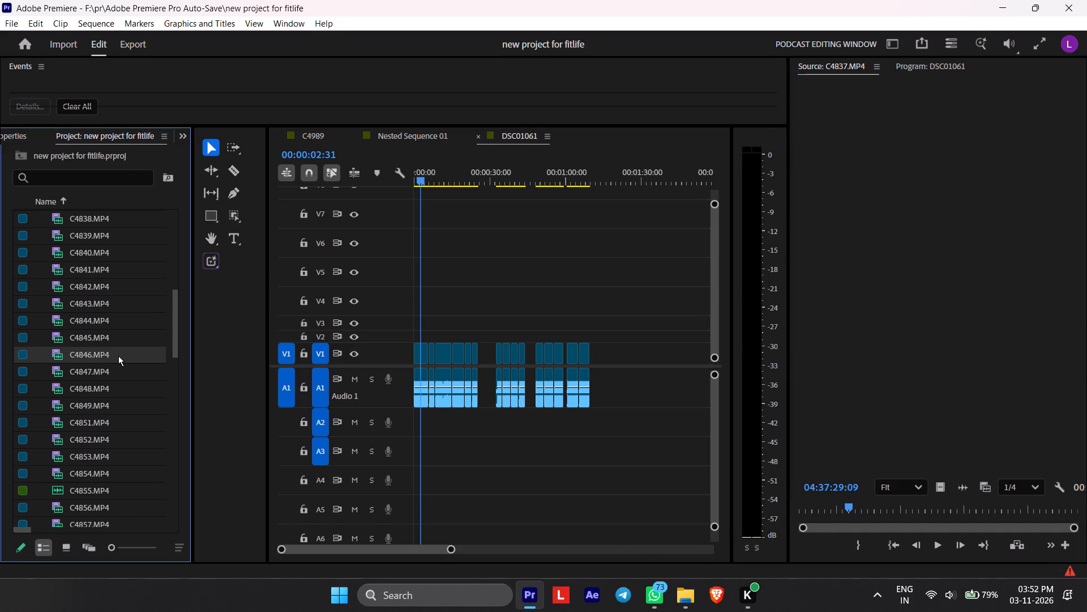
double_click(118, 356)
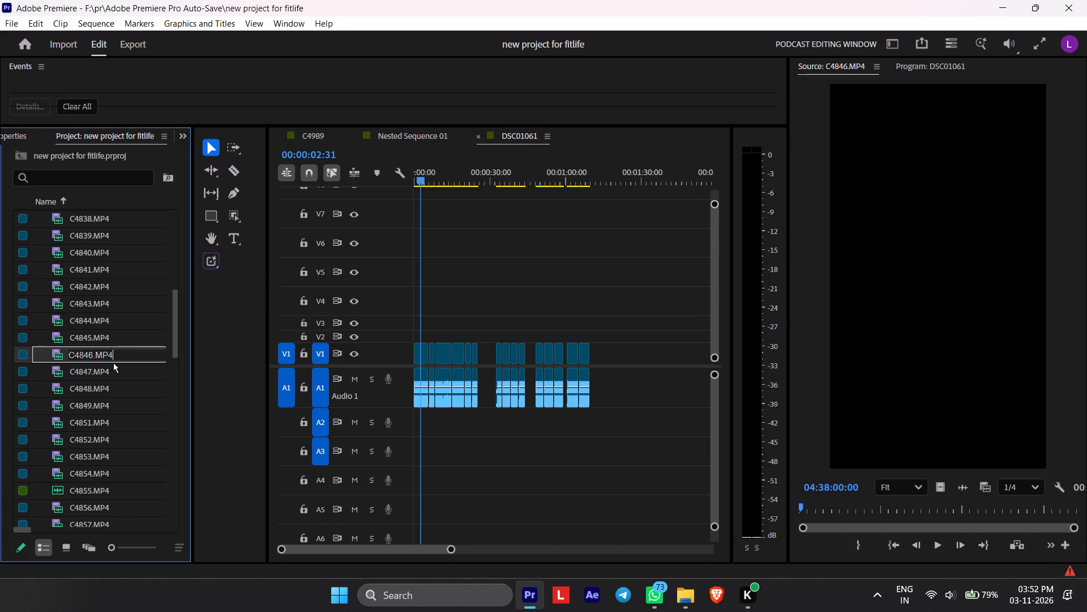
left_click(107, 368)
double_click(88, 360)
key("space")
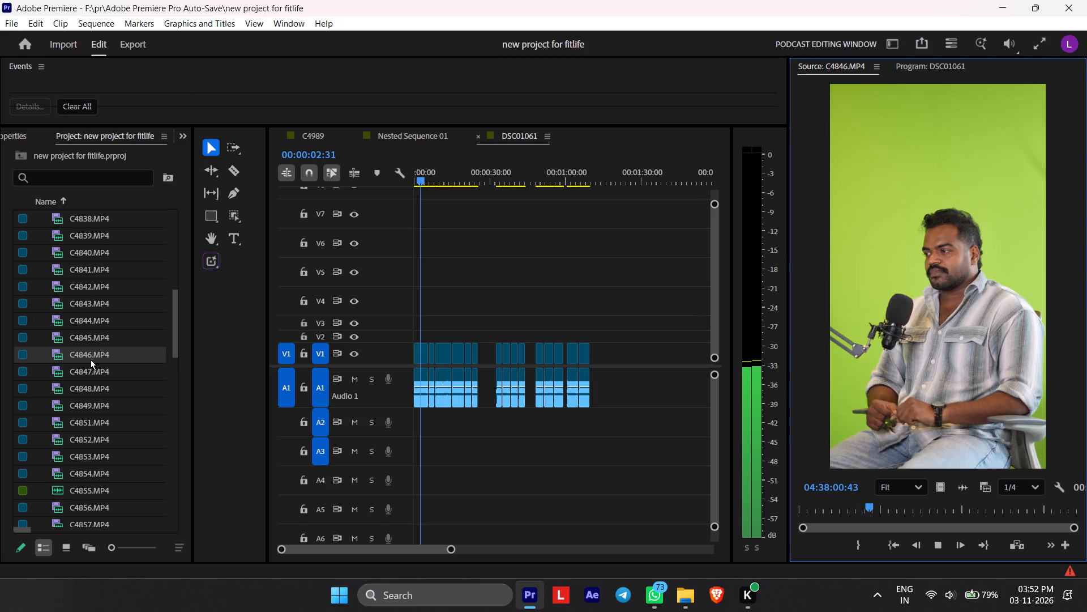
scroll(91, 363, "down", 2)
key("space")
Preview the source clips C4851.MP4, C4853.MP4 and C4855.MP4 in the Source monitor.
double_click(93, 388)
key("space")
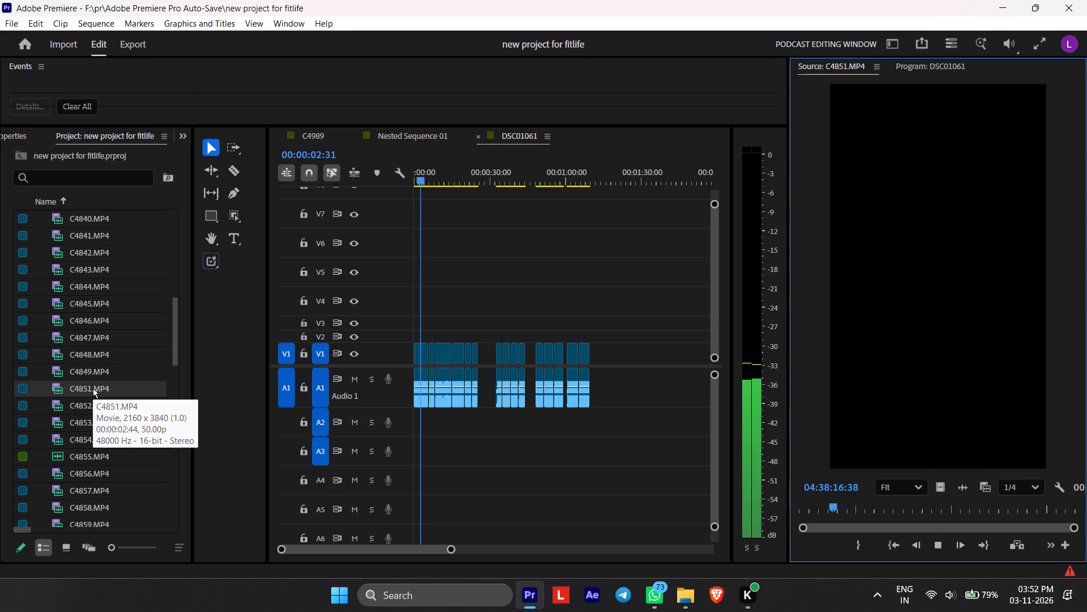
key("space")
scroll(101, 388, "down", 2)
double_click(101, 388)
key("space")
scroll(101, 388, "down", 2)
key("space")
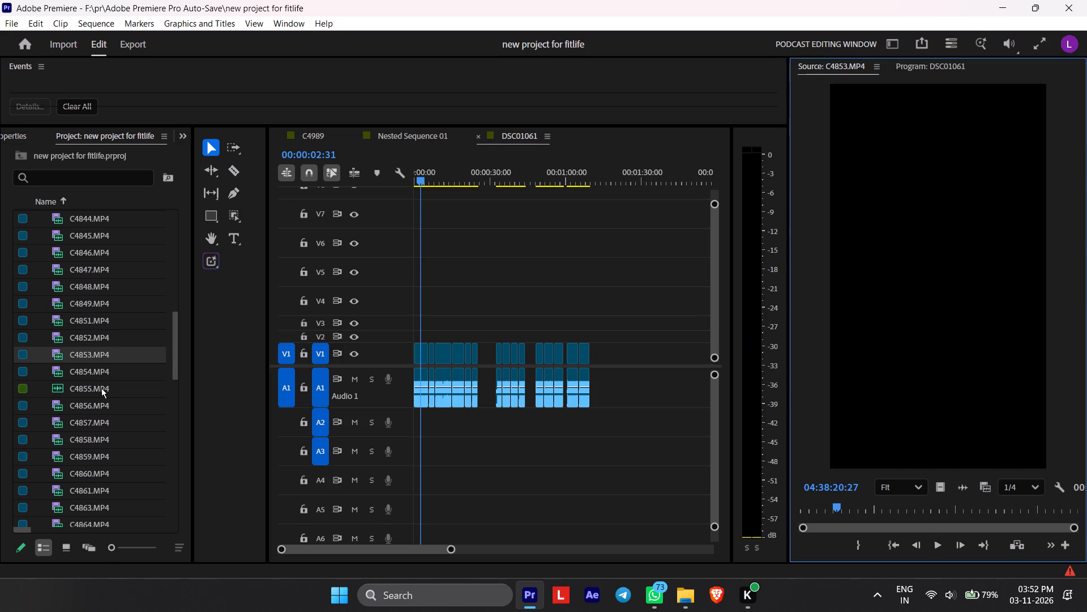
double_click(101, 388)
key("space")
Preview the source clips C4857.MP4, C4858.MP4 and C4863.MP4 in the Source monitor.
scroll(101, 388, "down", 2)
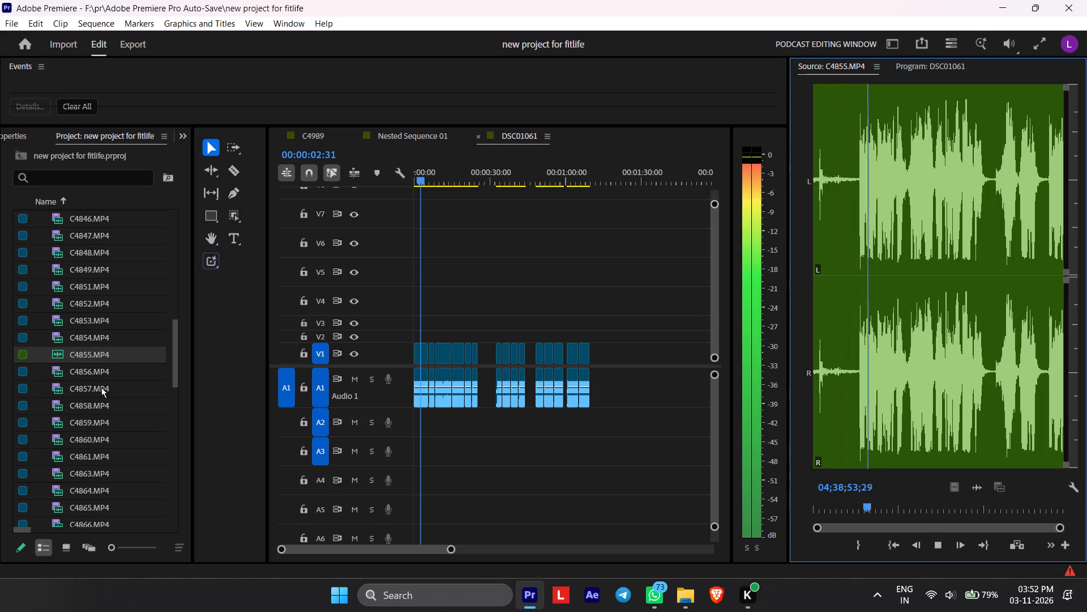
double_click(101, 385)
key("space")
scroll(101, 385, "down", 1)
double_click(101, 385)
key("space")
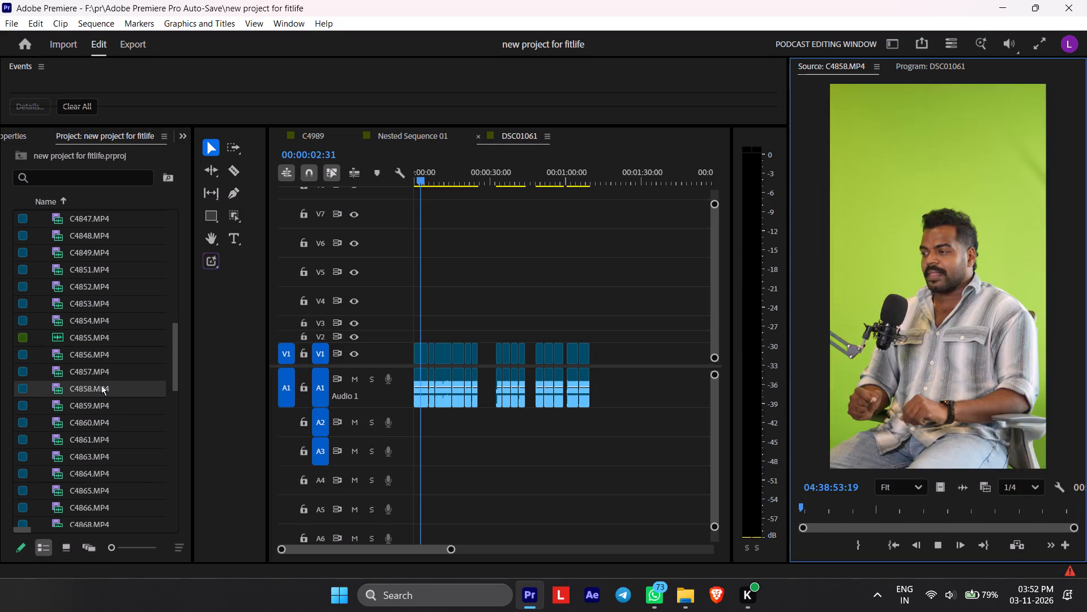
scroll(101, 385, "down", 4)
double_click(101, 385)
key("space")
scroll(101, 385, "down", 4)
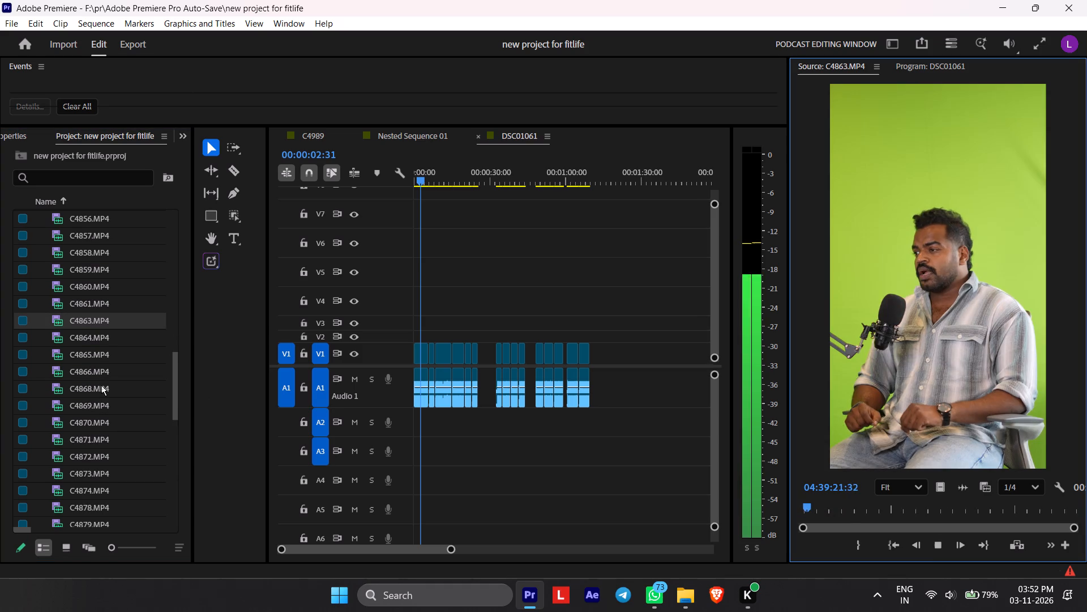
scroll(101, 385, "down", 1)
key("space")
Play the source clips C4869.MP4, C4870.MP4, C4871.MP4 and C4872.MP4 in the Source monitor.
double_click(101, 385)
key("space")
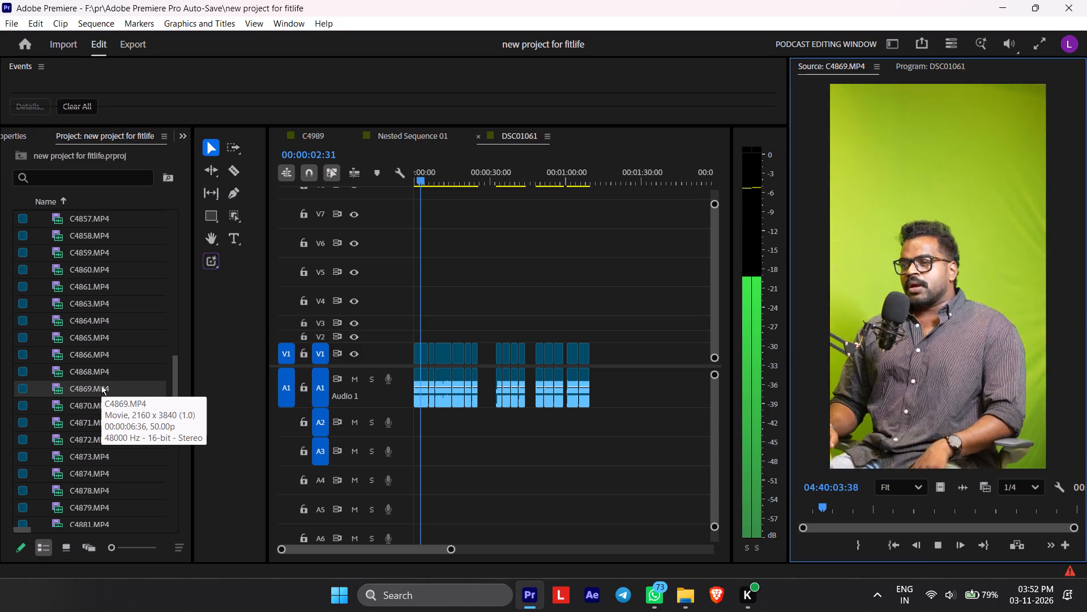
left_click(98, 393)
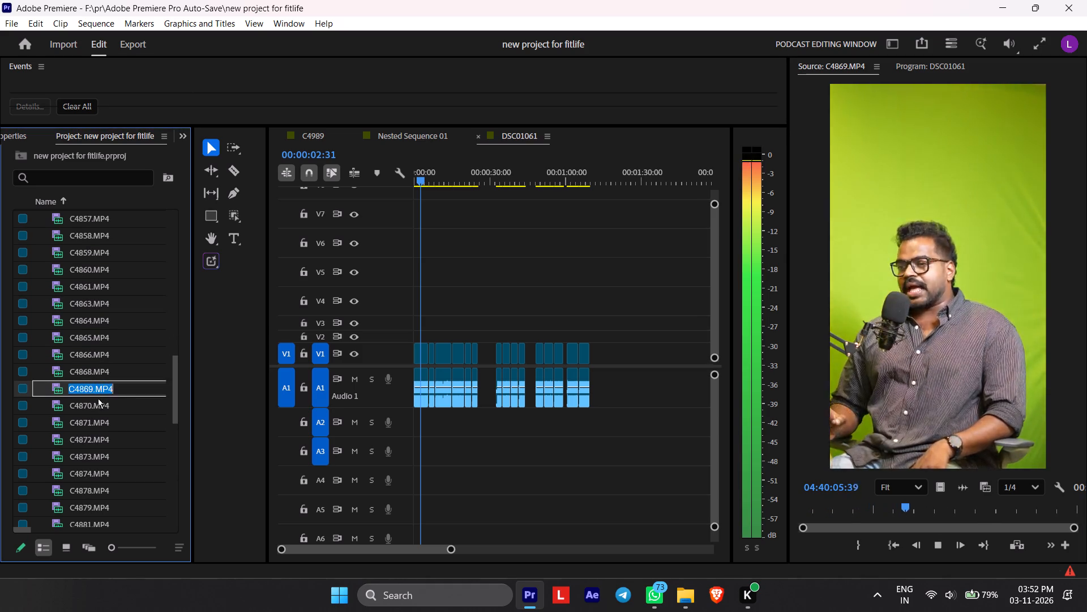
double_click(98, 407)
key("space")
scroll(99, 406, "down", 1)
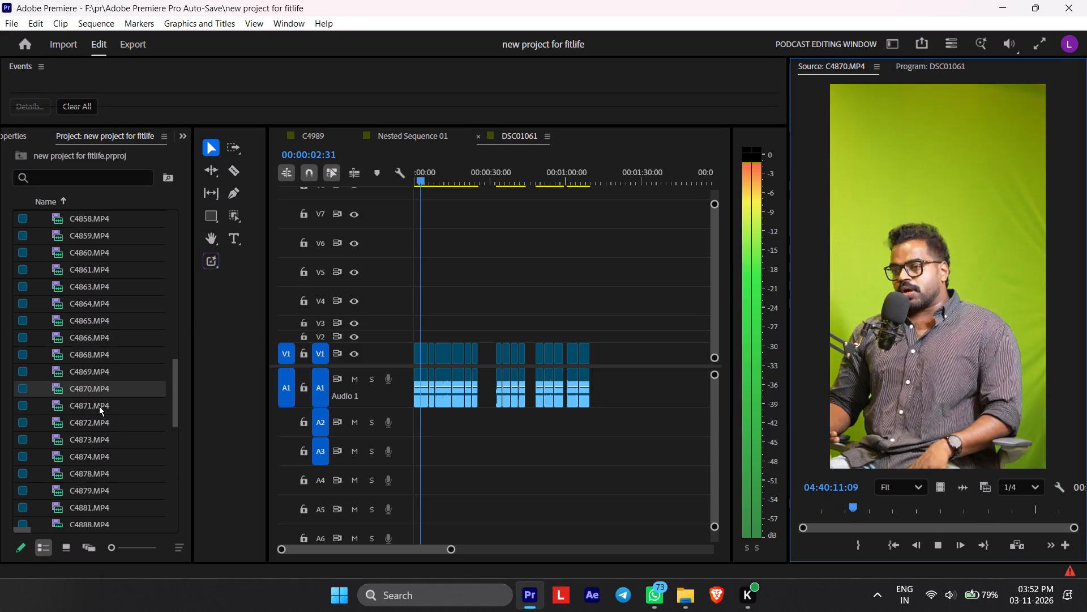
double_click(99, 406)
key("space")
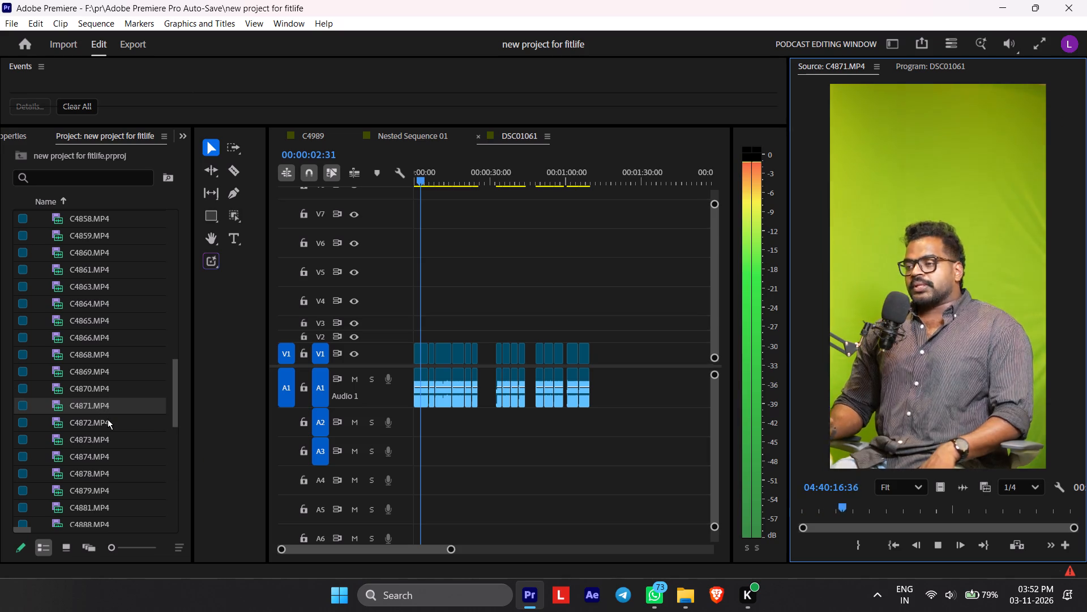
double_click(108, 421)
key("space")
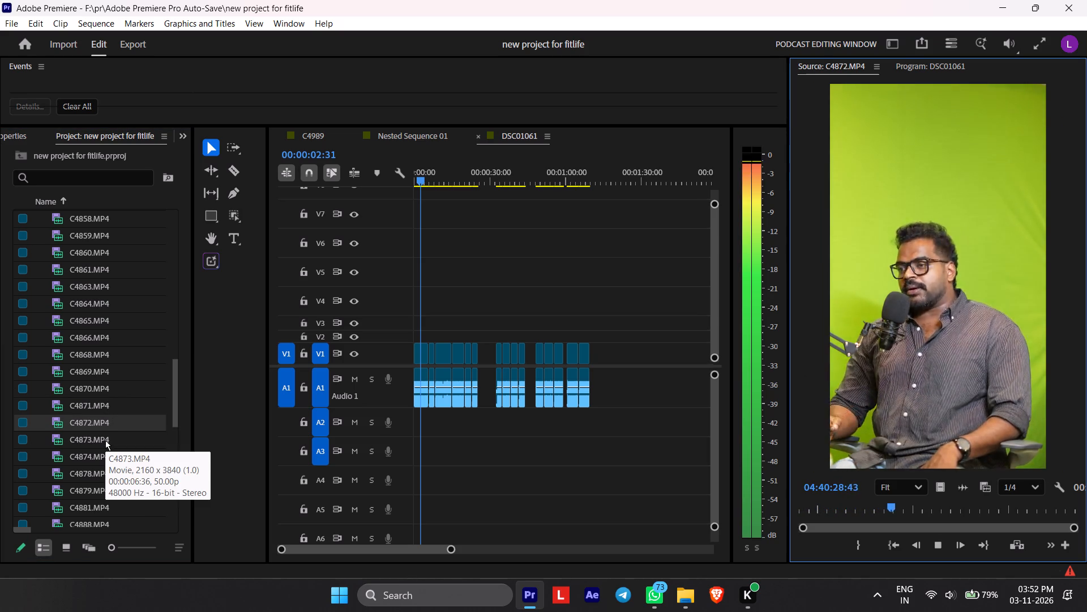
Play the source clips C4873.MP4, C4874.MP4 and C4878.MP4 in the Source monitor.
left_click(105, 440)
double_click(105, 440)
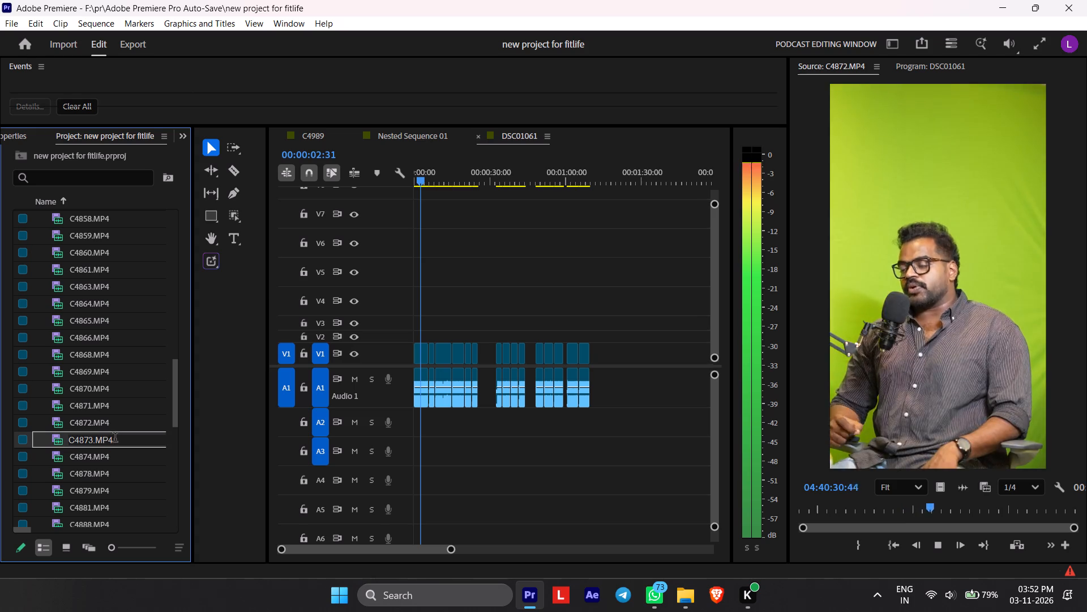
left_click(76, 460)
double_click(64, 431)
key("space")
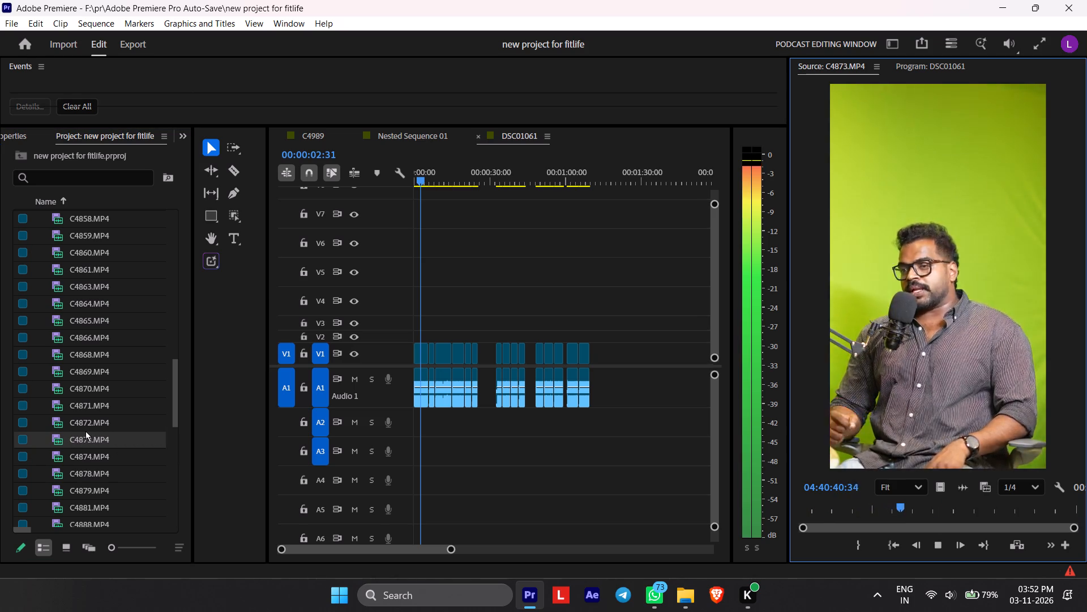
double_click(96, 461)
key("space")
scroll(96, 460, "down", 1)
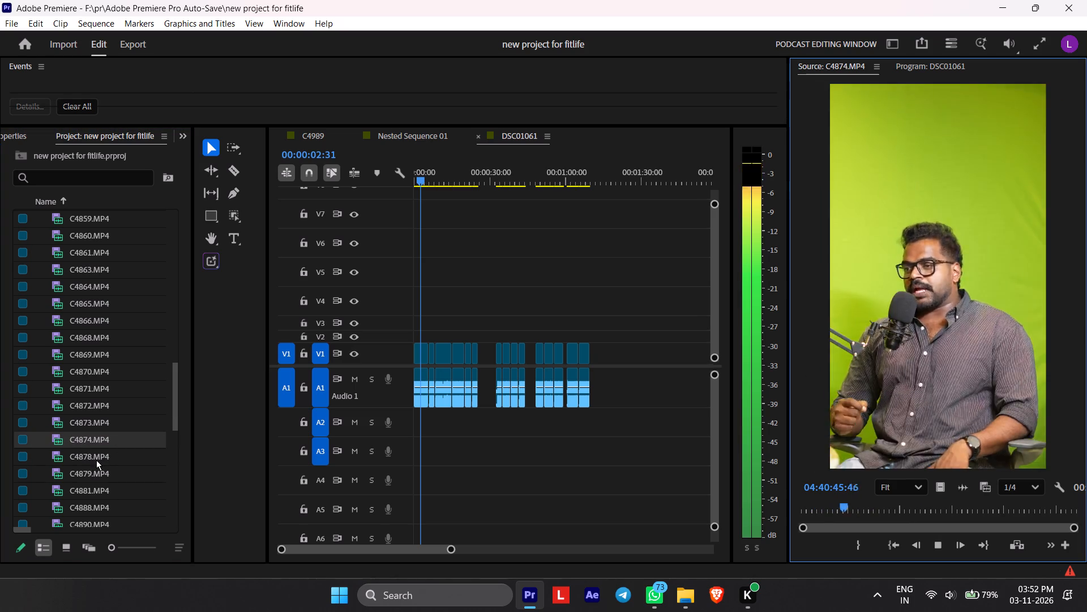
double_click(79, 460)
key("space")
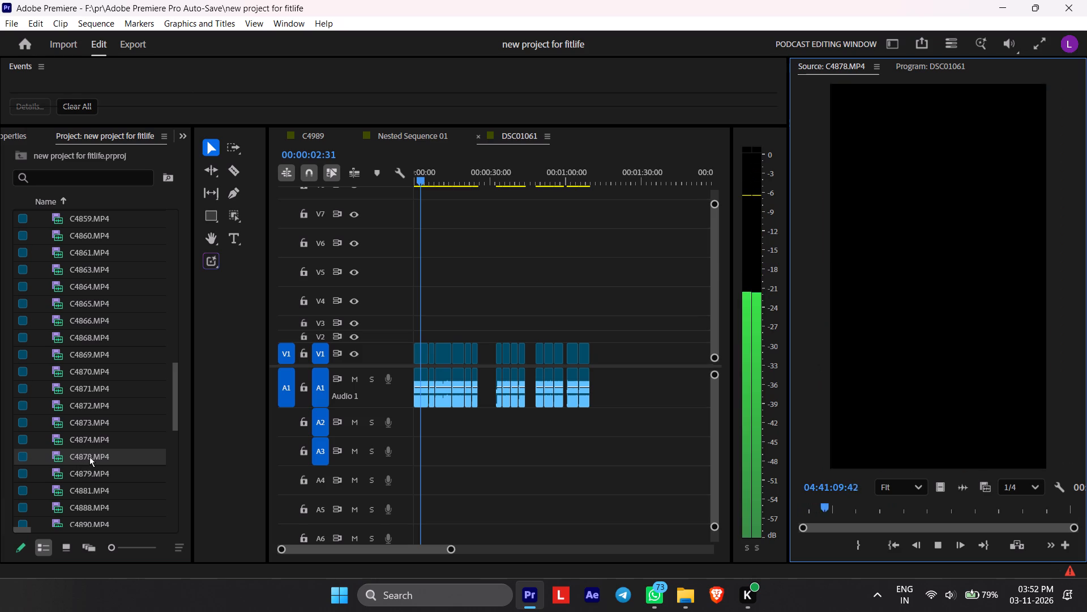
Preview the source clips C4879.MP4, C4881.MP4 and C4888.MP4 in the Source monitor.
scroll(92, 457, "down", 1)
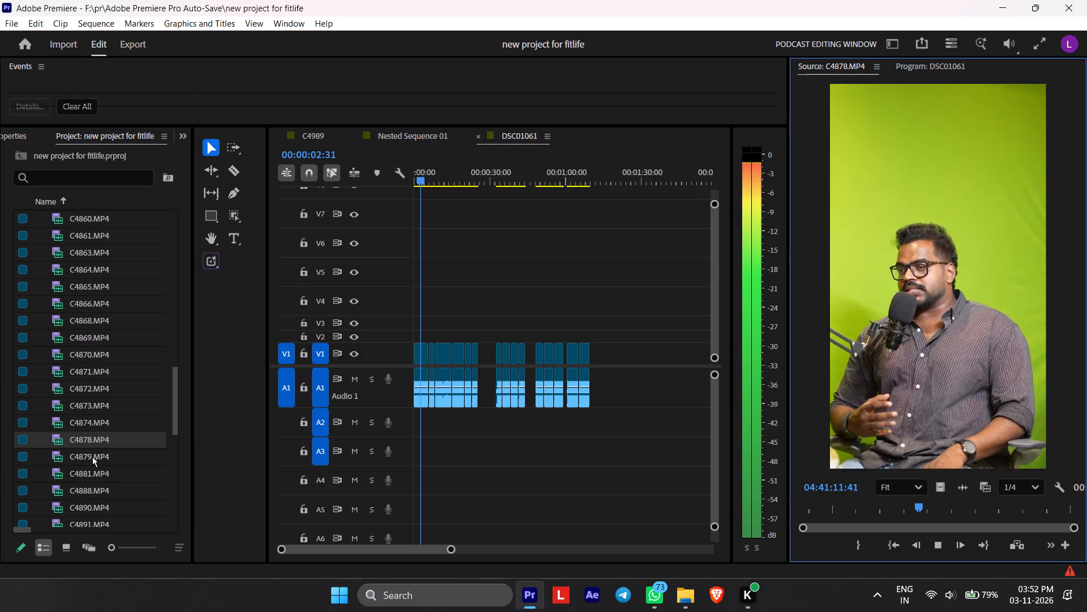
double_click(92, 457)
key("space")
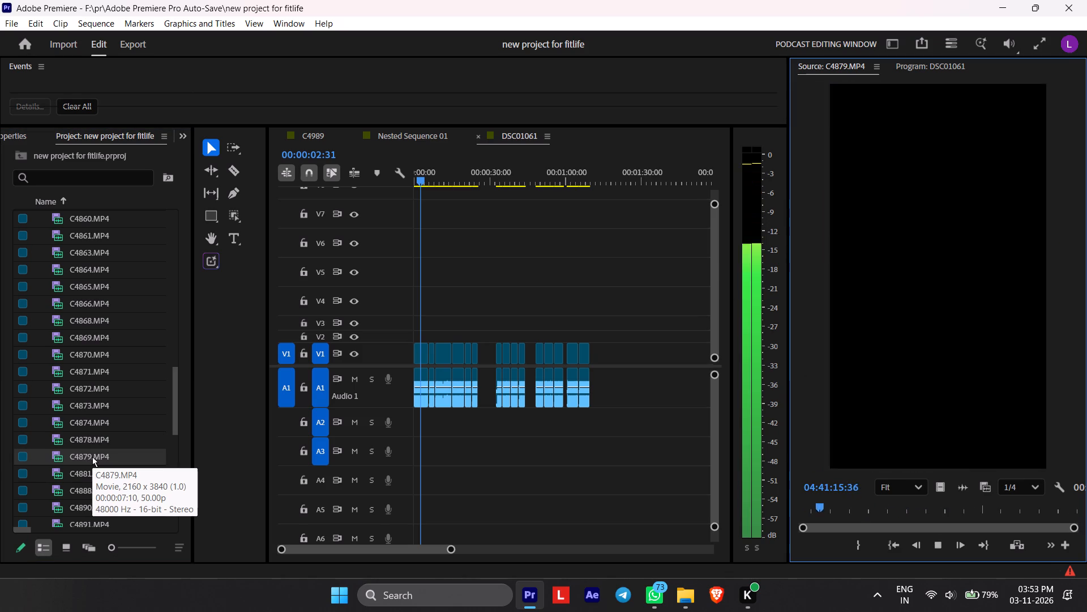
scroll(92, 457, "down", 1)
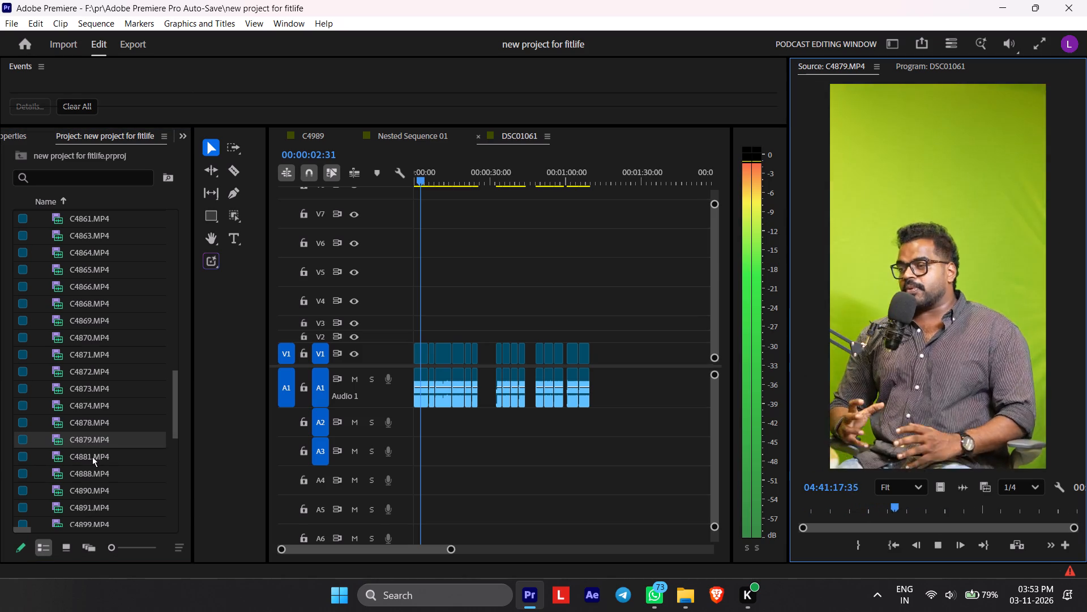
key("space")
double_click(92, 457)
key("space")
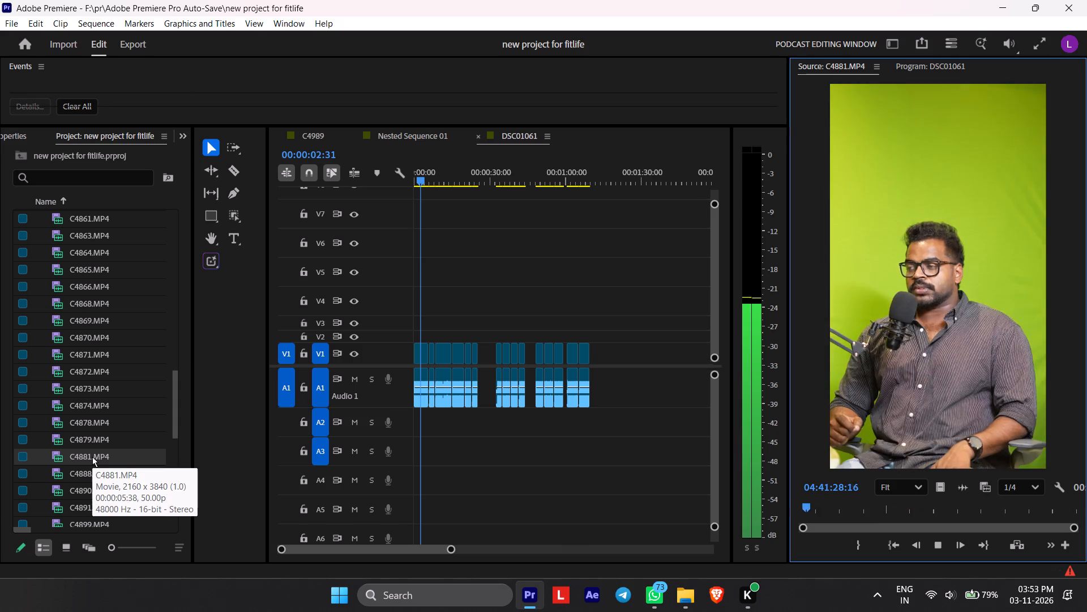
scroll(92, 457, "down", 1)
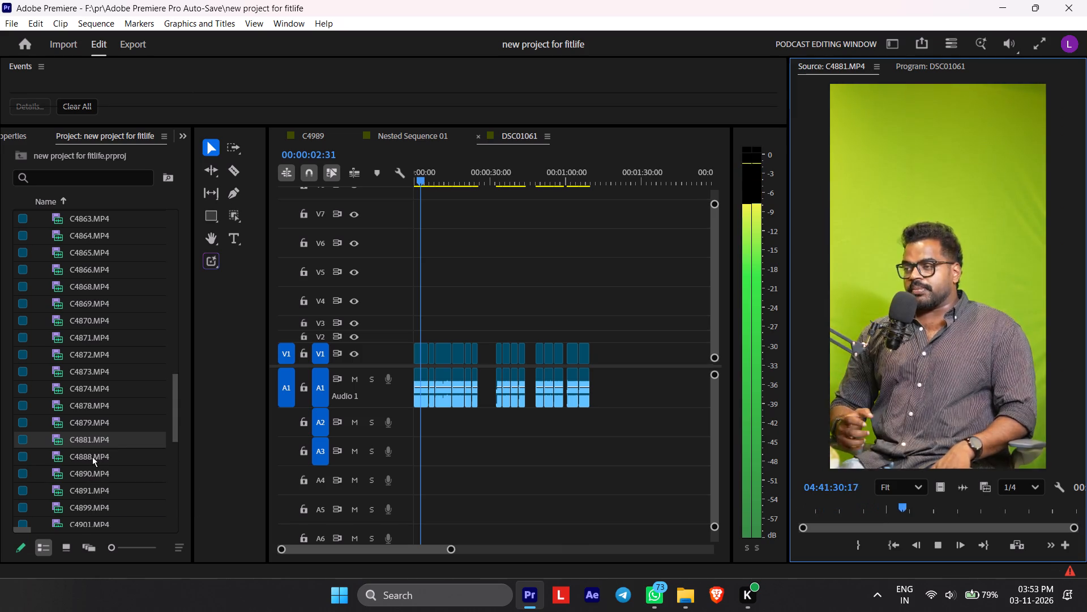
double_click(92, 457)
key("space")
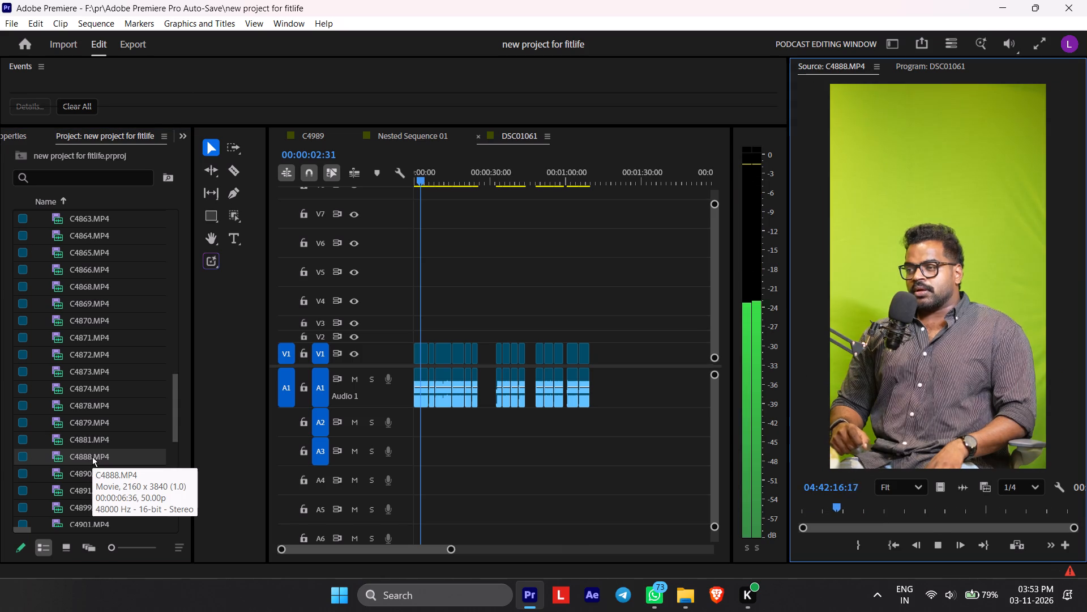
scroll(92, 457, "down", 1)
key("space")
Switch to File Explorer and delete the "work for gym" folder from the Data (F:) drive.
left_click(686, 584)
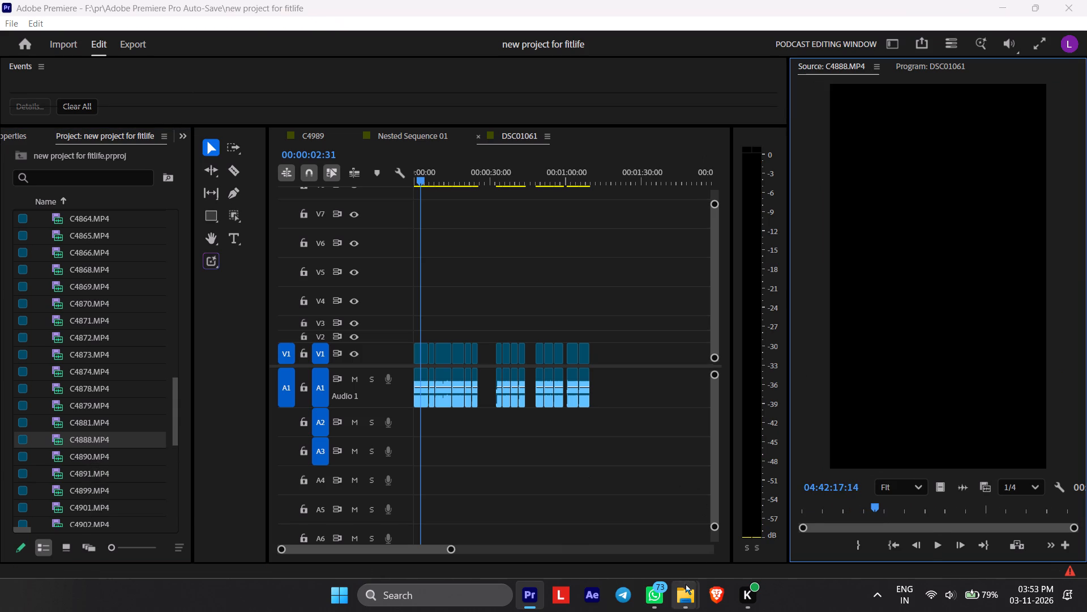
left_click(731, 542)
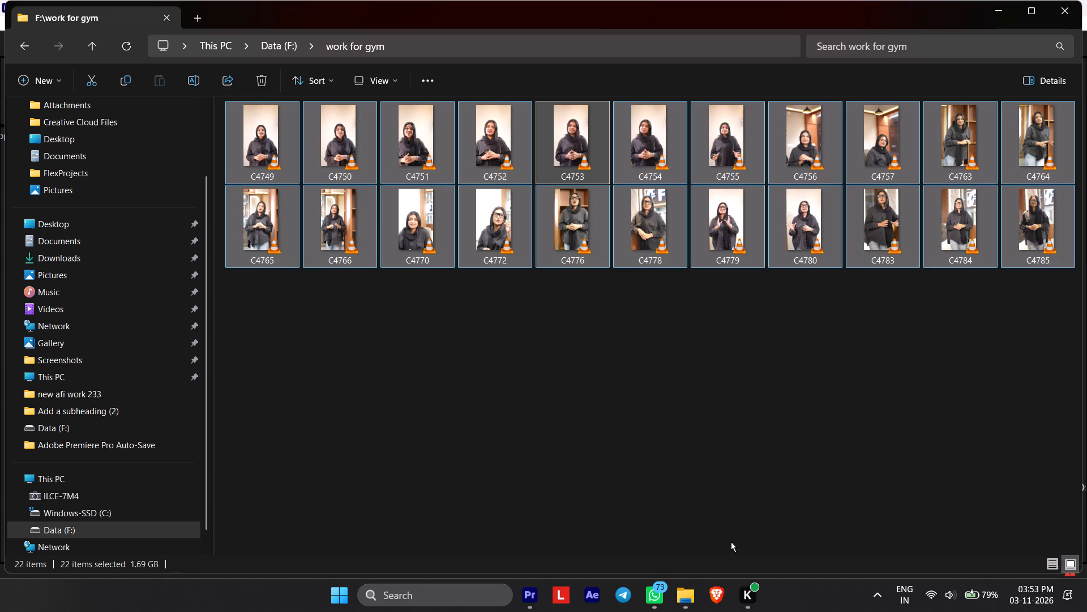
left_click(594, 429)
left_click(256, 141)
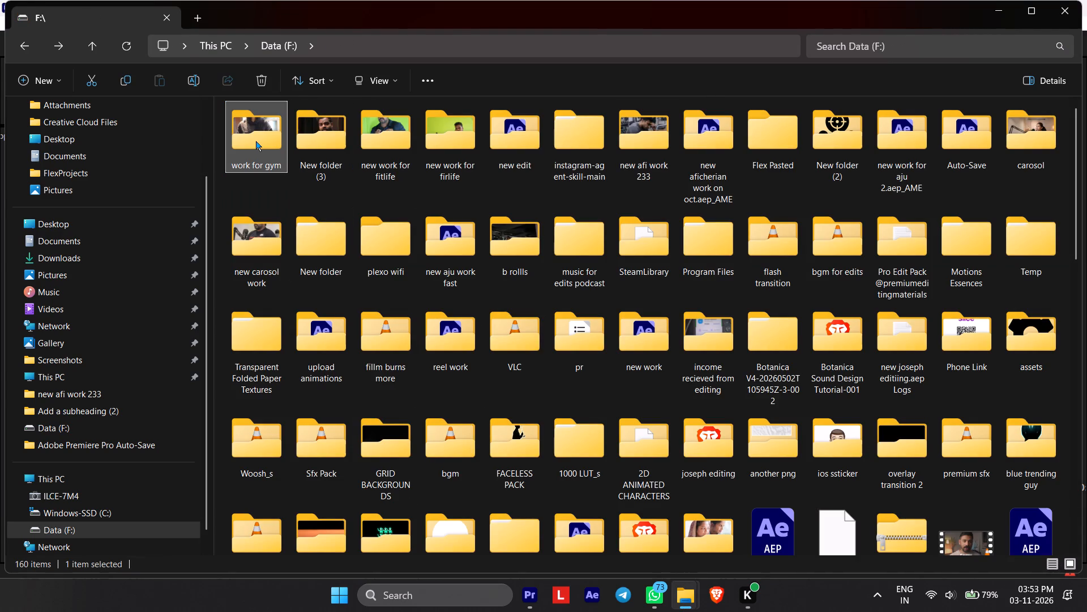
left_click(276, 85)
left_click(266, 82)
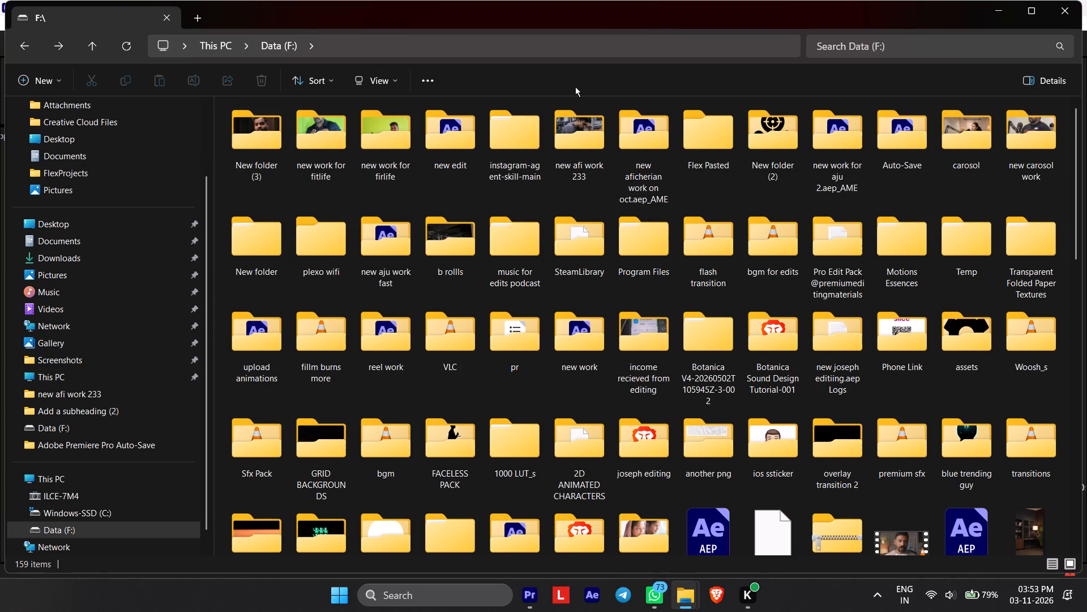
Open the "new afi work 233" folder on Data (F:) to check its contents.
double_click(574, 143)
left_click(592, 145)
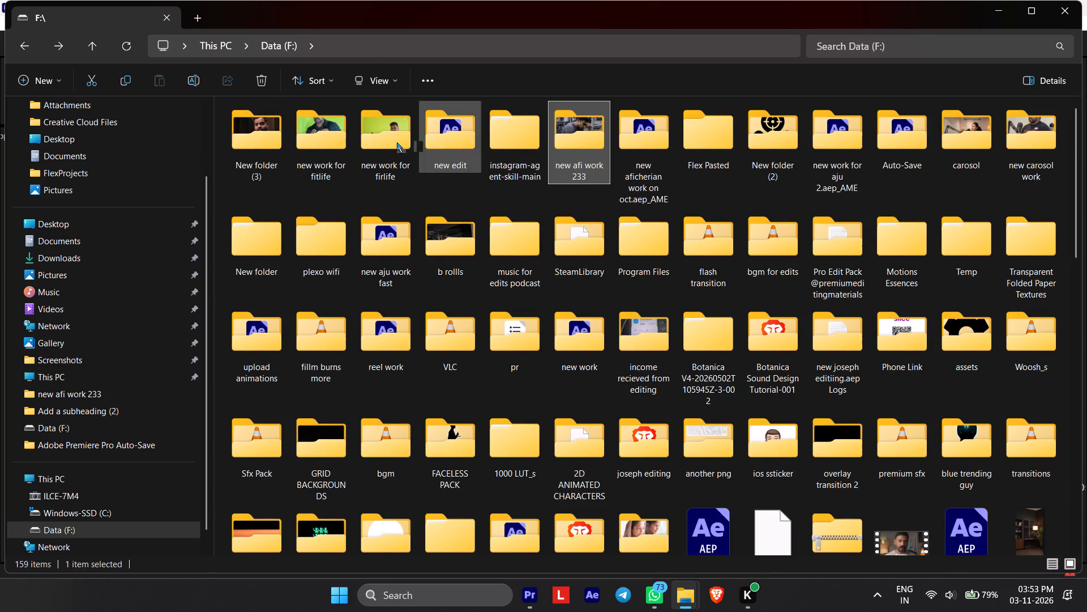
Open "New folder (3)" on Data (F:) and preview its clips C4993 and C4995 in VLC media player.
double_click(253, 130)
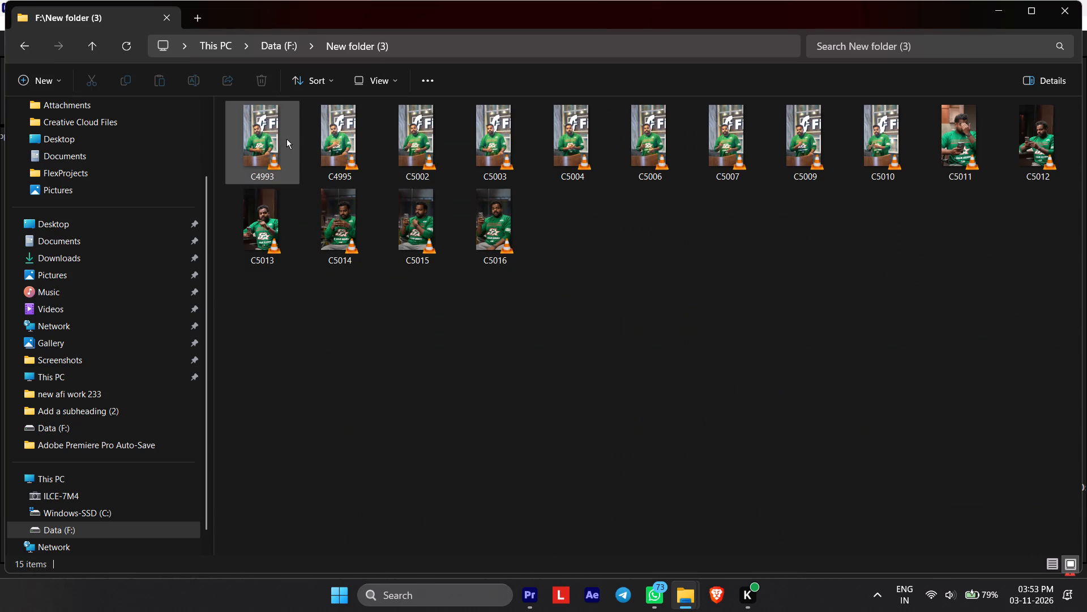
left_click(286, 139)
left_click(286, 139)
left_click(286, 139)
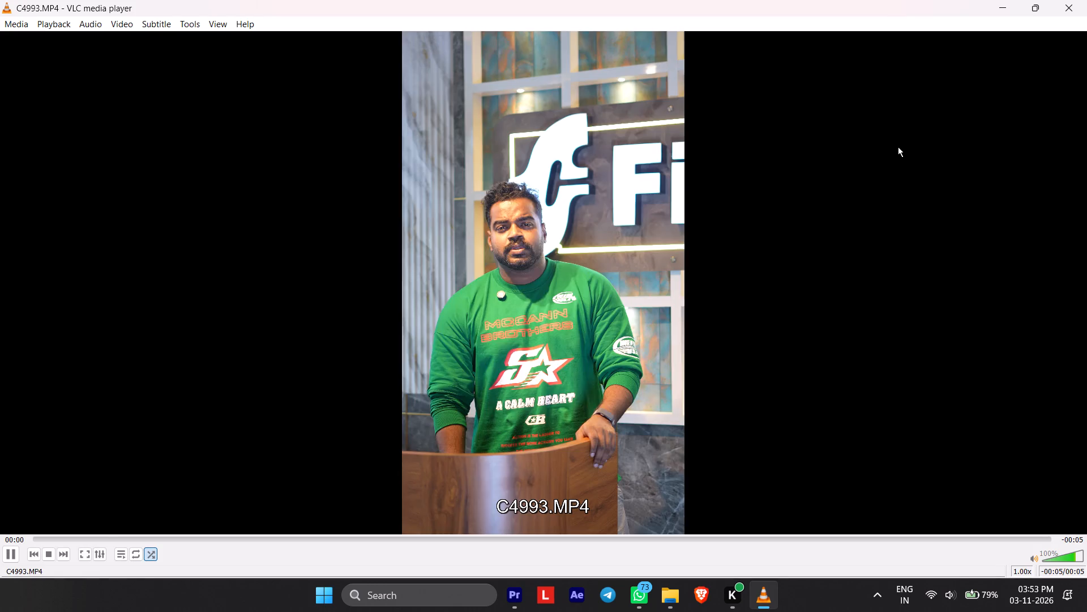
left_click(1082, 3)
double_click(363, 165)
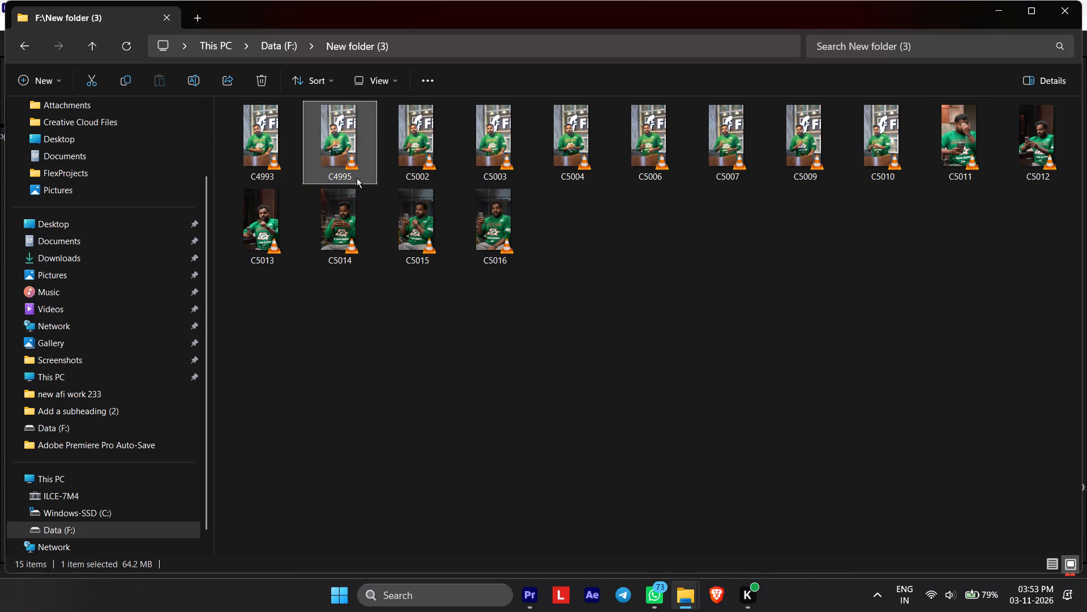
left_click_drag(460, 350, 470, 325)
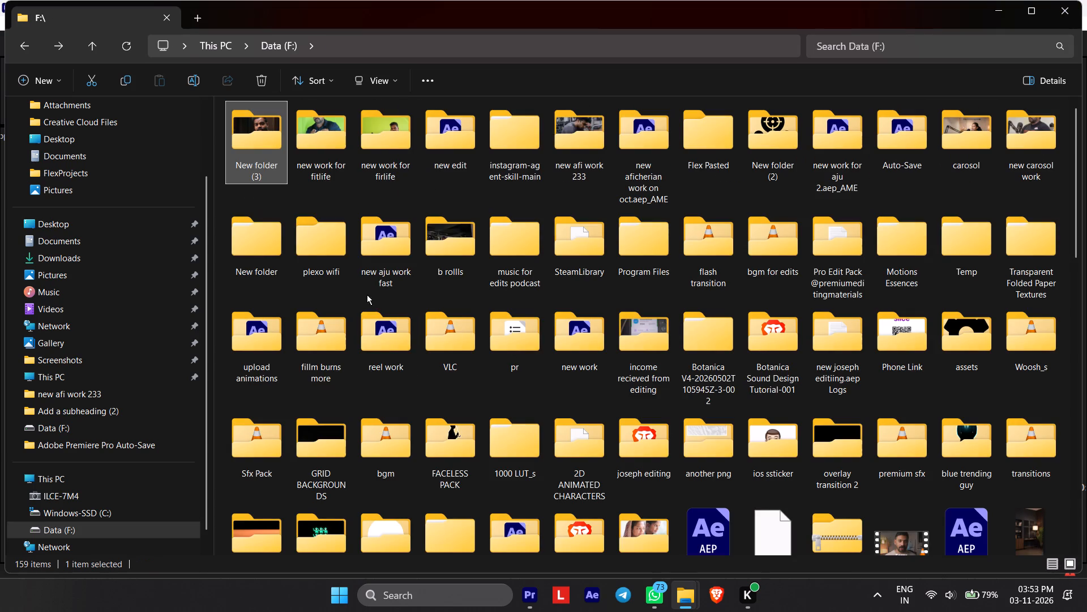
Open the "new work for fitlife" and "new work for firlife" folders on Data (F:) in turn to check their clips.
double_click(348, 175)
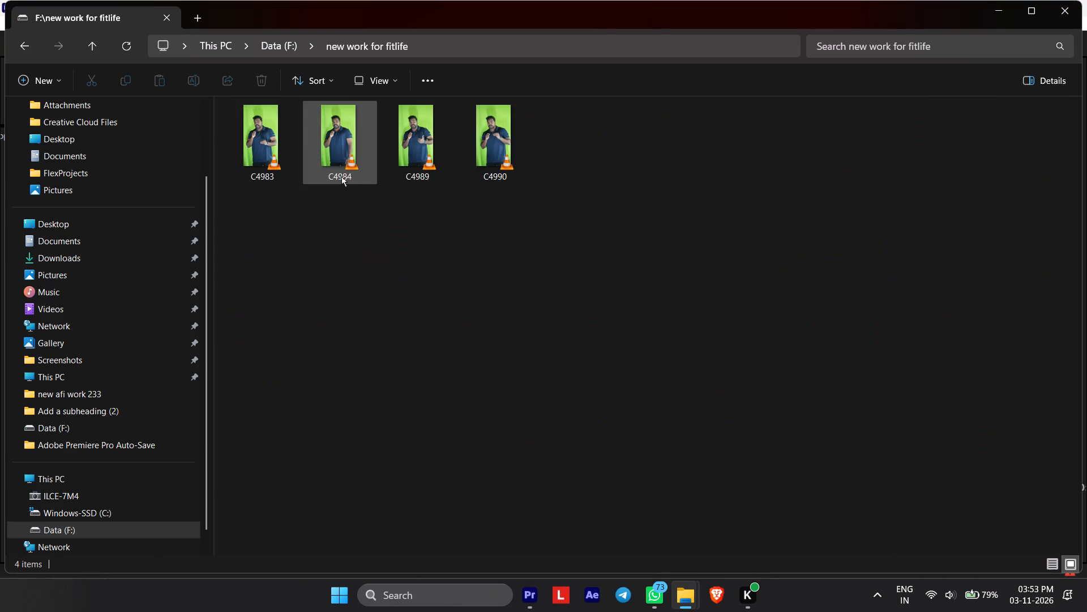
left_click(340, 177)
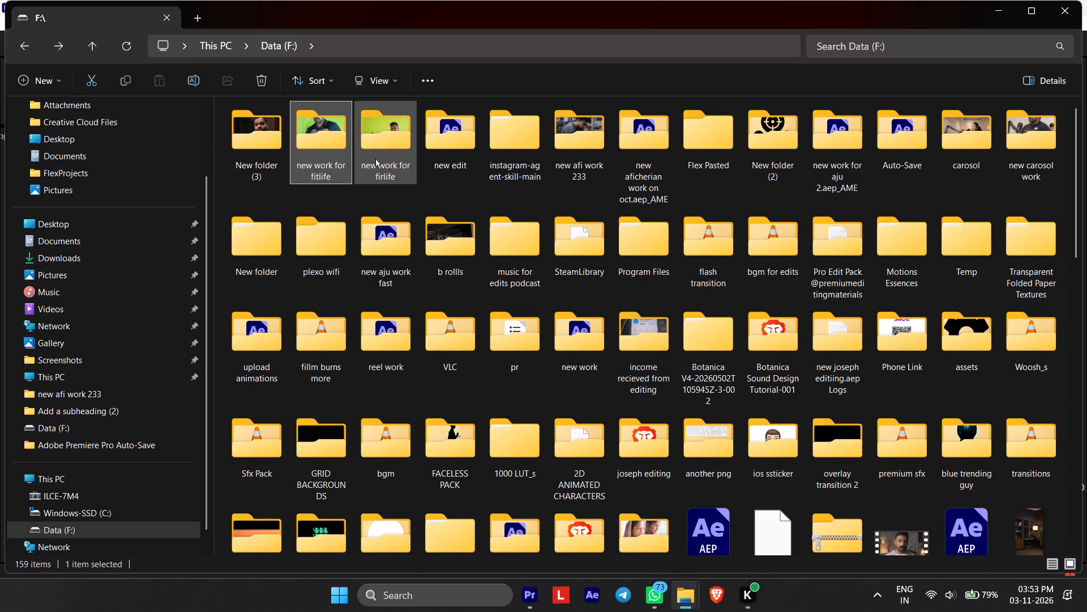
double_click(359, 164)
scroll(390, 184, "down", 5)
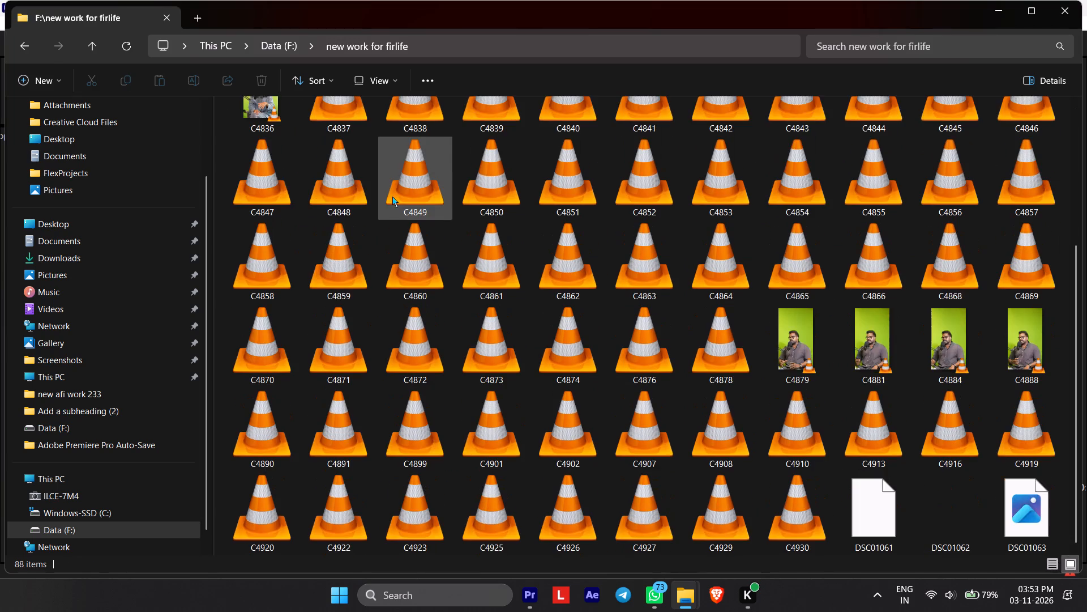
scroll(402, 210, "up", 5)
left_click_drag(402, 210, 404, 201)
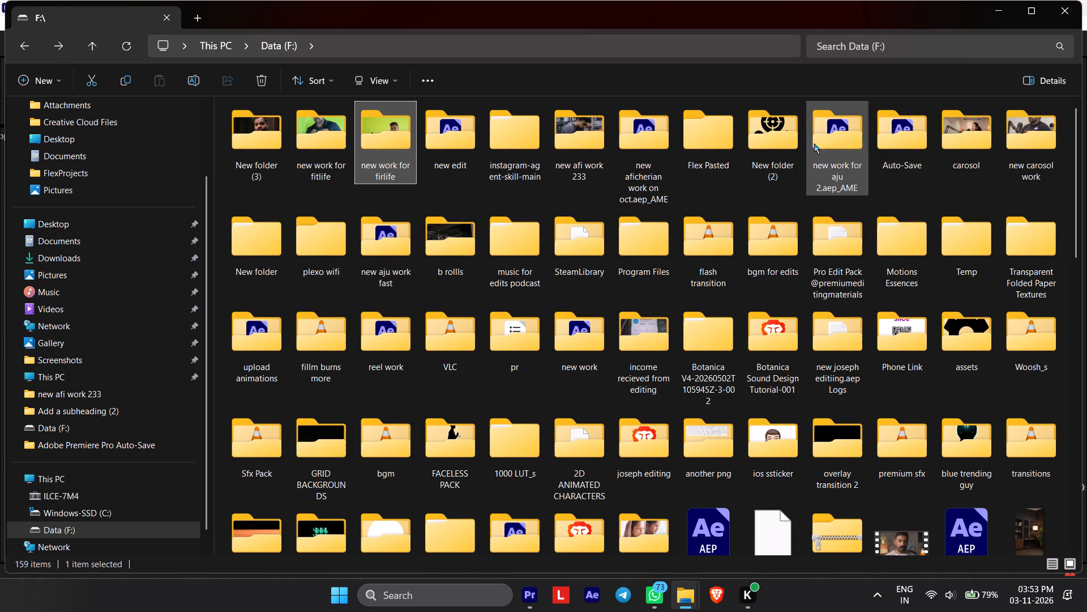
Check the "new carosol work" folder and look through the other folders and files on Data (F:).
left_click(1044, 133)
left_click(1040, 133)
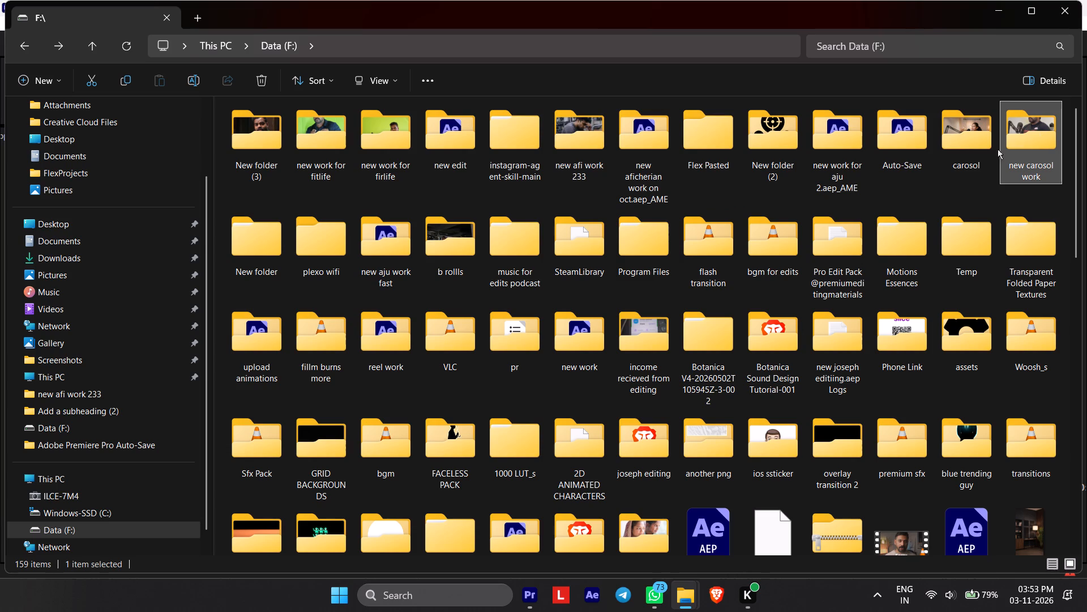
scroll(343, 325, "down", 5)
scroll(343, 328, "up", 4)
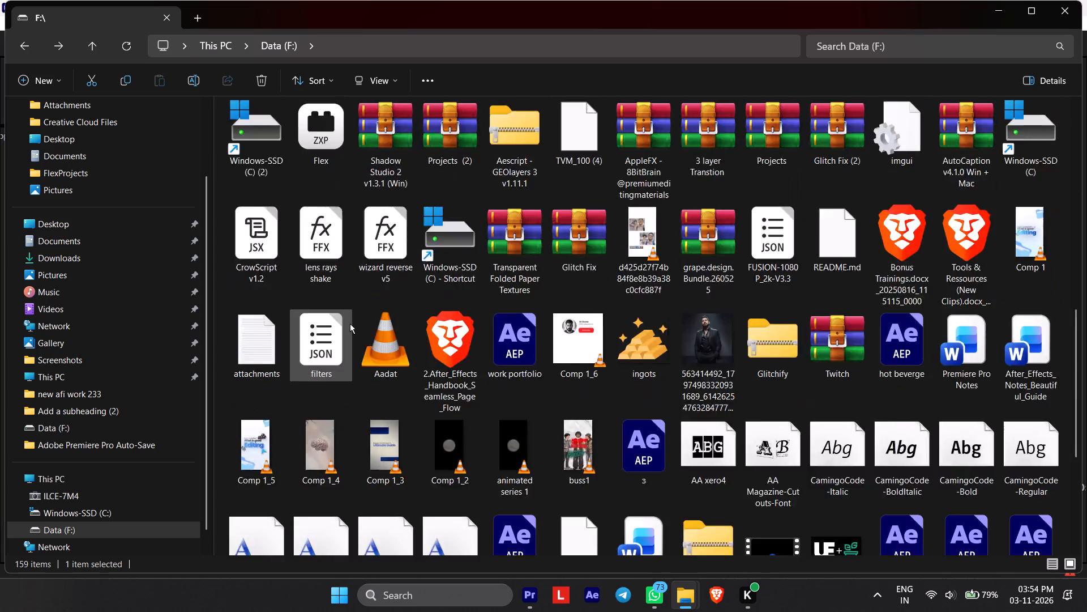
scroll(350, 324, "up", 2)
scroll(328, 315, "down", 5)
scroll(348, 340, "up", 6)
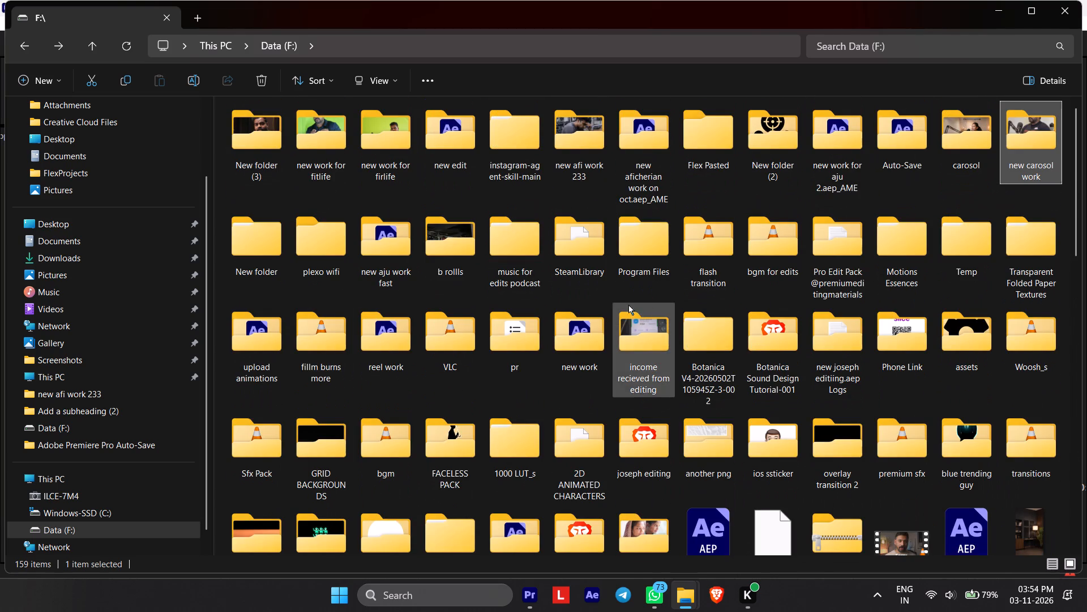
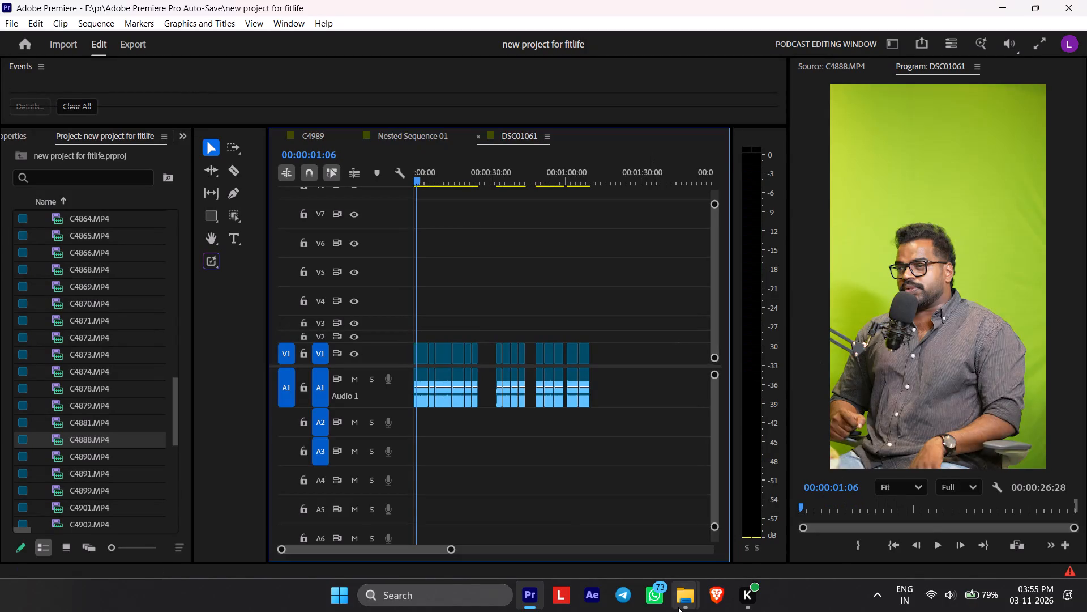
Open the Storage Media folder on the connected ILCE-7M4 camera in File Explorer.
left_click(678, 607)
left_click(627, 523)
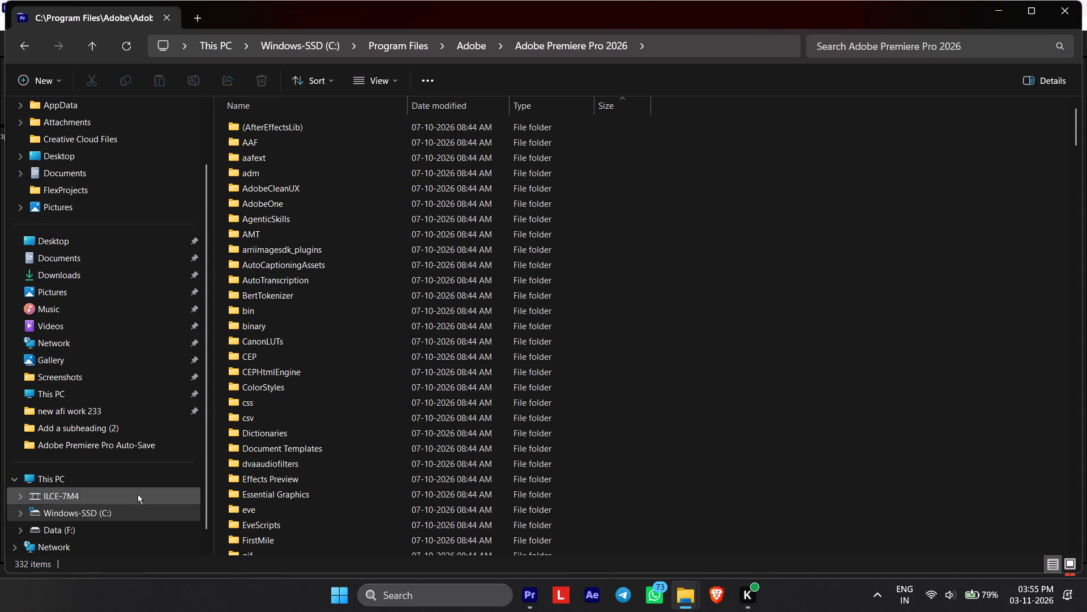
scroll(127, 499, "down", 4)
left_click(65, 479)
left_click(280, 97)
double_click(280, 134)
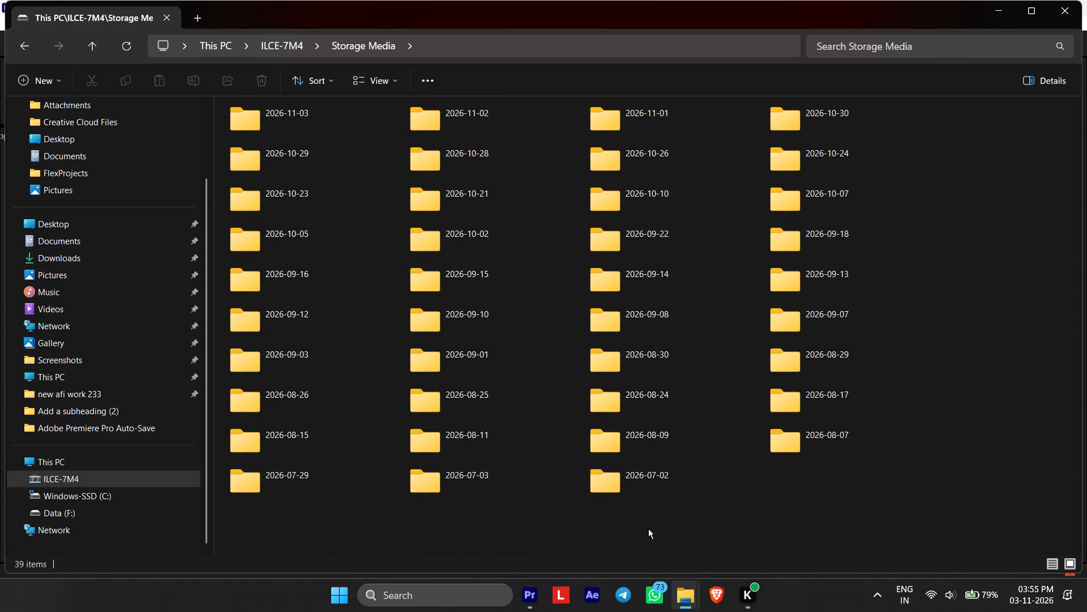
Check the contents of the camera folders 2026-07-29, 2026-10-28, 2026-11-01, 2026-10-30, 2026-11-02, 2026-10-28 again, and 2026-10-29.
double_click(243, 476)
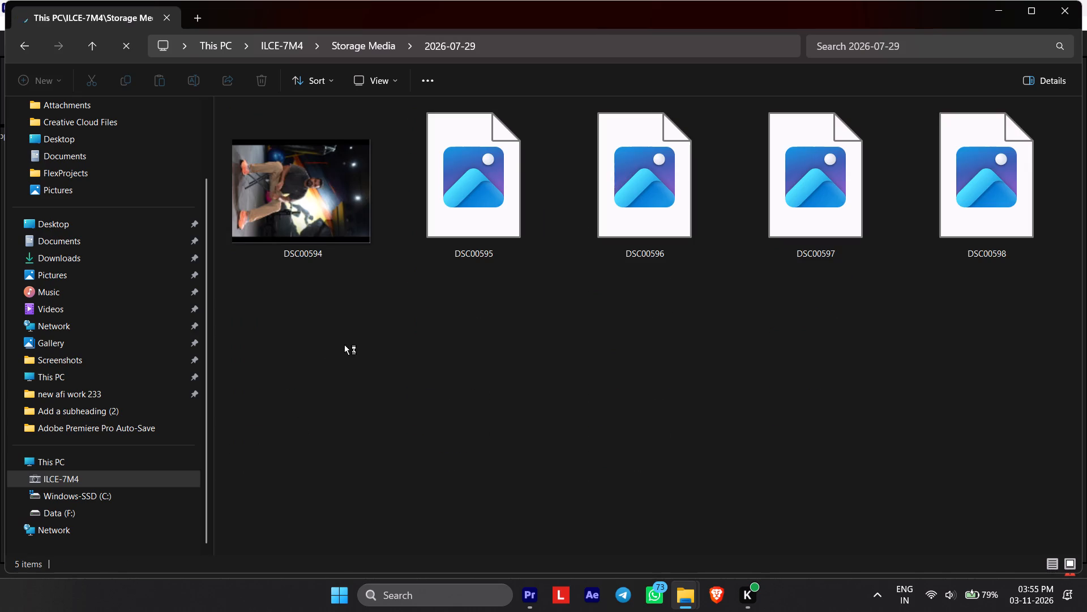
left_click_drag(346, 358, 403, 367)
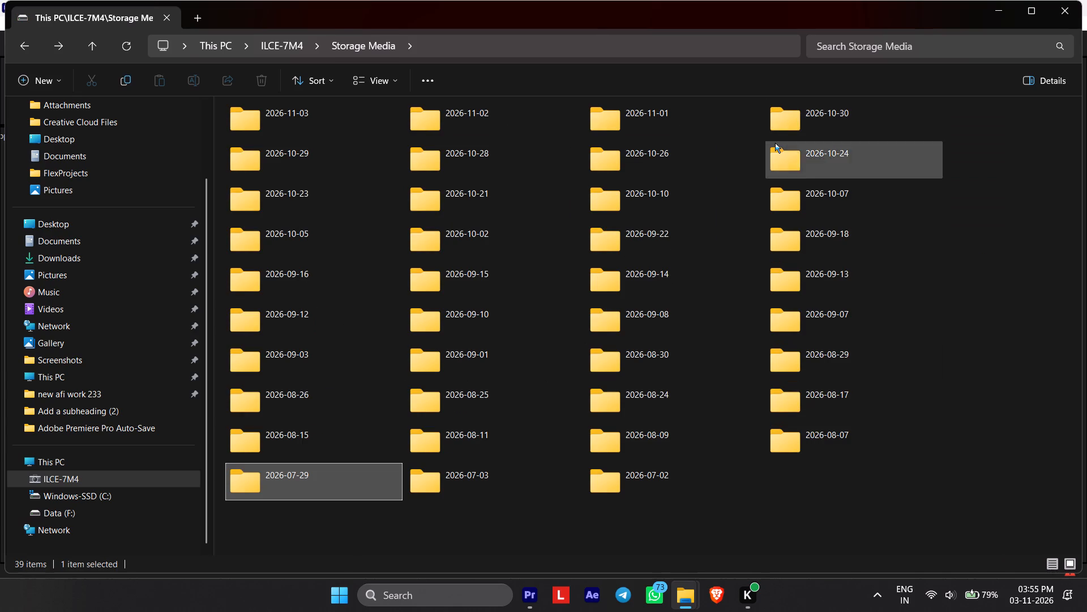
double_click(438, 172)
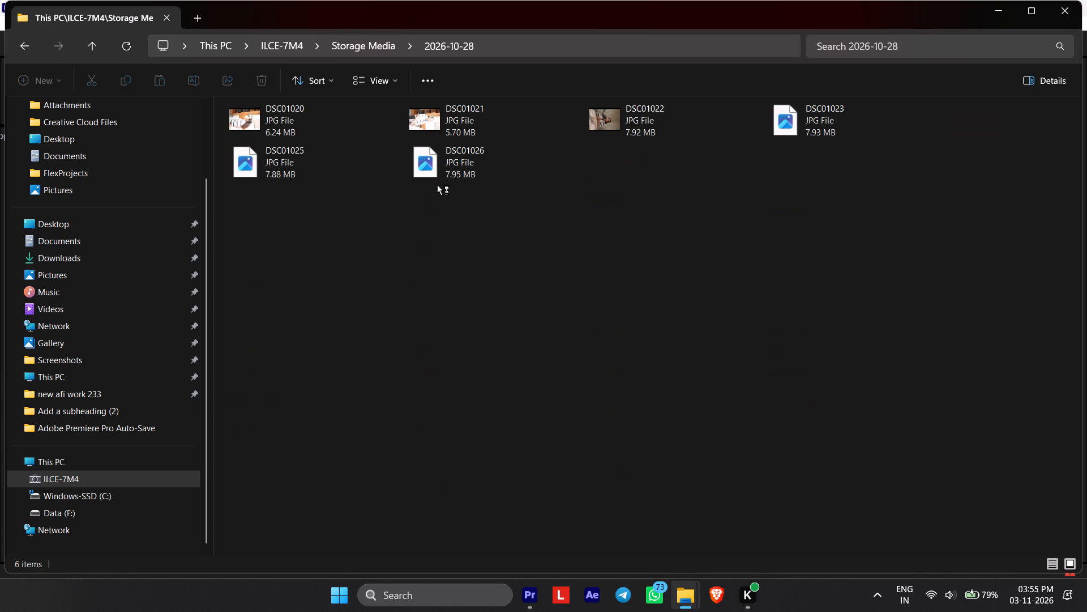
left_click(398, 307)
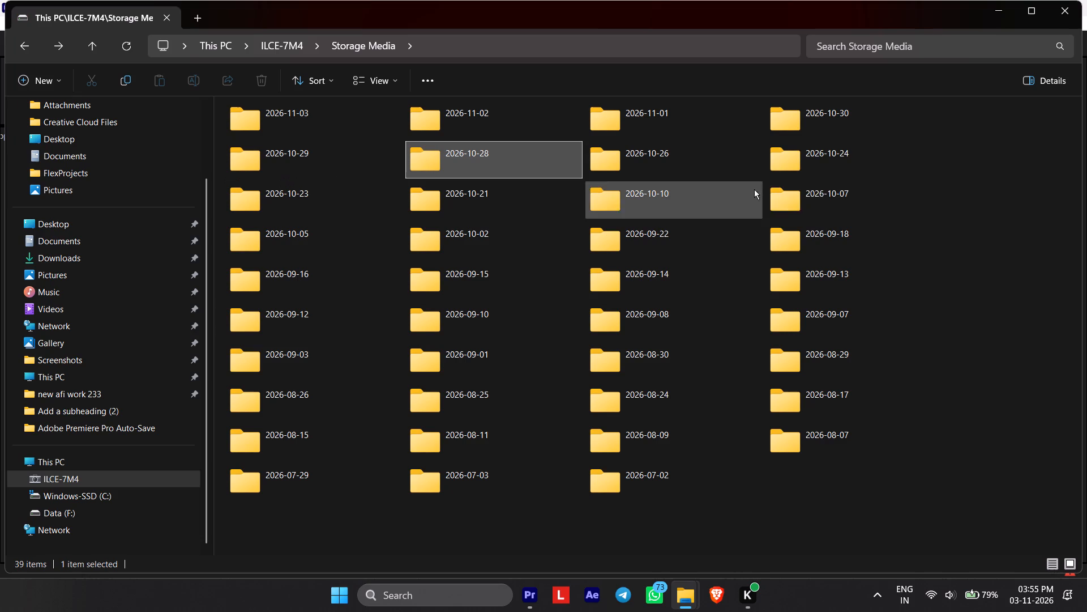
double_click(670, 112)
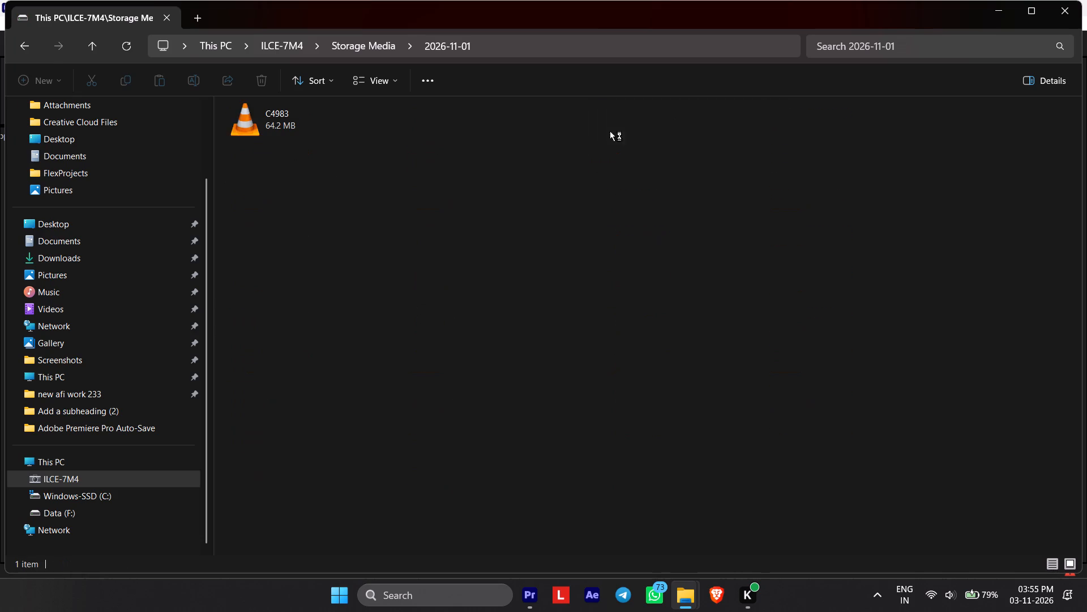
left_click_drag(341, 202, 399, 219)
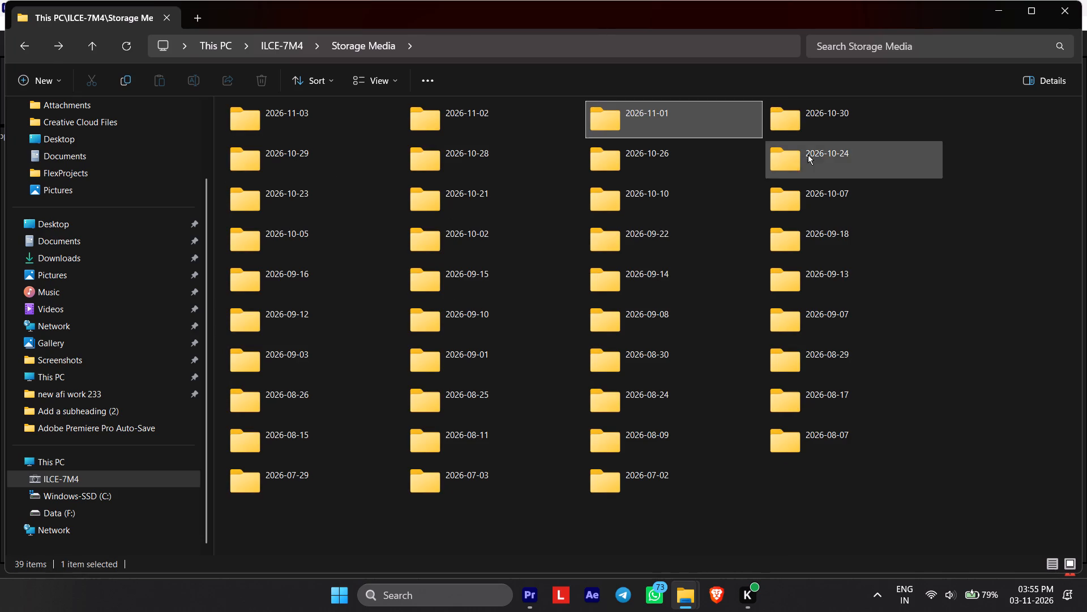
double_click(832, 135)
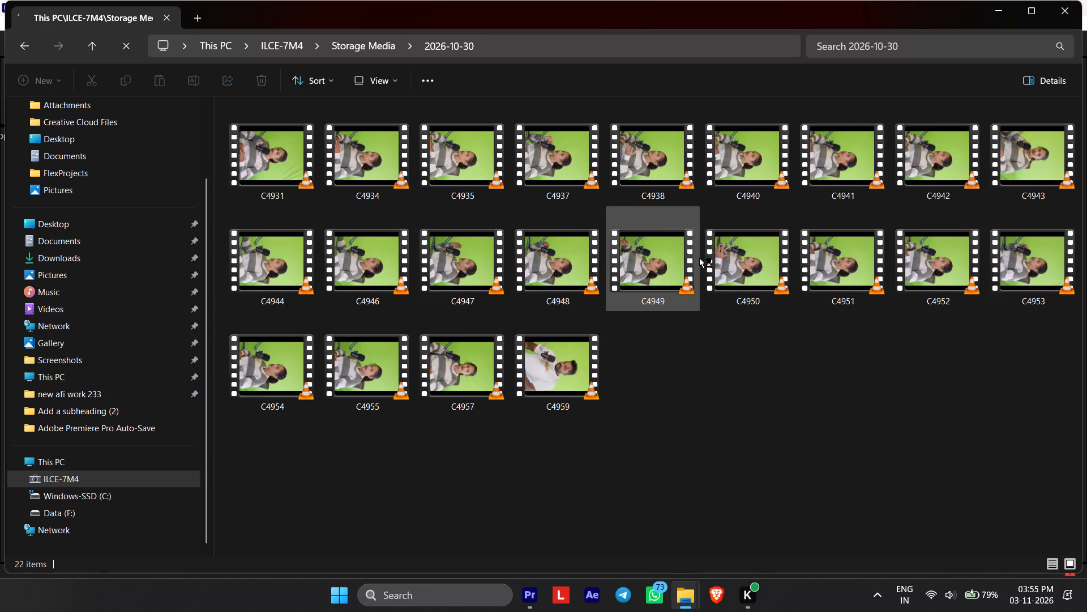
left_click_drag(382, 252, 442, 175)
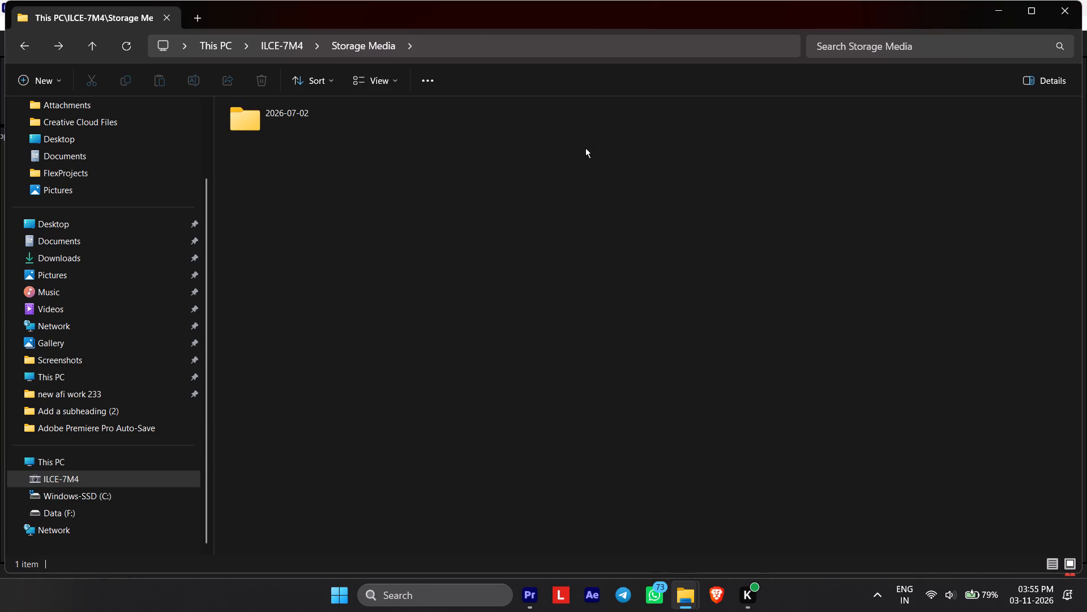
left_click(604, 105)
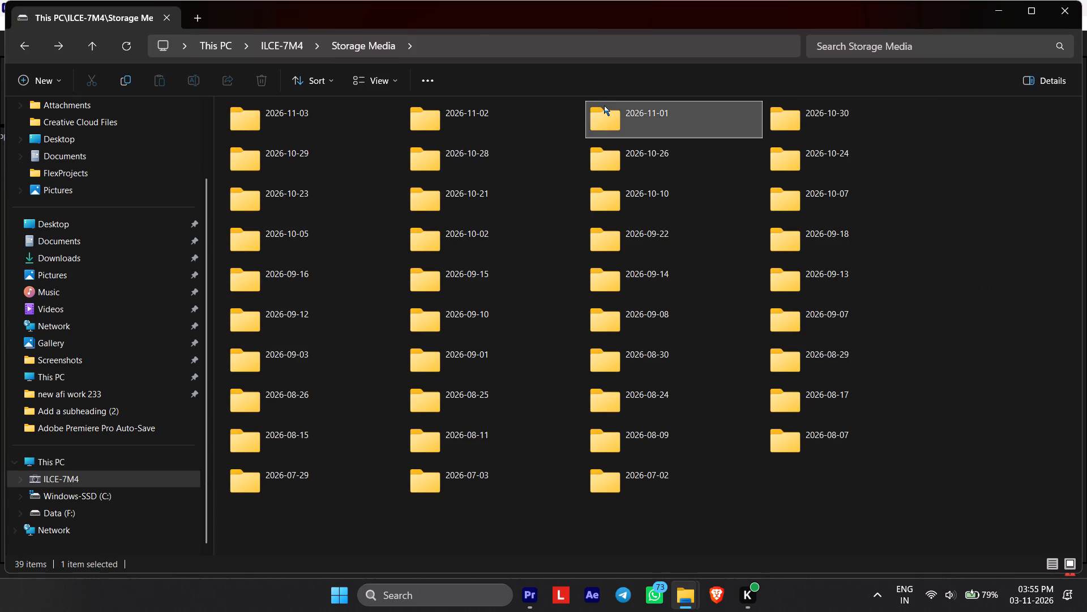
double_click(504, 122)
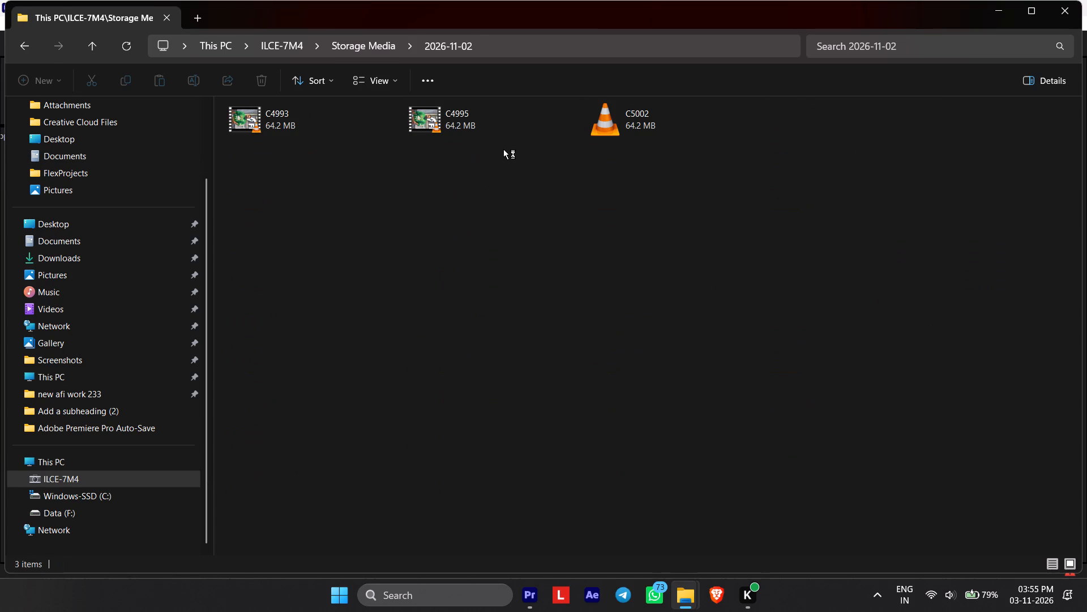
left_click_drag(351, 236, 381, 251)
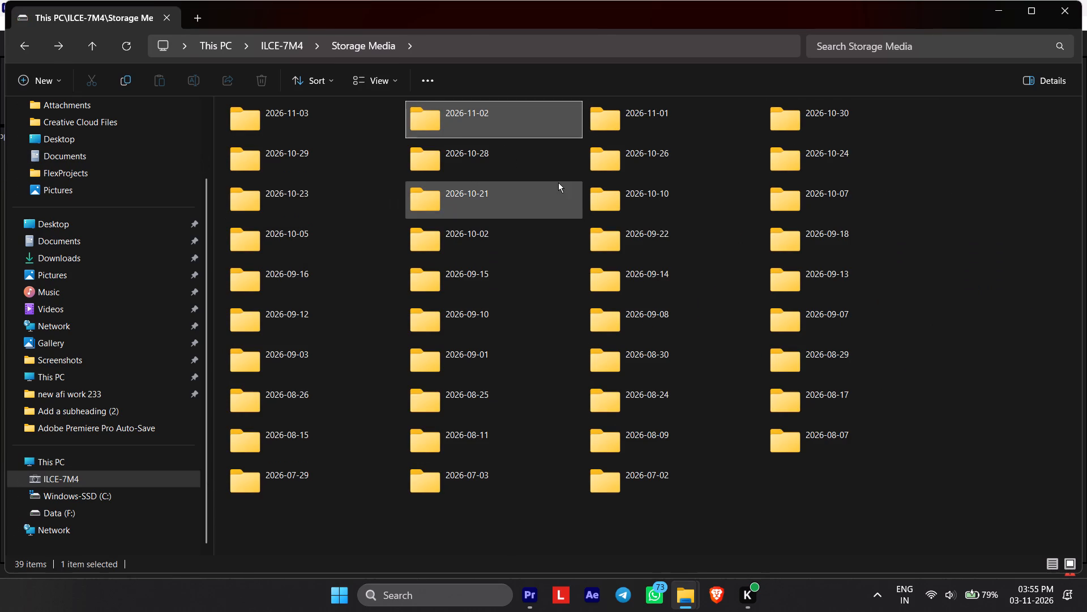
double_click(524, 164)
left_click(517, 167)
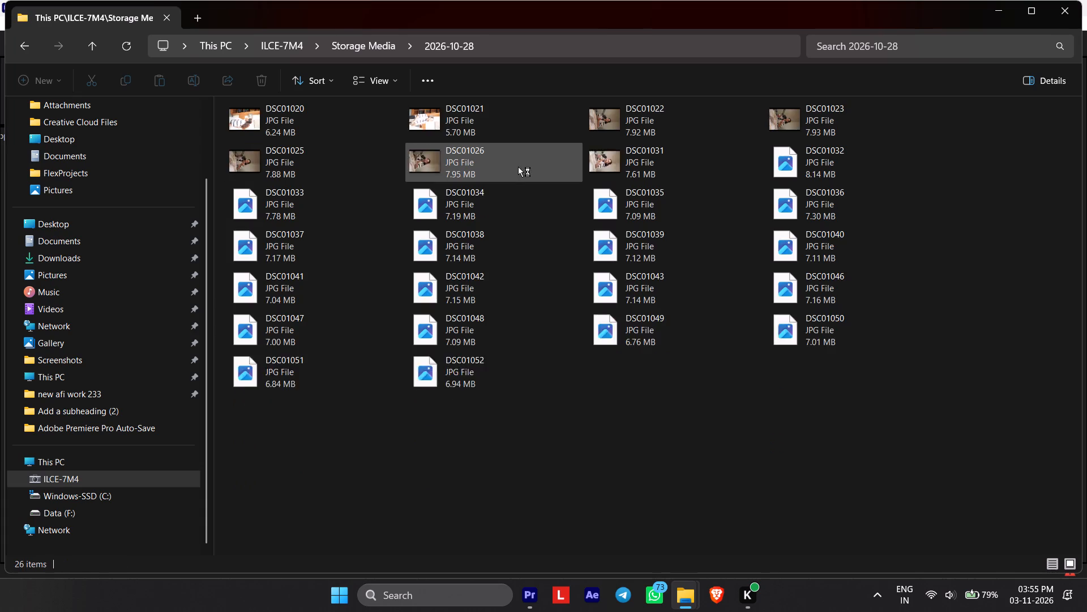
double_click(272, 154)
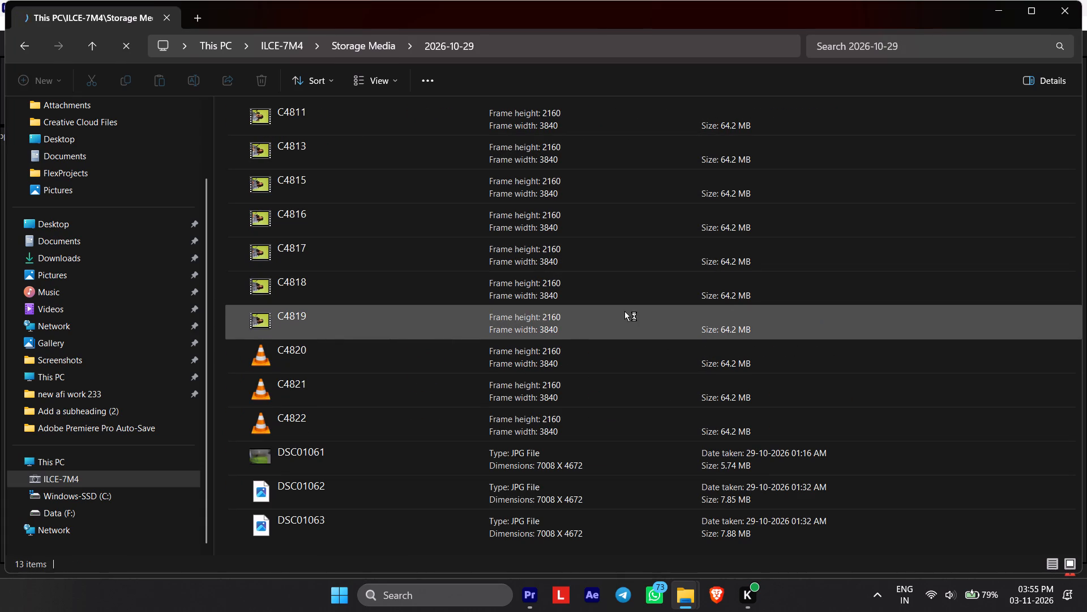
Switch to Telegram.
left_click_drag(660, 585, 639, 601)
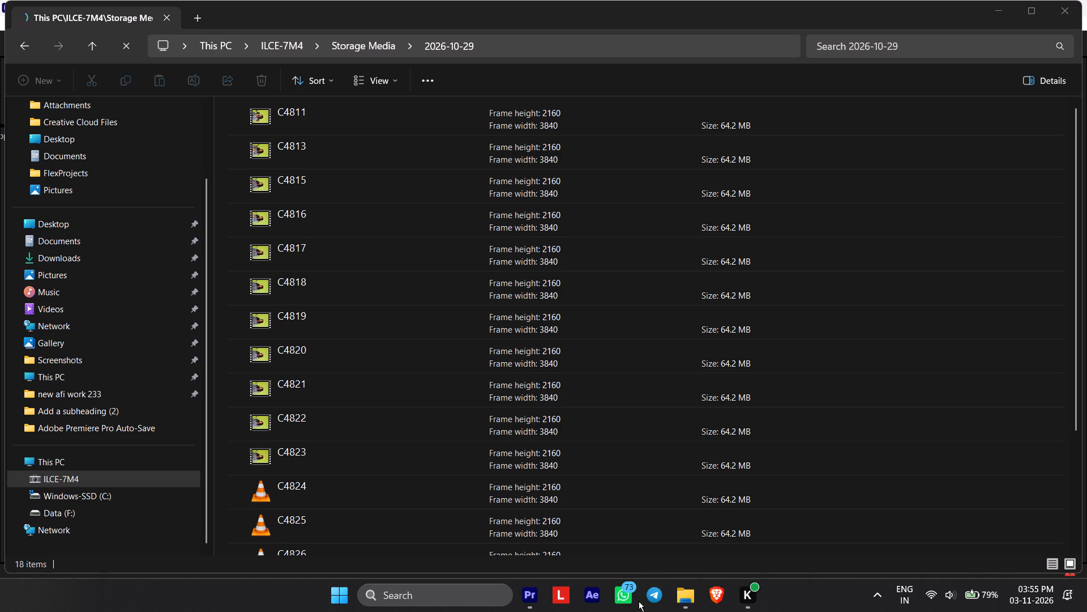
left_click(659, 601)
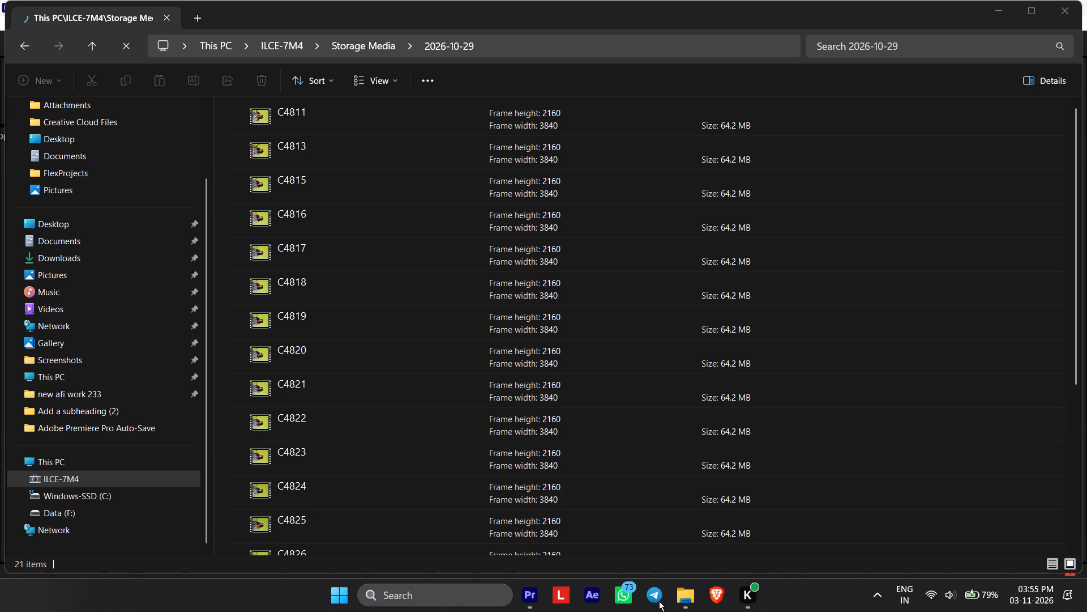
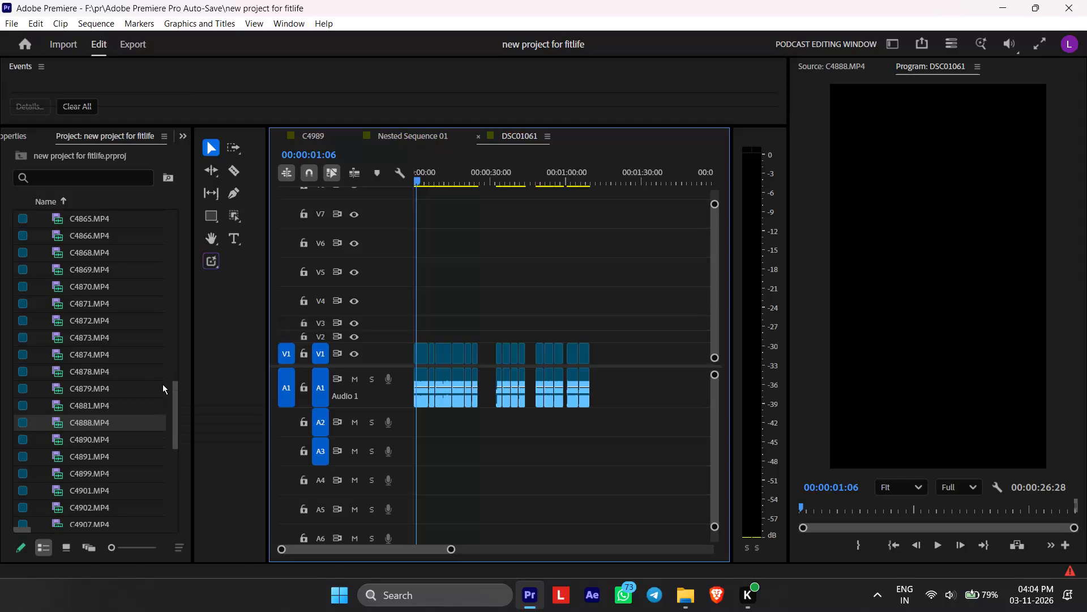
Check the contents of the ILCE-7M4 camera's Storage Media folders 2026-11-02, 2026-11-01 and 2026-10-30.
left_click(678, 602)
scroll(15, 505, "down", 3)
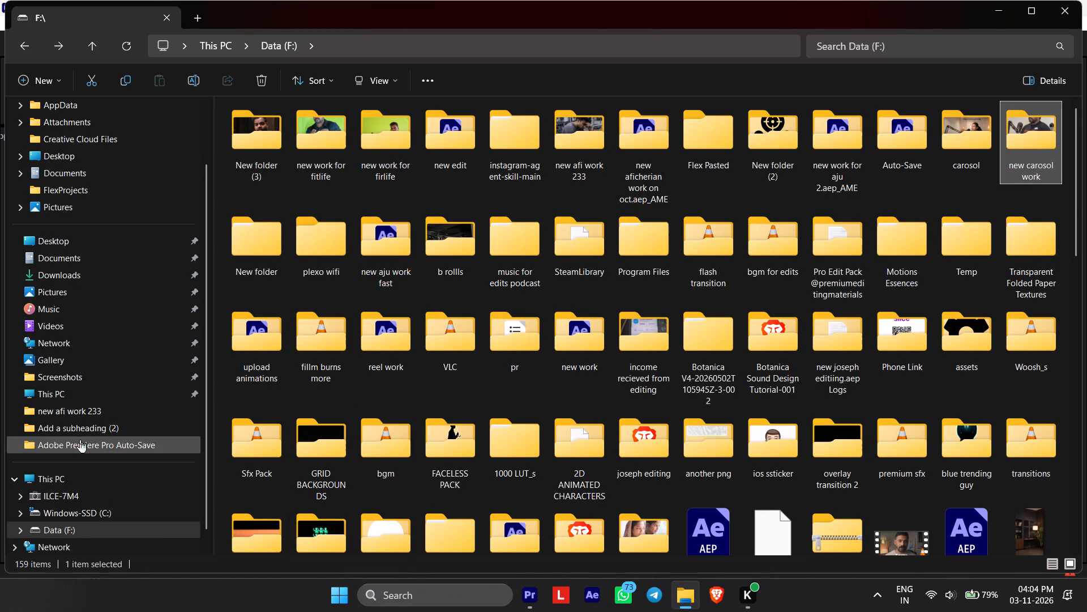
left_click(74, 499)
double_click(302, 125)
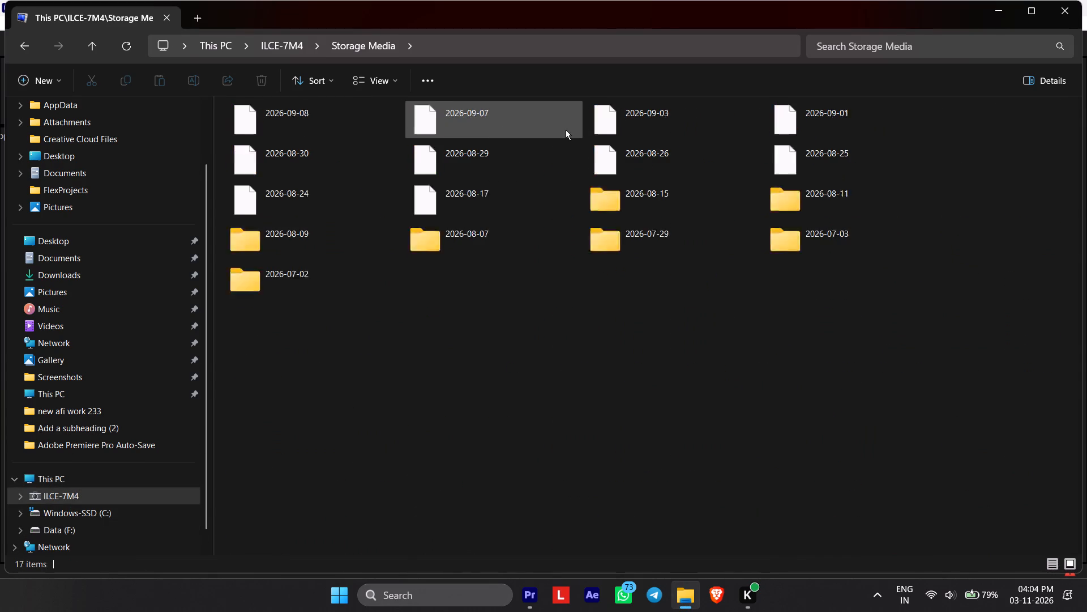
double_click(503, 126)
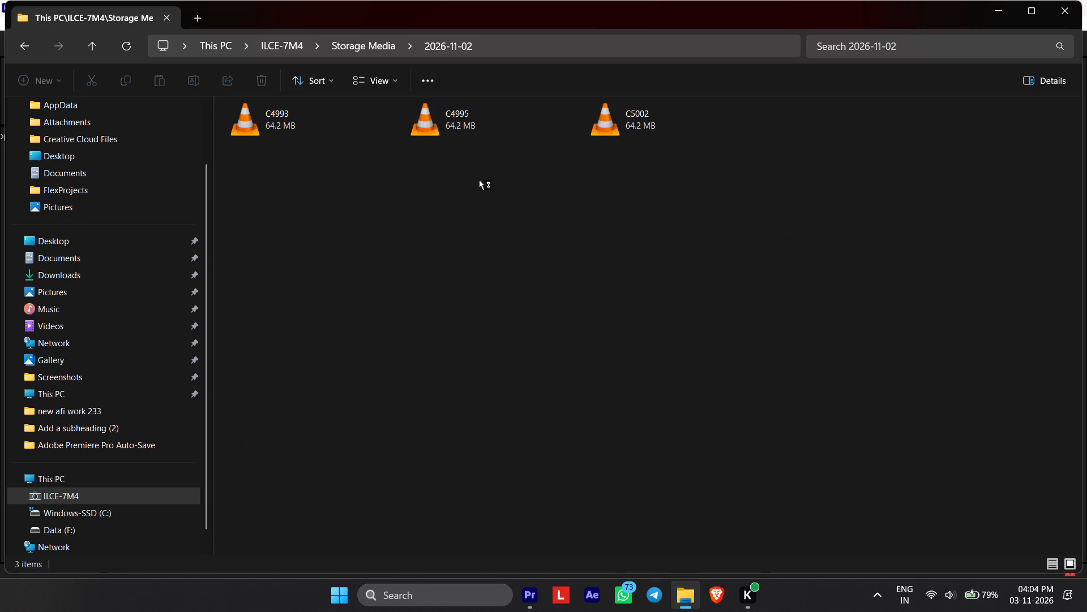
left_click_drag(614, 172, 633, 100)
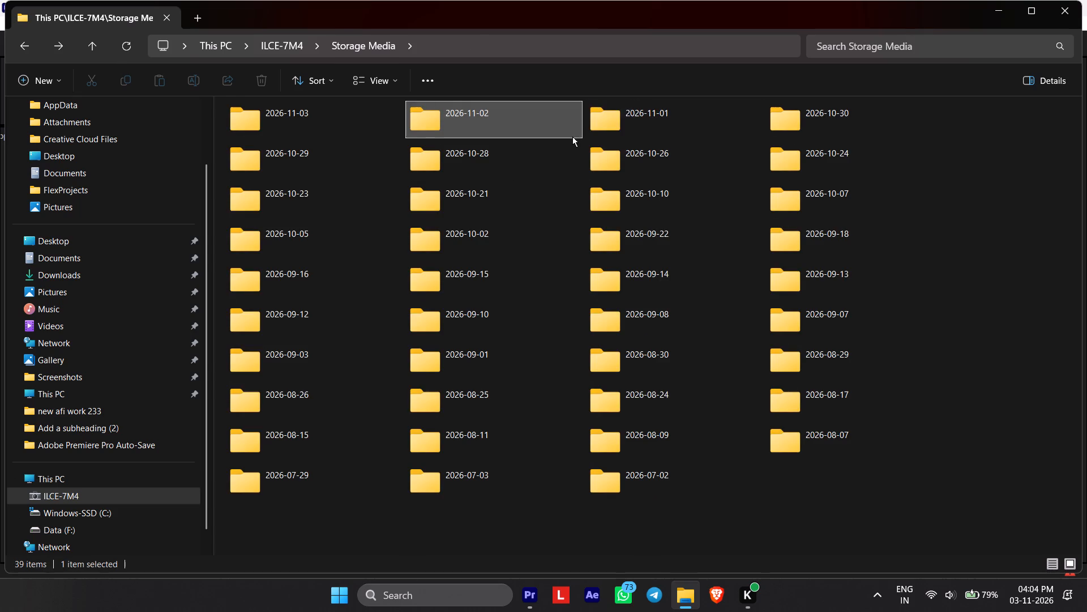
double_click(642, 133)
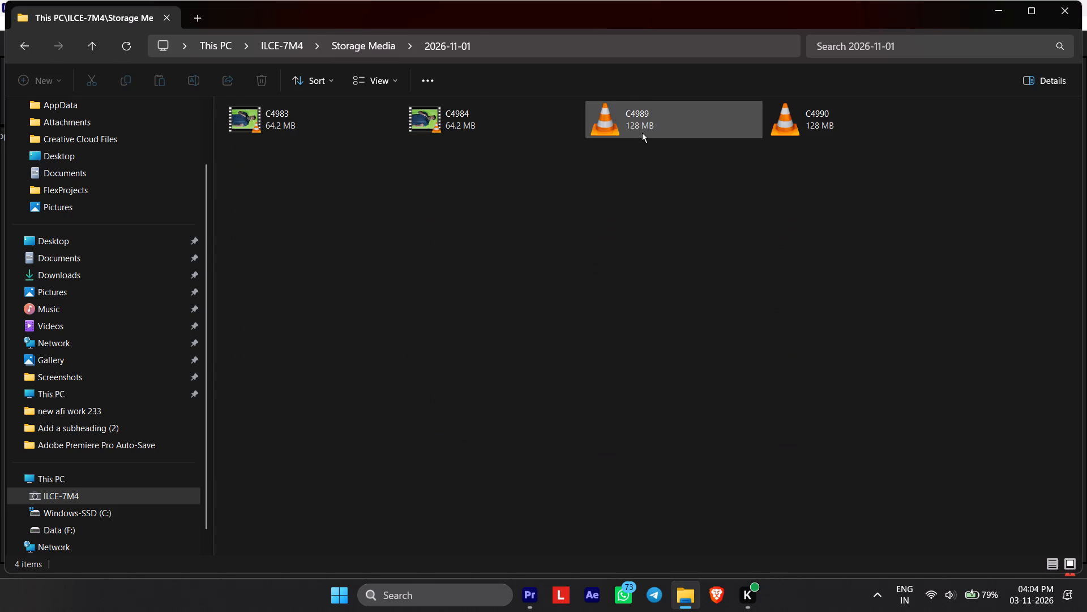
left_click_drag(630, 175, 647, 184)
double_click(798, 105)
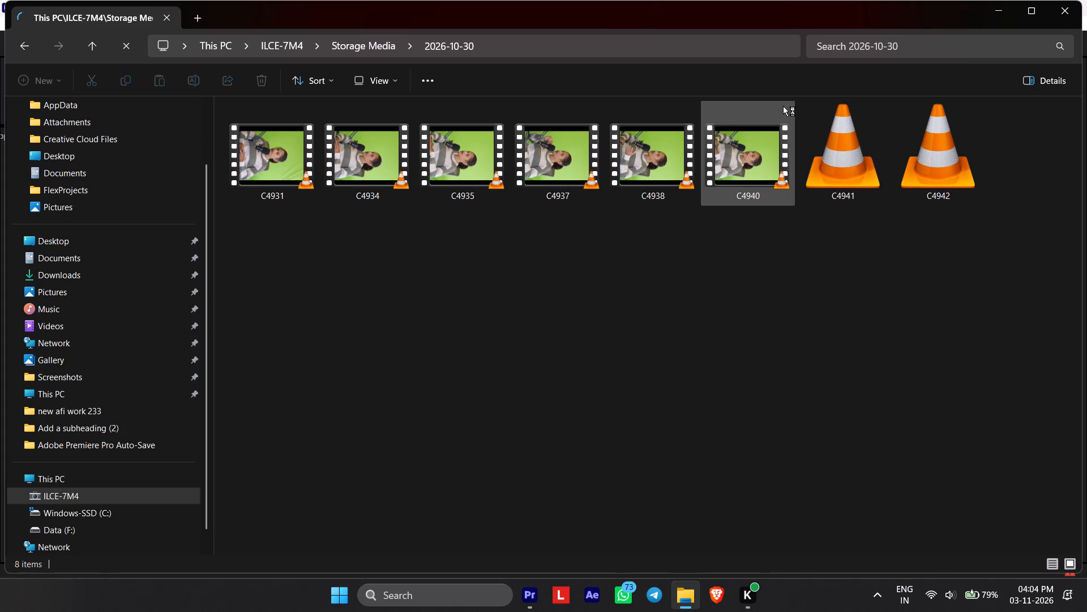
left_click_drag(756, 389, 796, 359)
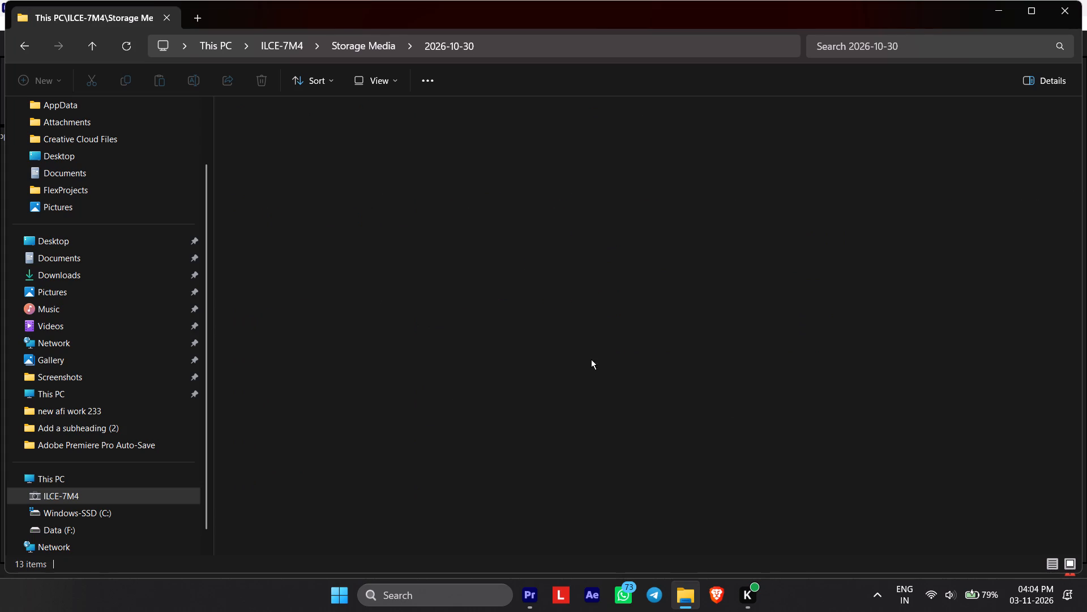
Examine the clip thumbnails in the camera folder 2026-10-29 for the takes of the man in the dark shirt.
double_click(370, 161)
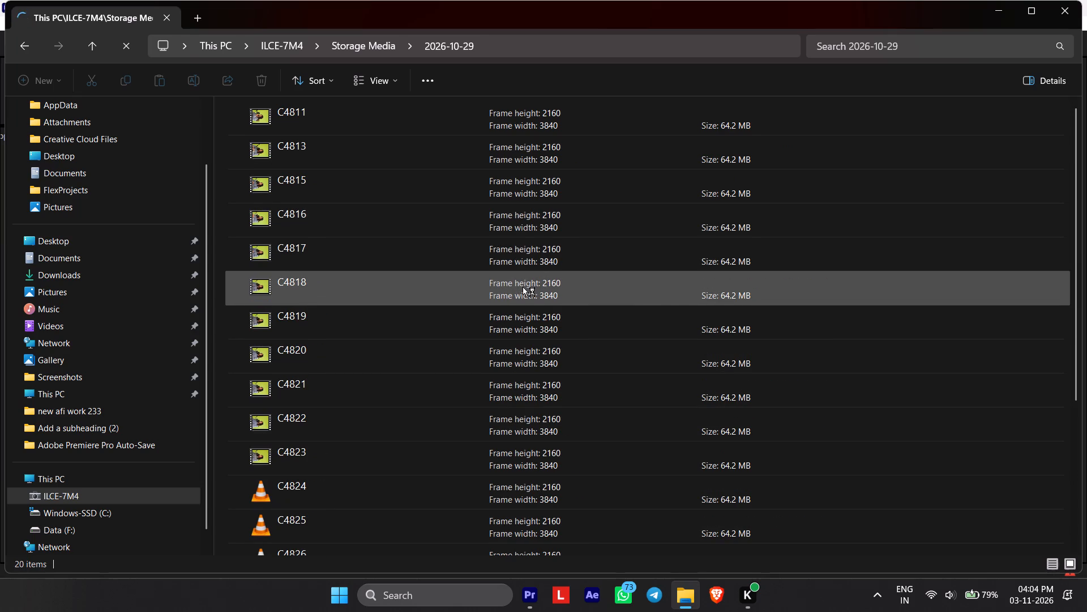
scroll(689, 318, "down", 4, "ctrl")
scroll(575, 284, "up", 16, "ctrl")
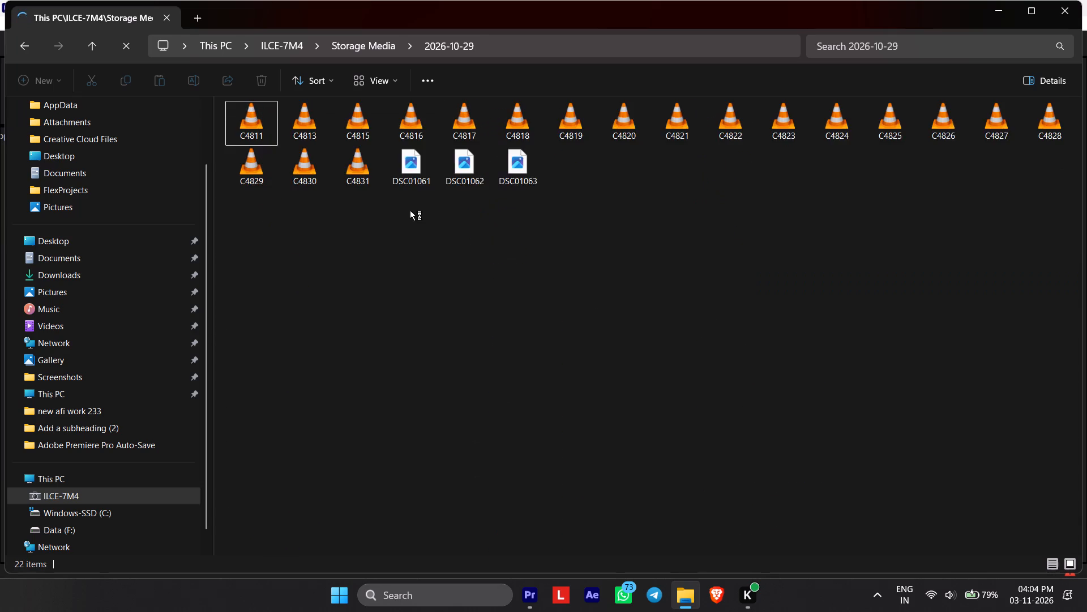
scroll(414, 210, "up", 18, "ctrl")
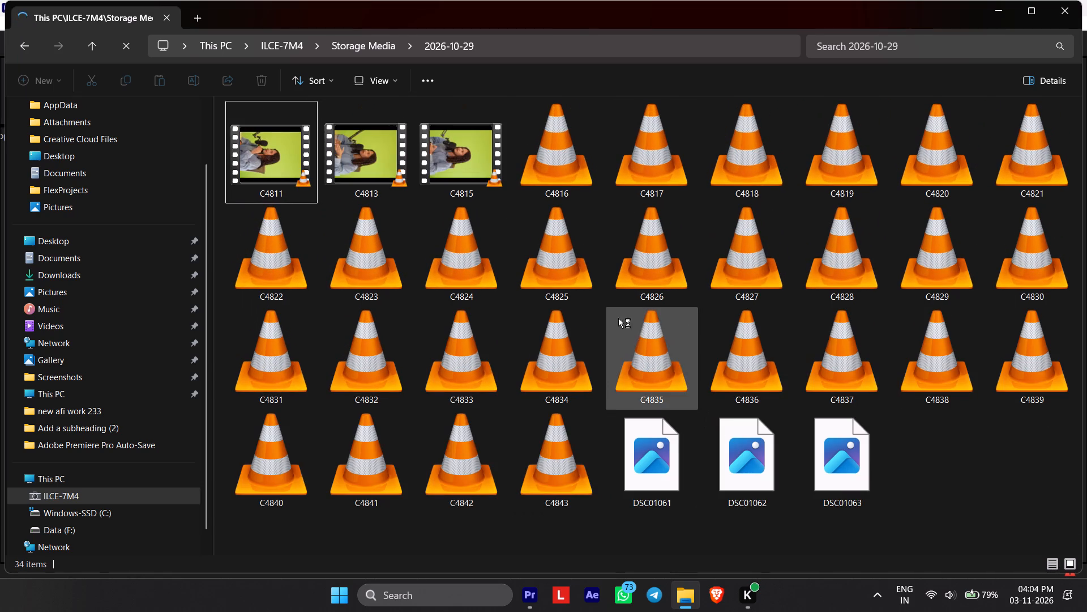
scroll(497, 332, "down", 3)
scroll(499, 346, "up", 4)
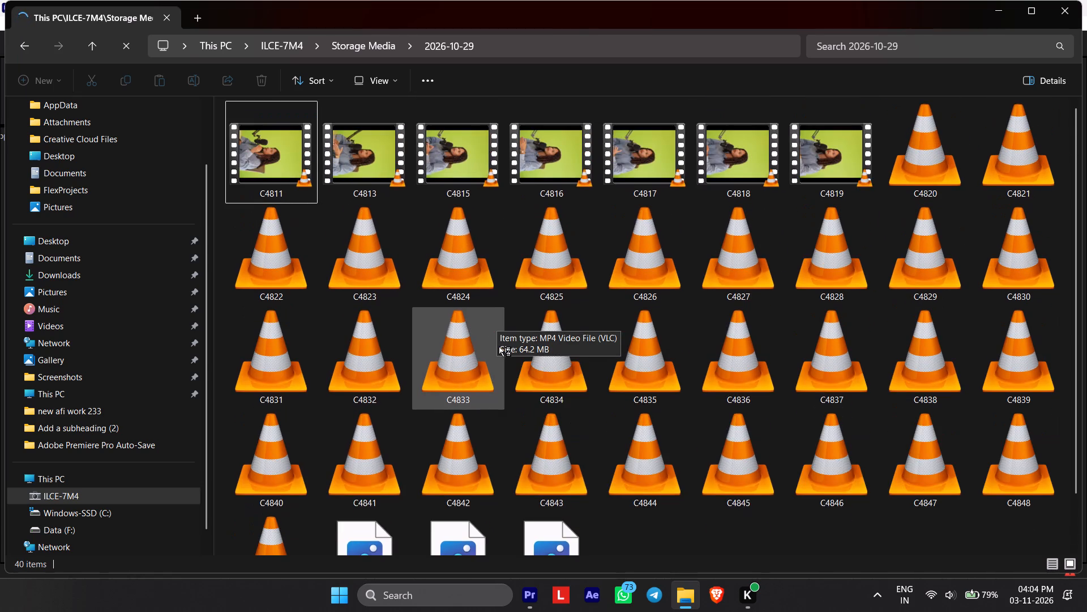
scroll(499, 346, "up", 11, "ctrl")
scroll(481, 342, "down", 4)
scroll(481, 345, "up", 2)
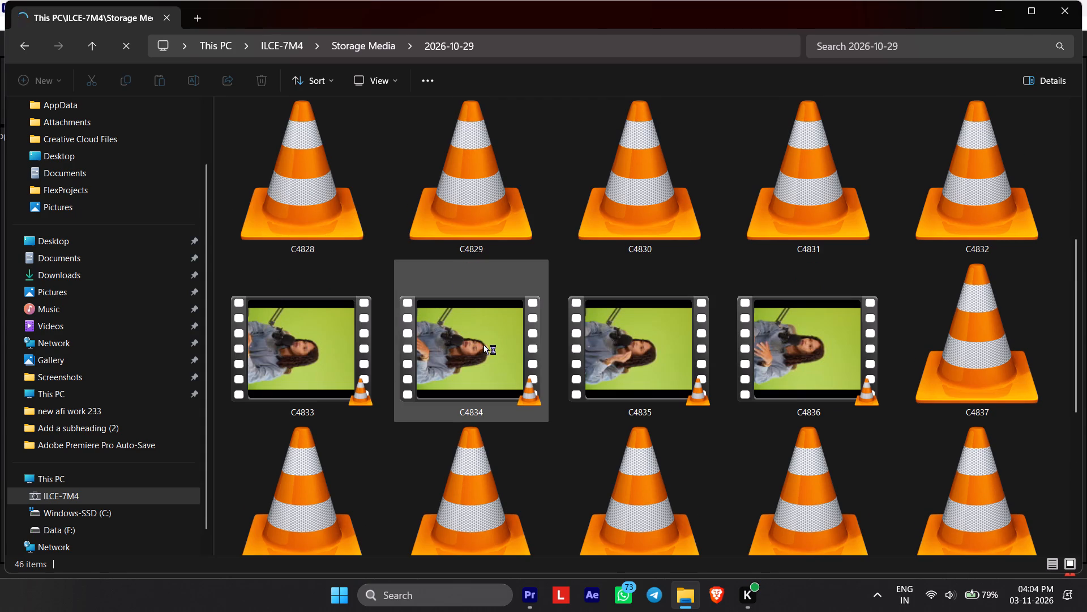
scroll(689, 402, "down", 3)
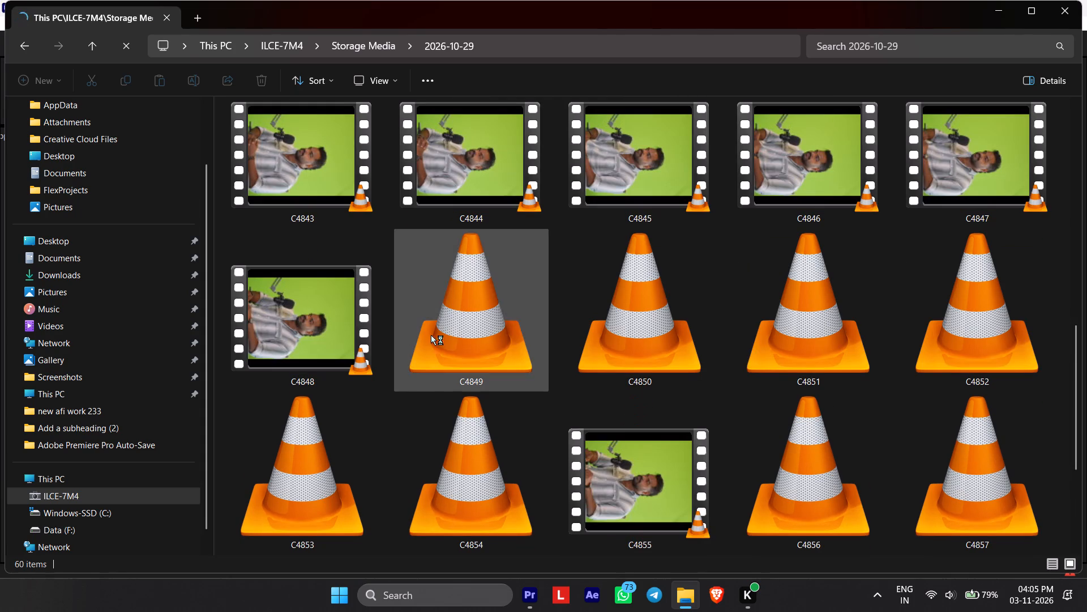
scroll(630, 322, "down", 1)
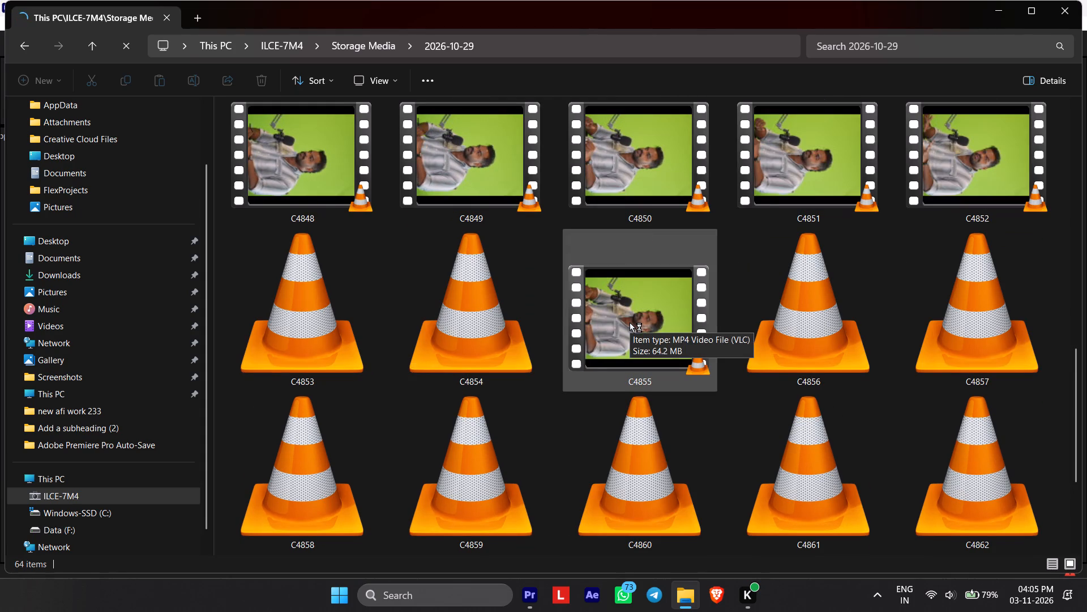
scroll(757, 280, "down", 1)
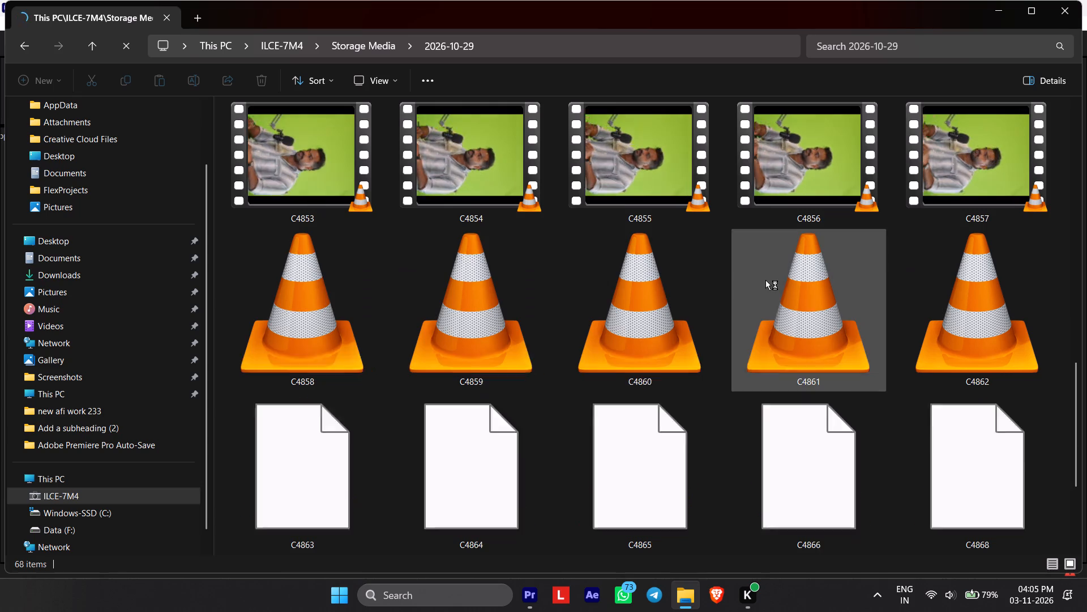
scroll(767, 280, "down", 3)
scroll(767, 280, "up", 4)
scroll(768, 285, "down", 4)
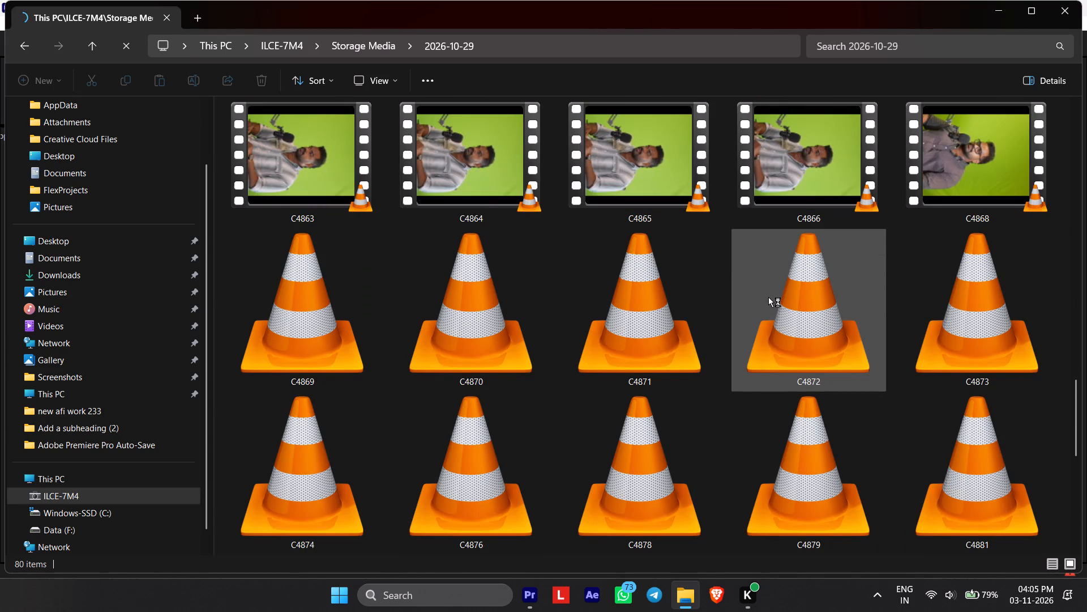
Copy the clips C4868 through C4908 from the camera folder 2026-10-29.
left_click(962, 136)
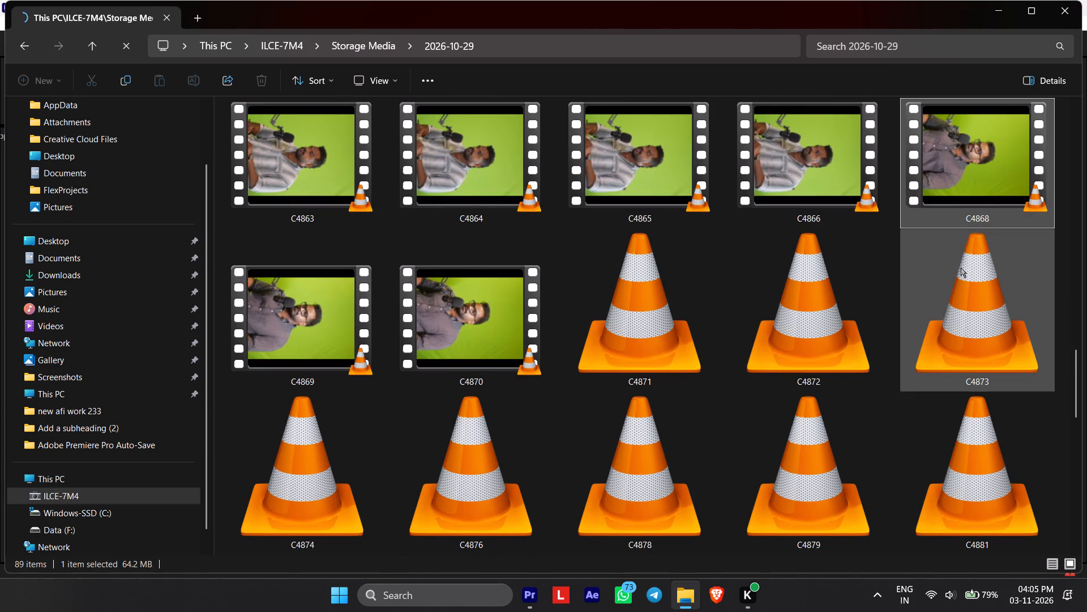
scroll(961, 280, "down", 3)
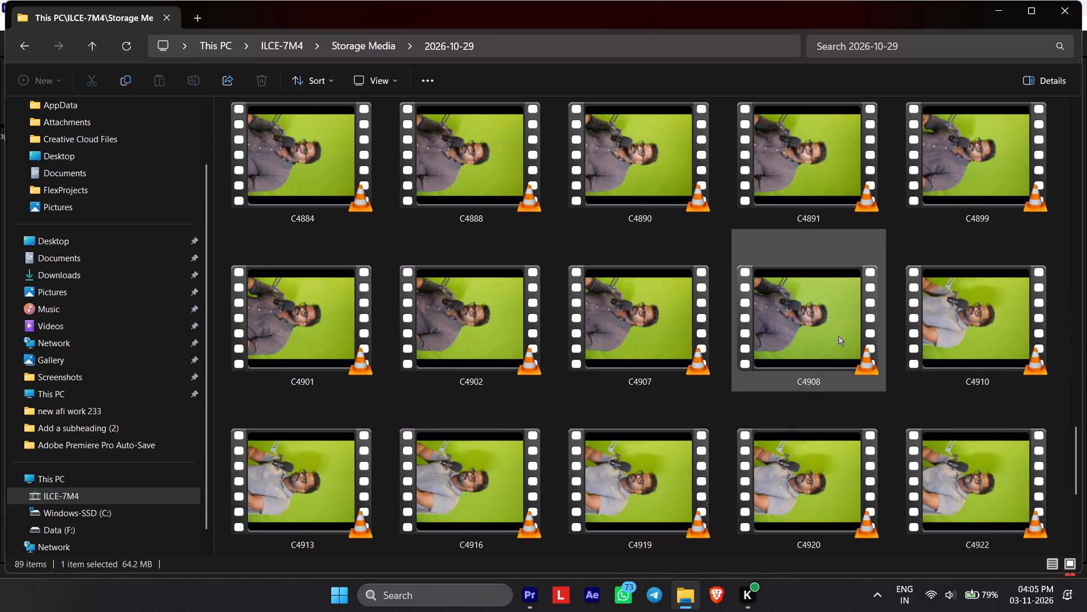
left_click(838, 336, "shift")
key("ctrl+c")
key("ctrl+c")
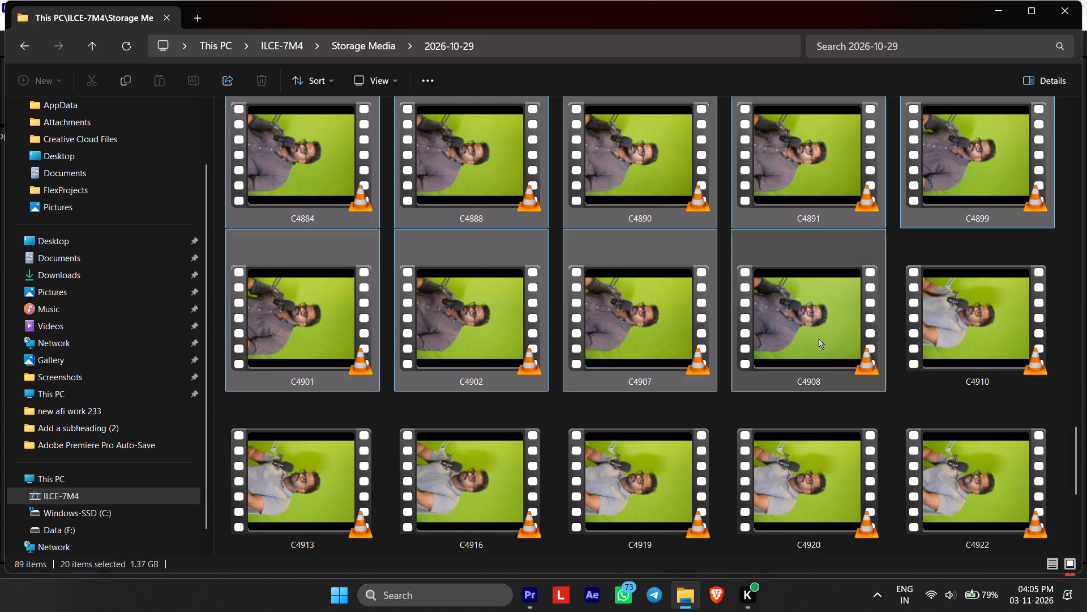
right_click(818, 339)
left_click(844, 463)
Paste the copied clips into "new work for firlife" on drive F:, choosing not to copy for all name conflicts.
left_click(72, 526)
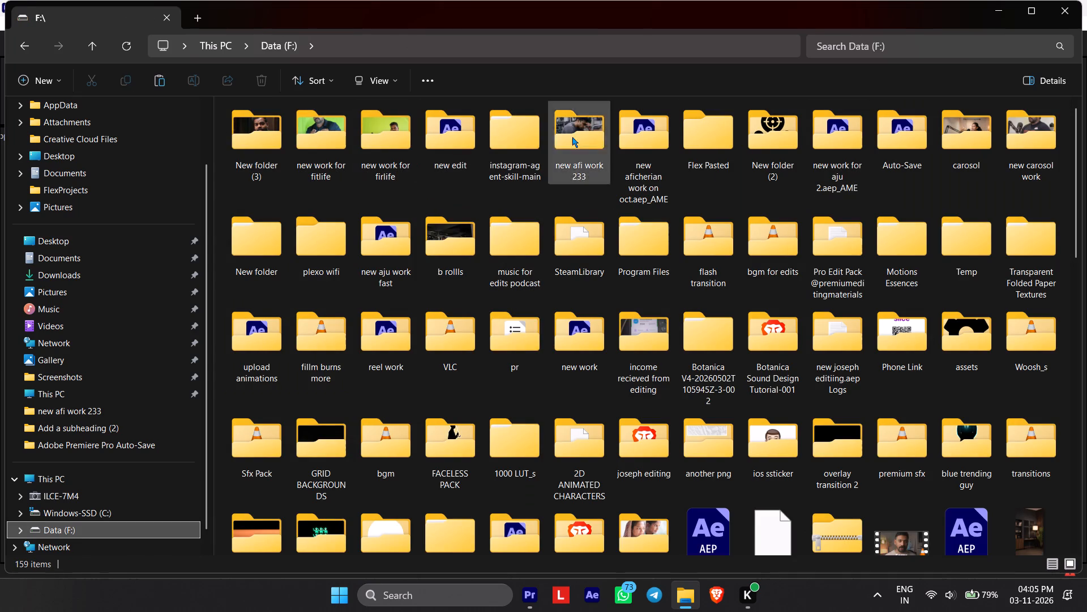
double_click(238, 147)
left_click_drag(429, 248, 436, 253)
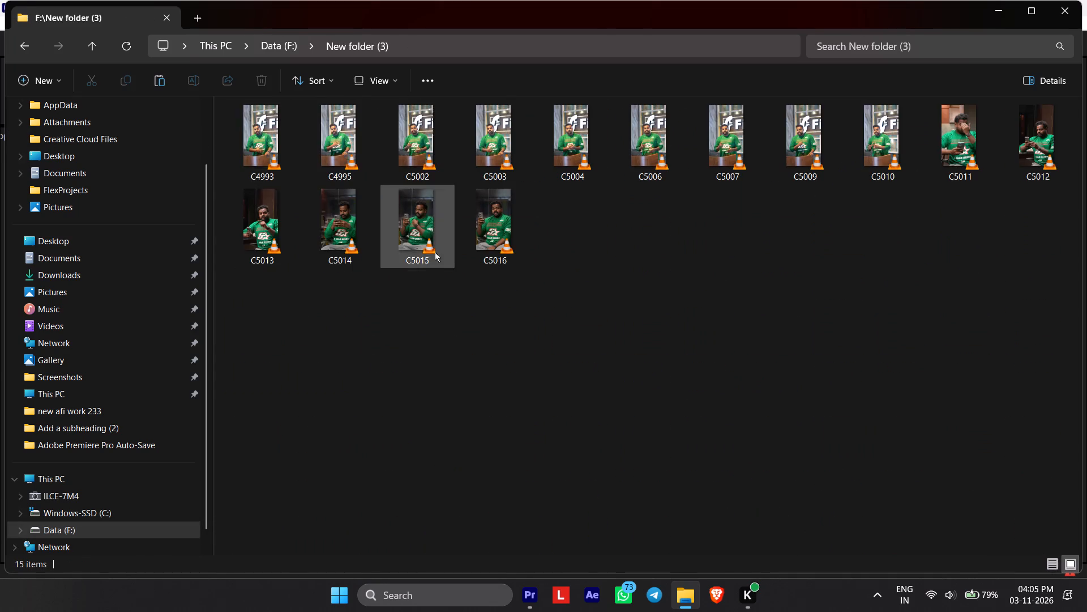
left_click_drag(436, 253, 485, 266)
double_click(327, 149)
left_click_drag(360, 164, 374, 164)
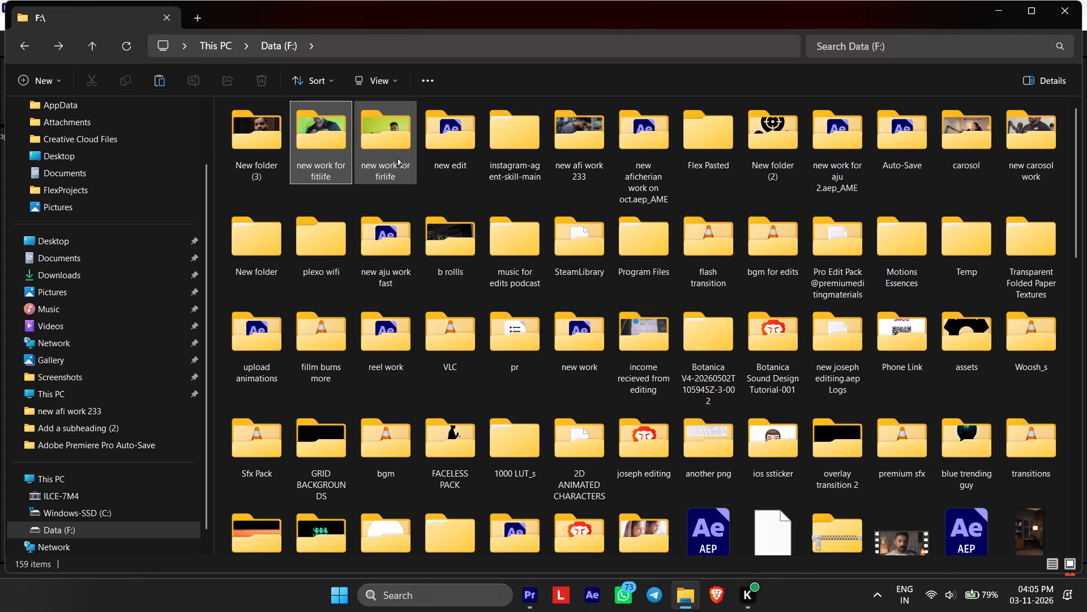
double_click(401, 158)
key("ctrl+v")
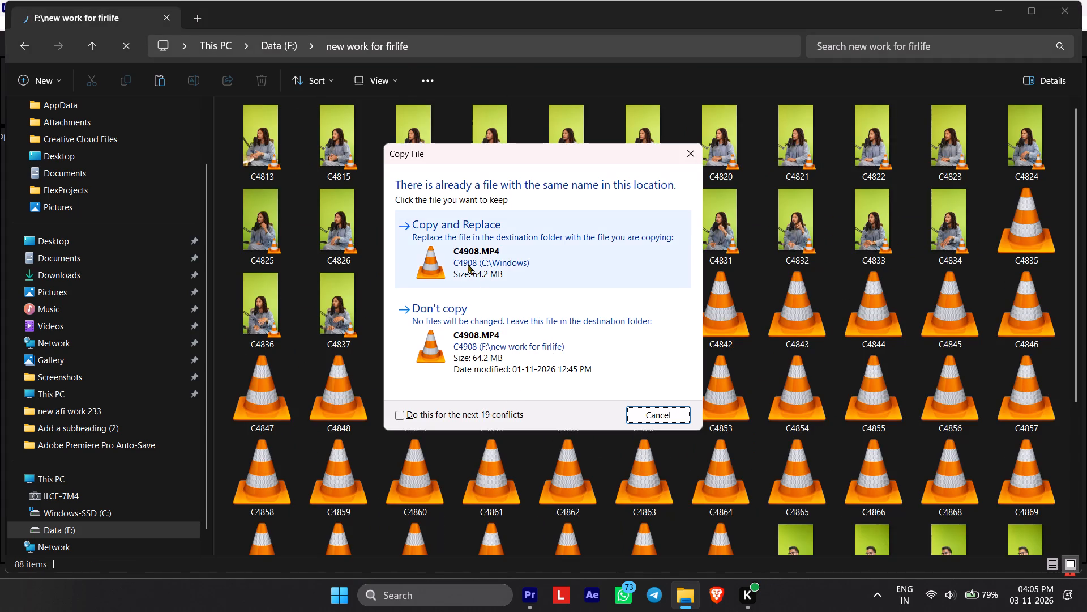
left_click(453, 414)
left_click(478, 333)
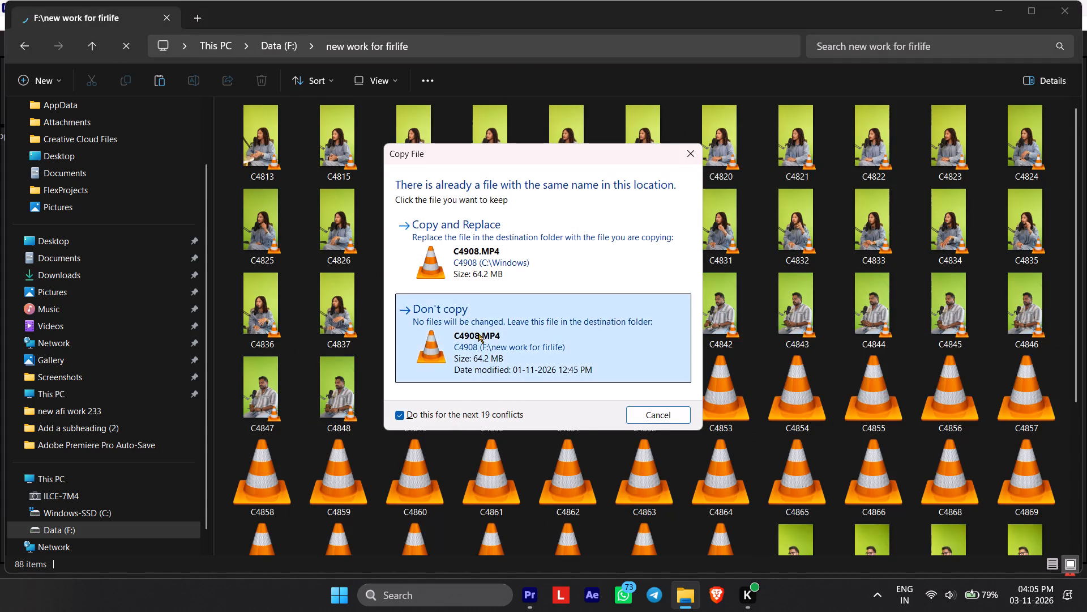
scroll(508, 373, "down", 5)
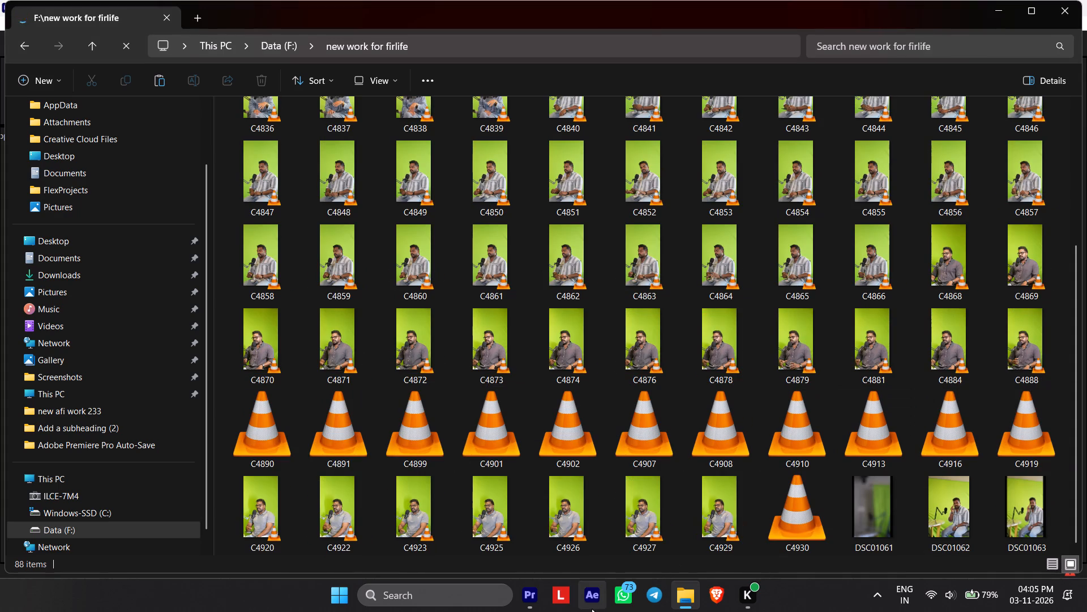
In Premiere, import the clips C4868 through C4908 from F:\new work for firlife into the project.
left_click(536, 592)
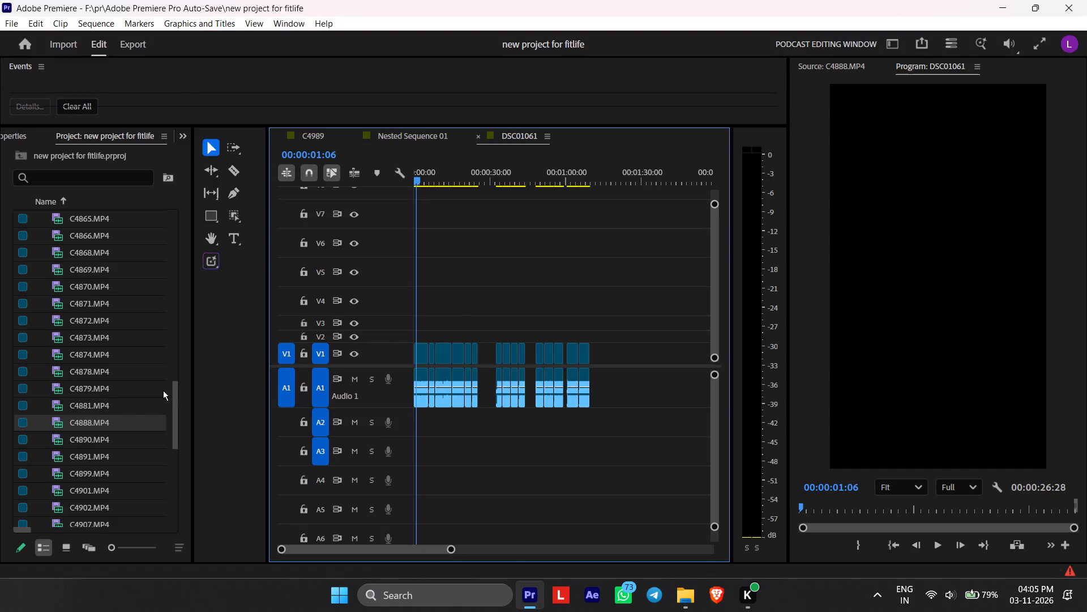
scroll(130, 347, "down", 20)
scroll(130, 347, "down", 2)
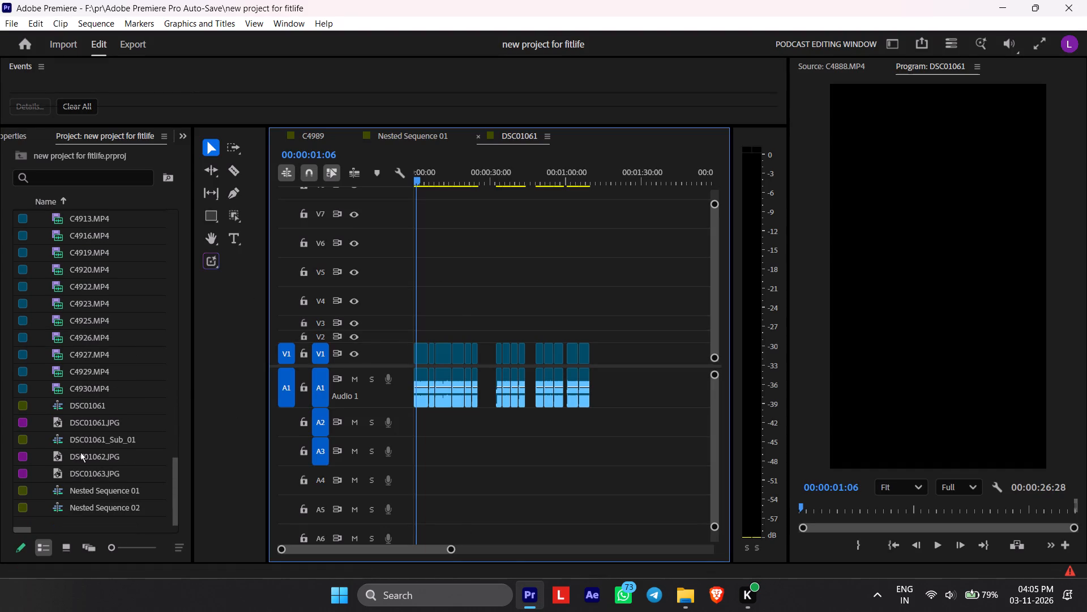
double_click(40, 491)
scroll(238, 270, "down", 1)
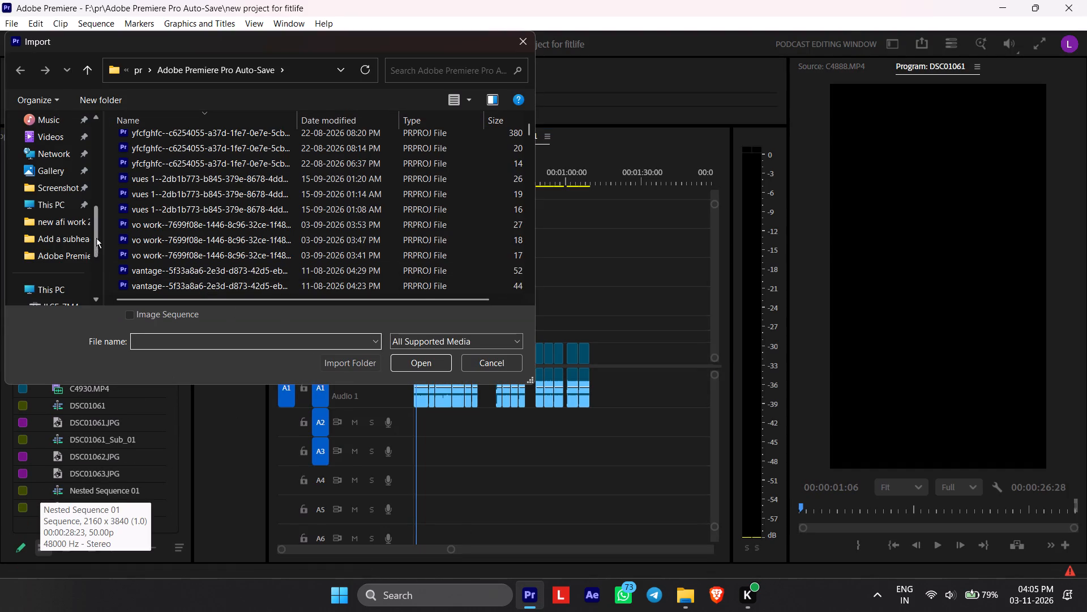
scroll(16, 205, "down", 3)
left_click(63, 218)
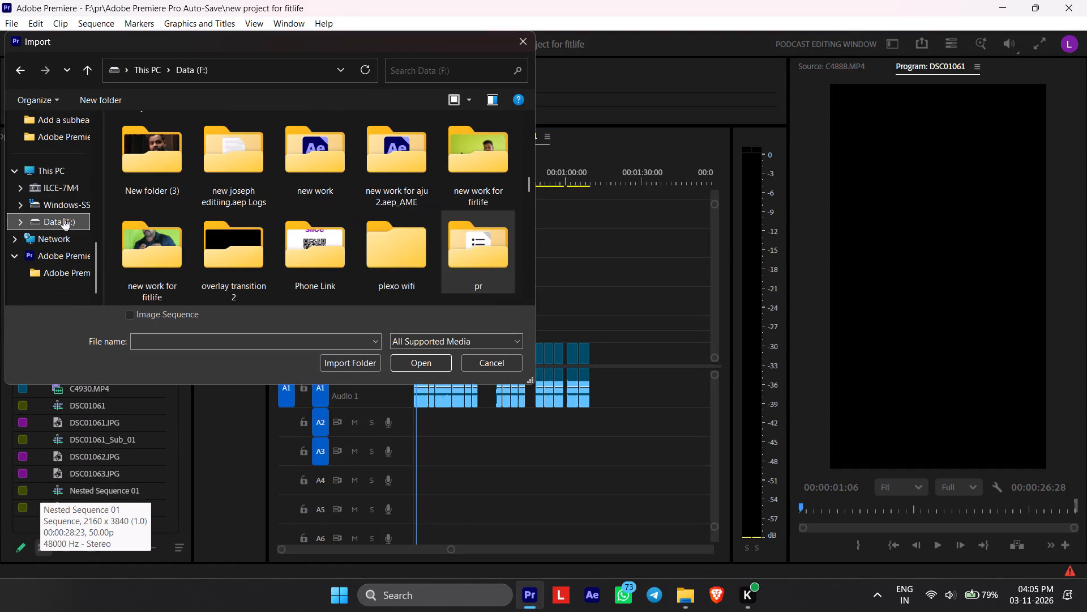
left_click(152, 172)
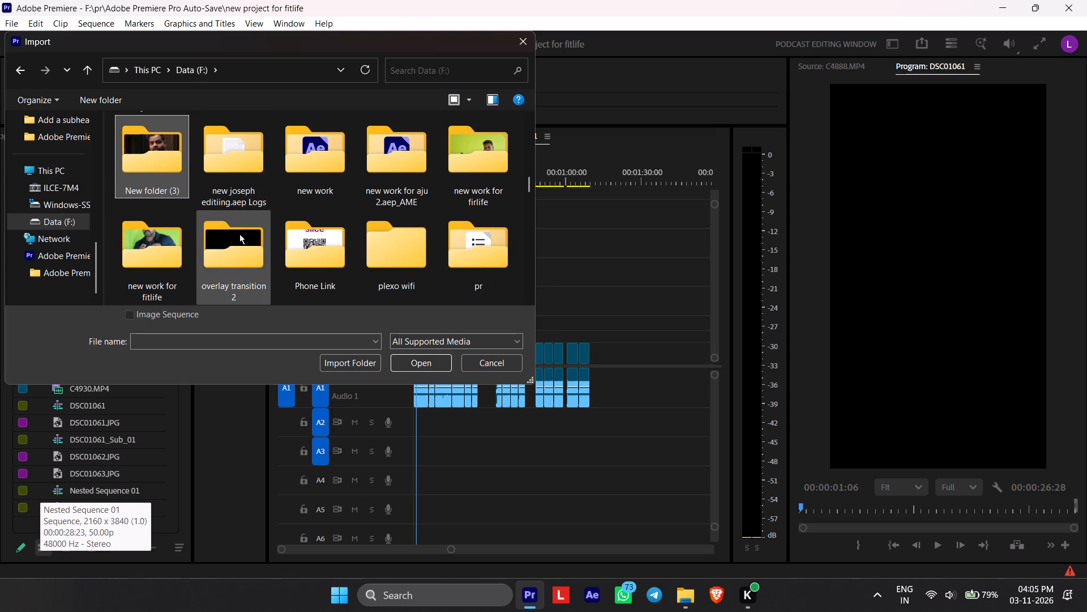
double_click(129, 265)
left_click_drag(168, 257, 185, 243)
double_click(487, 152)
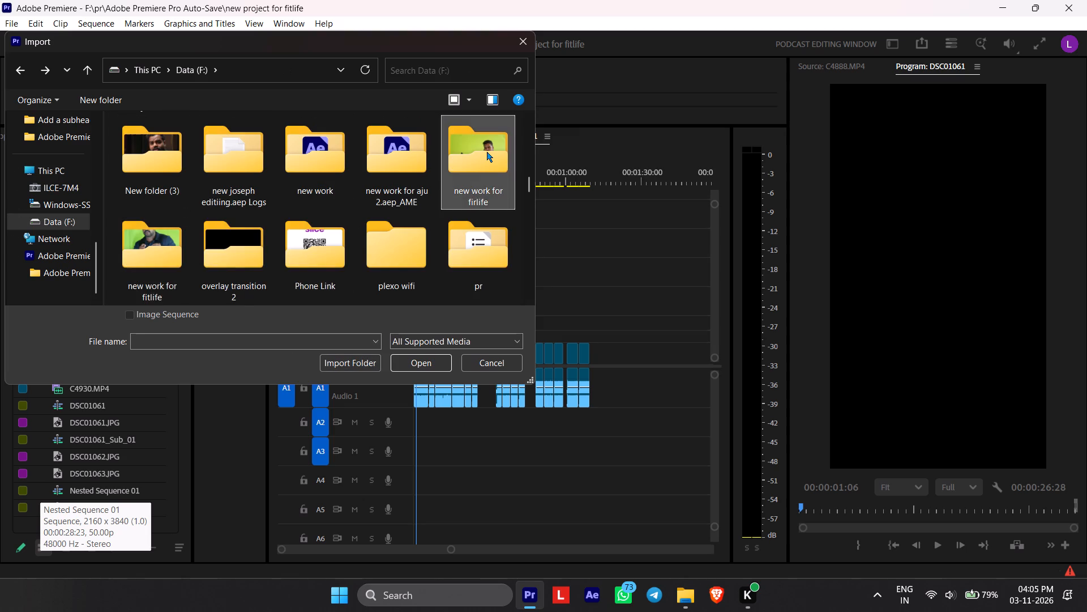
scroll(487, 152, "down", 9)
left_click_drag(528, 190, 530, 194)
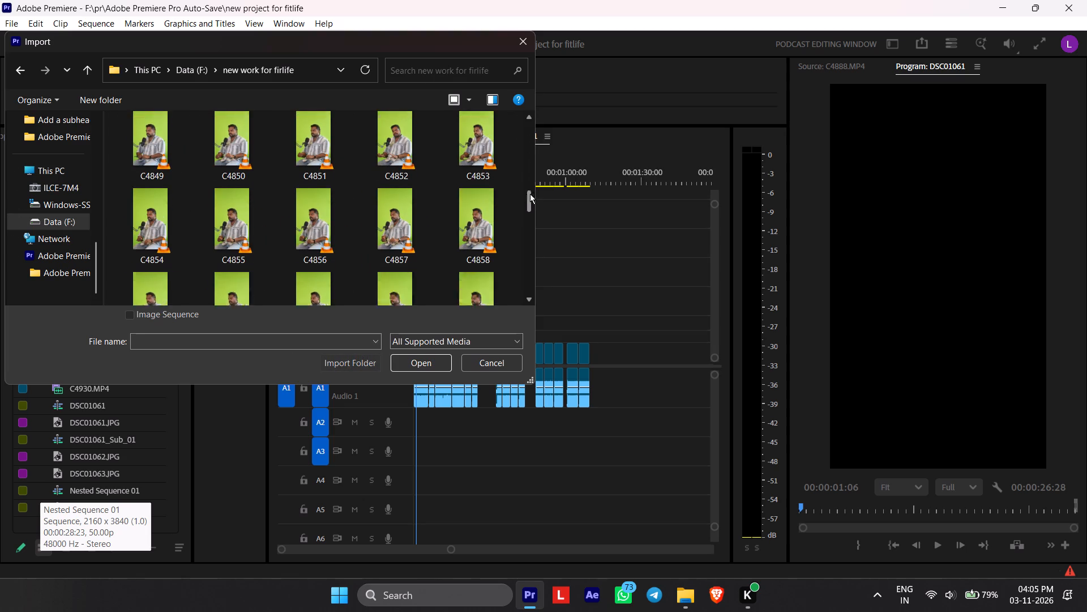
left_click_drag(530, 194, 538, 235)
scroll(534, 236, "down", 2)
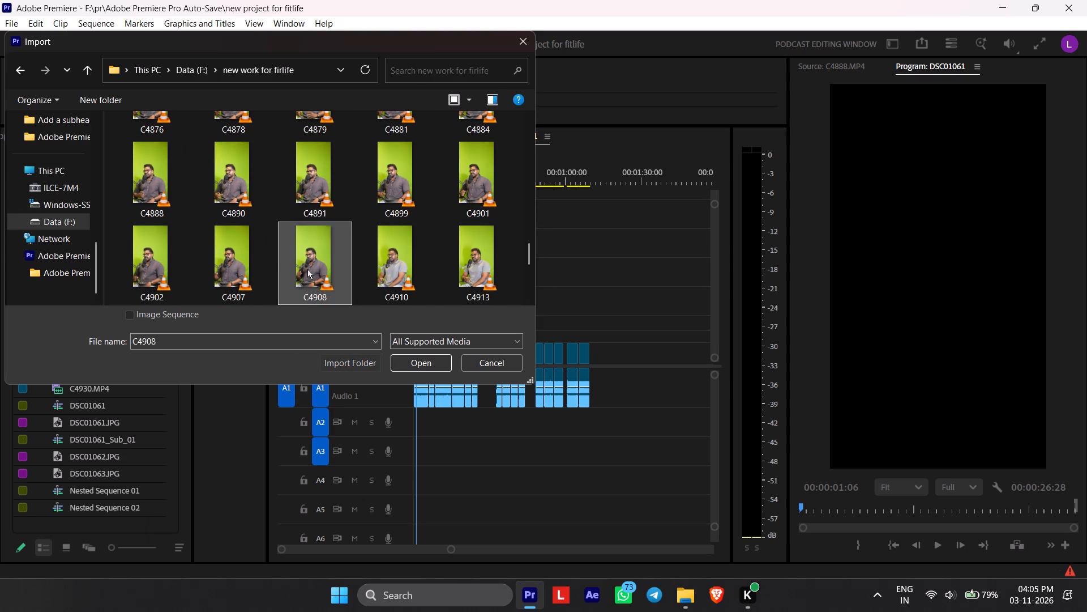
left_click(307, 269)
scroll(303, 269, "up", 2)
scroll(441, 239, "up", 2)
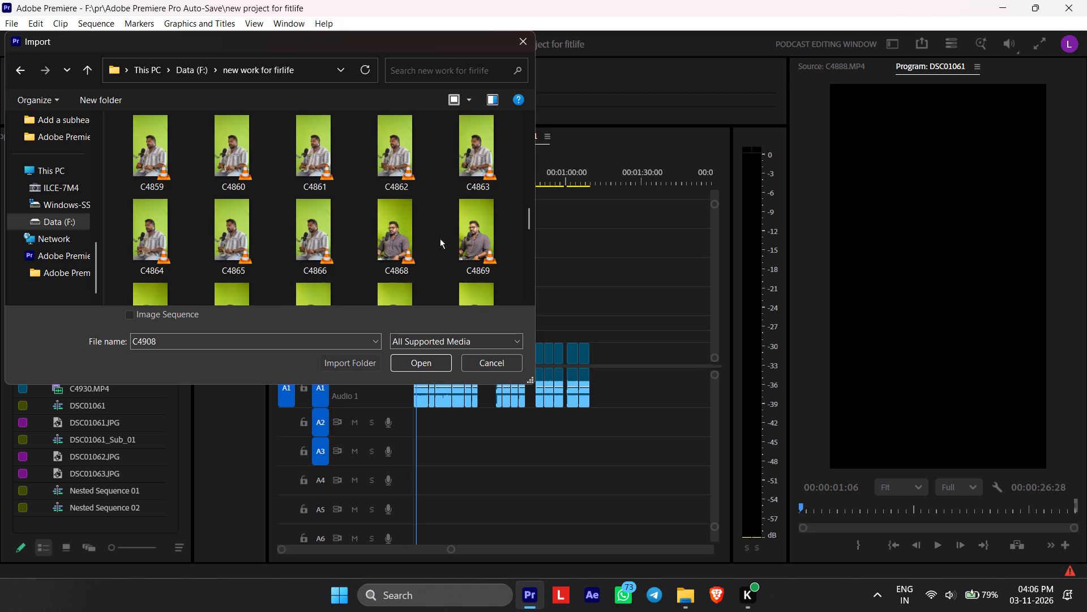
left_click(383, 240, "shift")
left_click(416, 364)
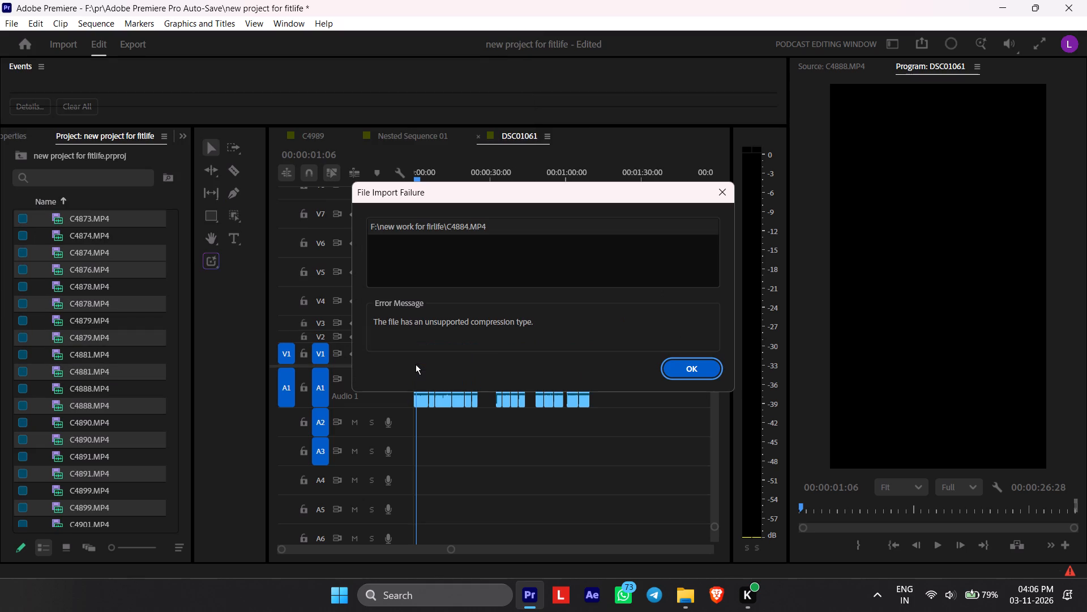
left_click(707, 369)
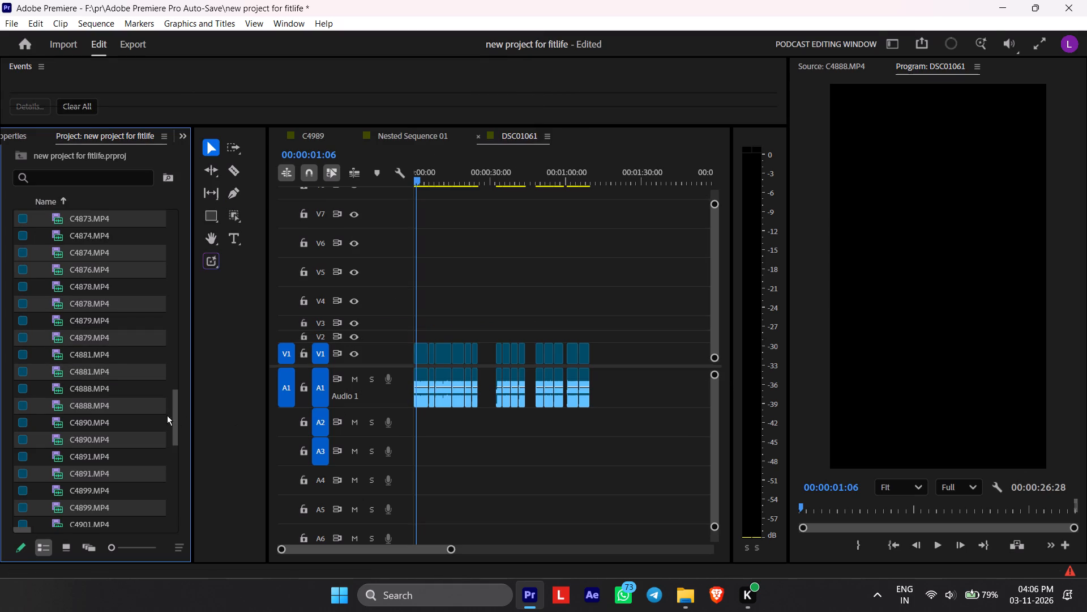
Place the imported clips on tracks V1 and A1 of DSC01061, after the existing clips with a gap.
left_click(99, 339)
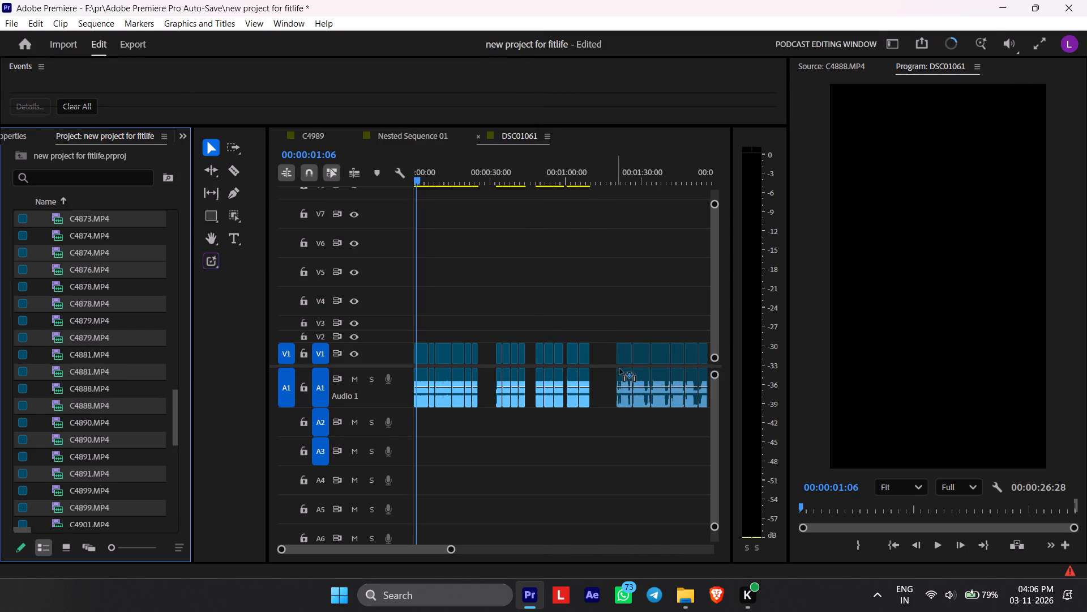